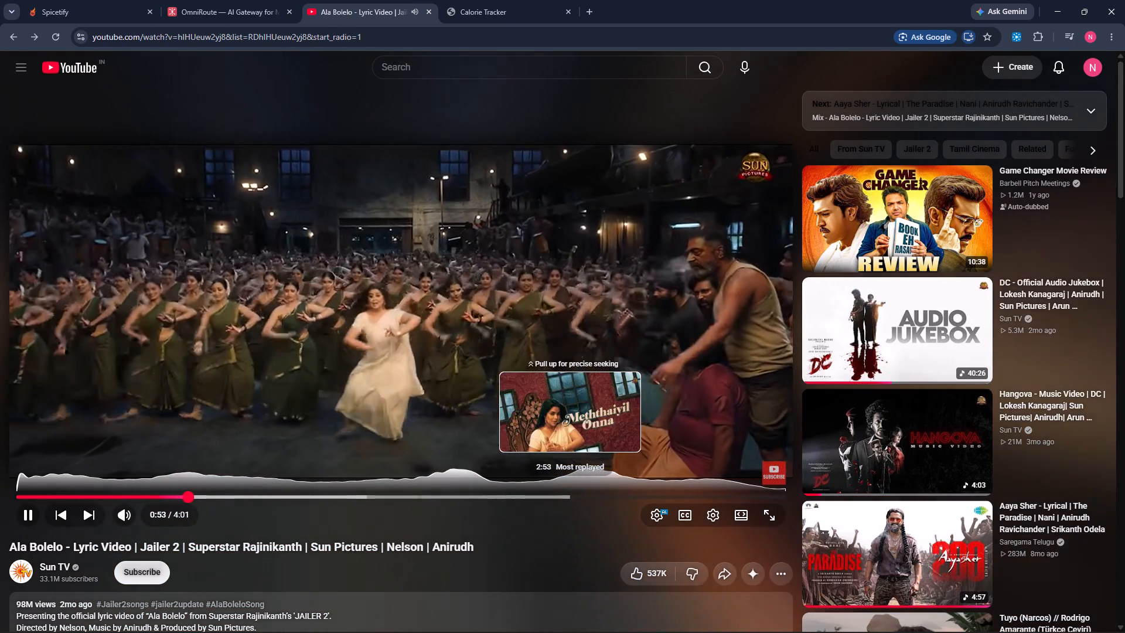
click(570, 499)
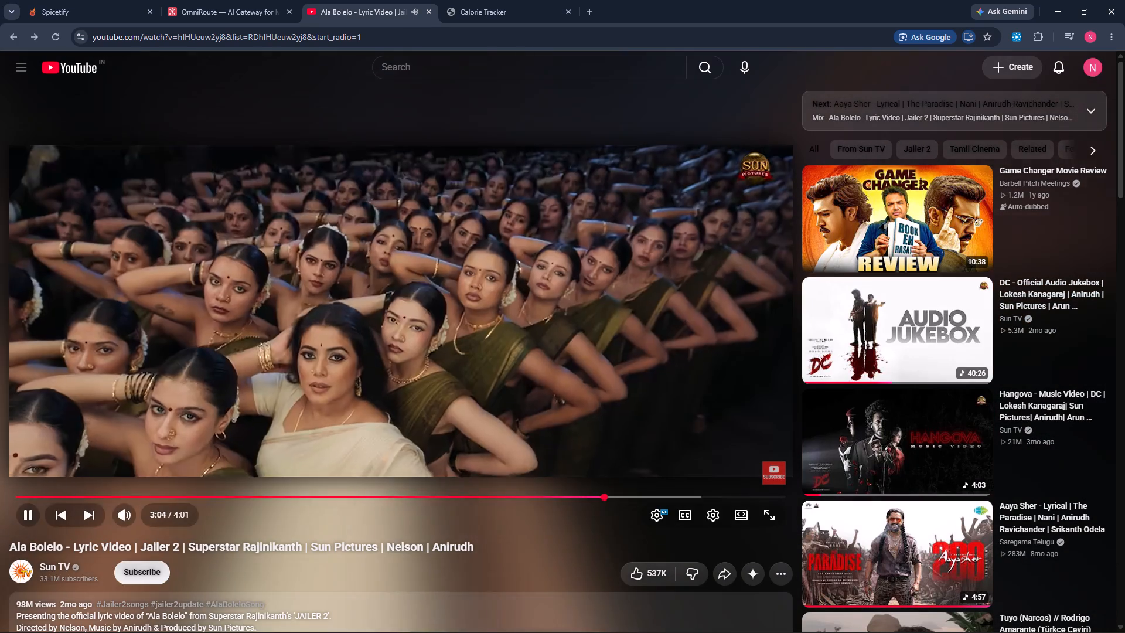
click(480, 281)
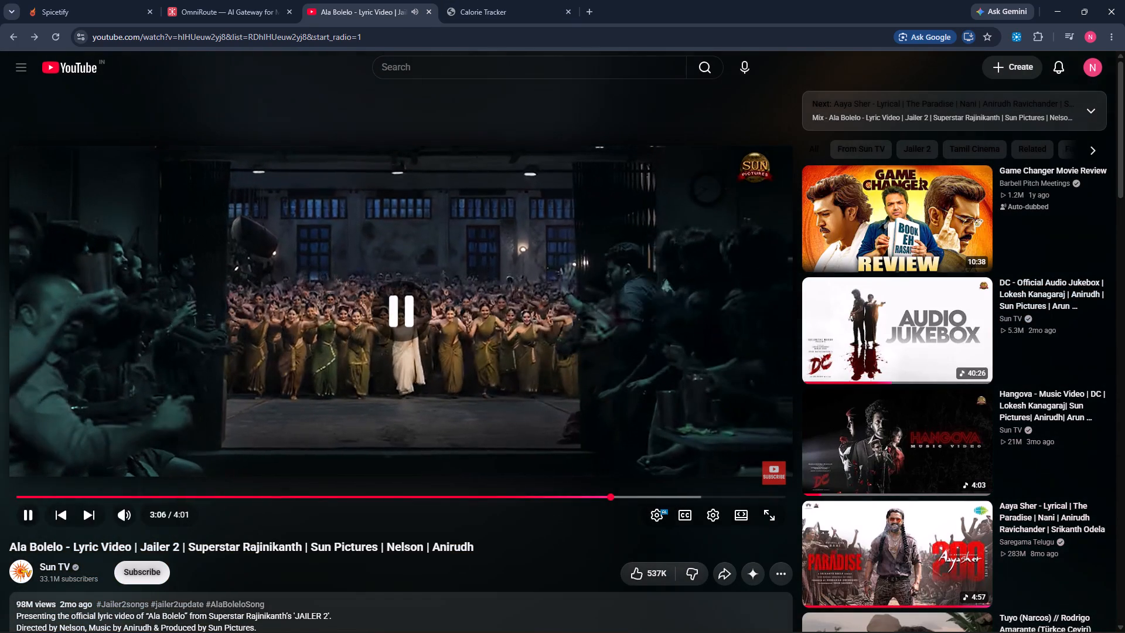
Minimise Chrome and switch to the Fivver Gig project in DaVinci Resolve.
click(1052, 12)
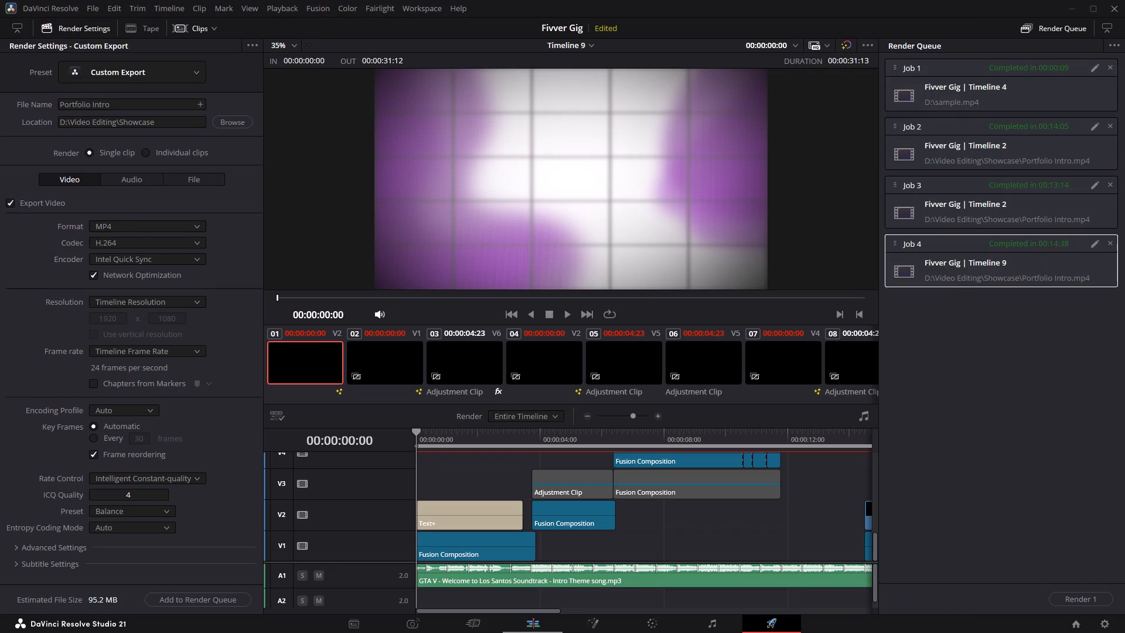
key(alt+Tab)
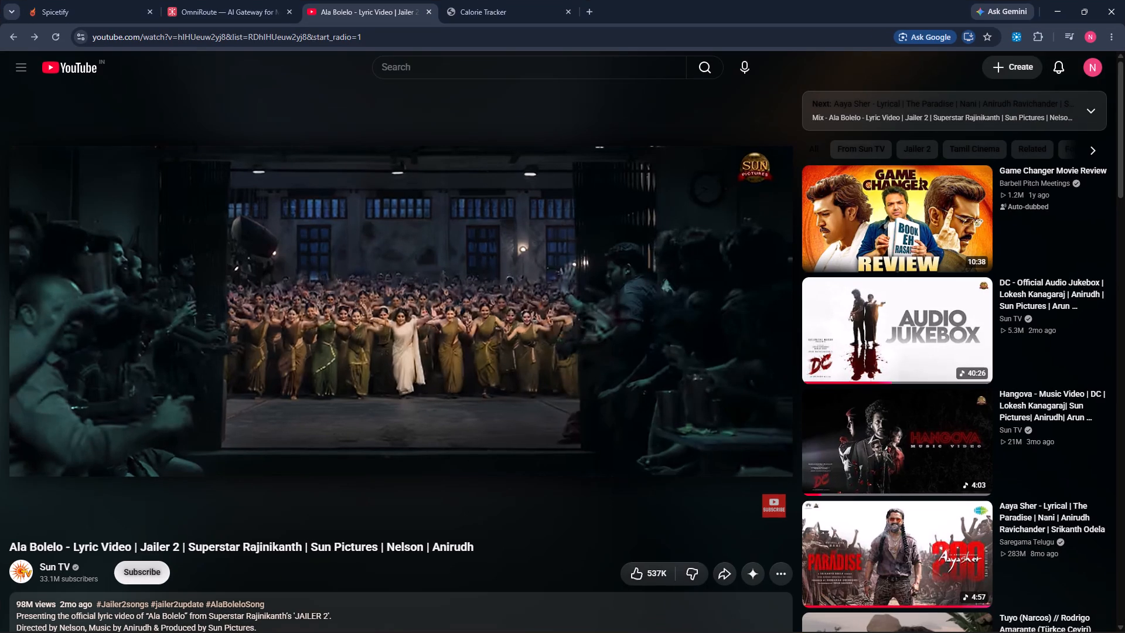
key(alt+Tab)
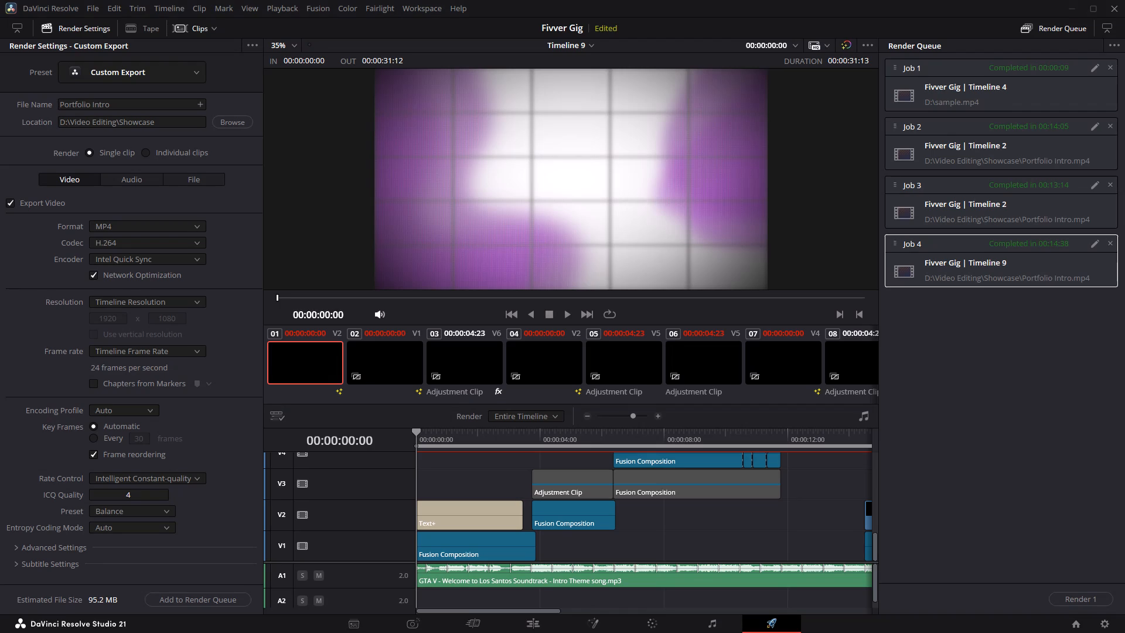
key(alt+Tab)
key(alt+Tab)
key(alt+Tab)
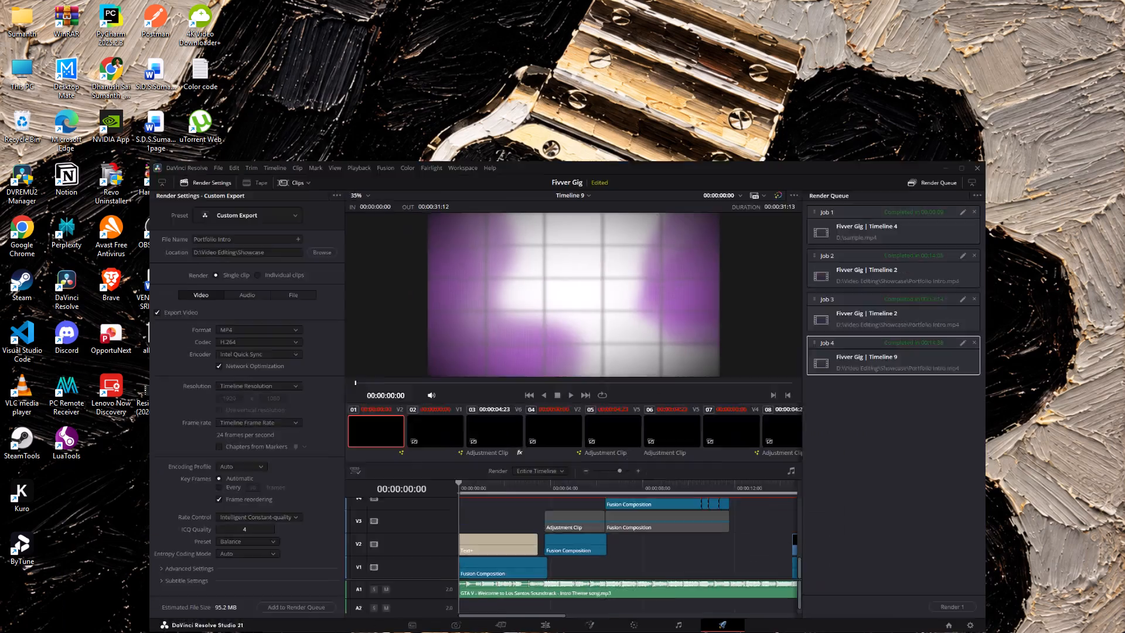
Switch to File Explorer and open the Portfolio Intro video from the Showcase folder in VLC media player.
click(568, 627)
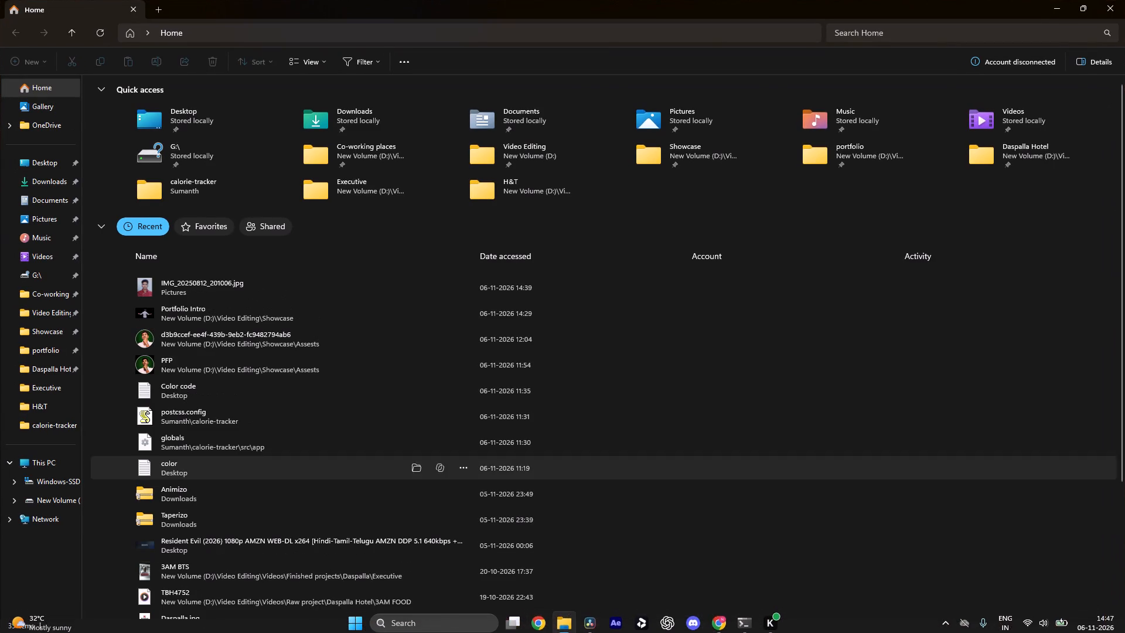
click(63, 339)
right_click(180, 117)
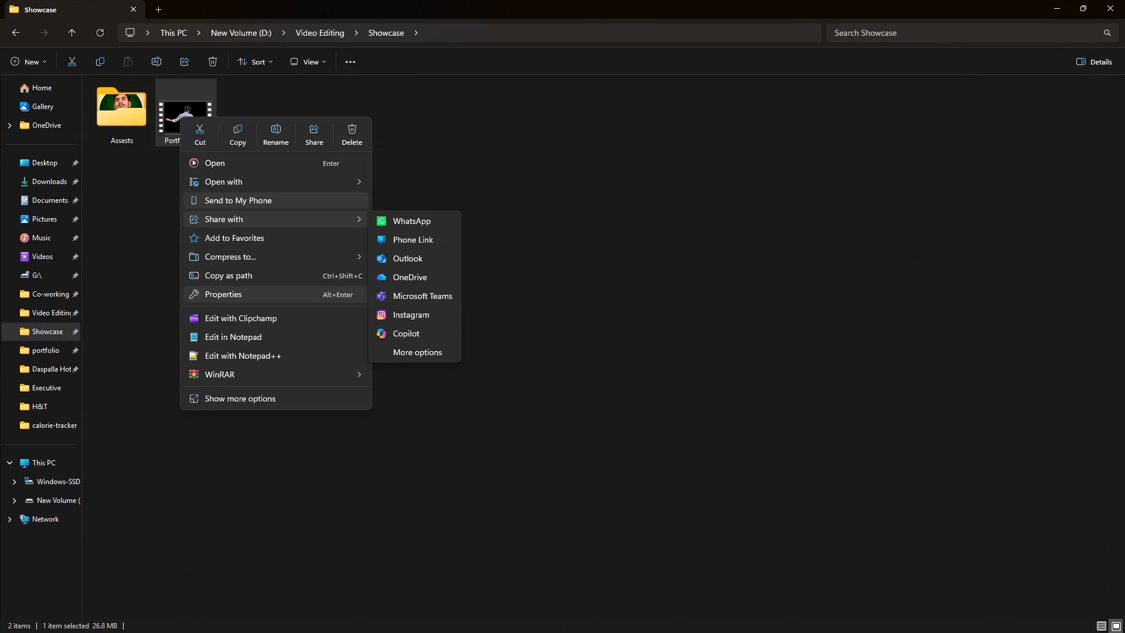
click(422, 237)
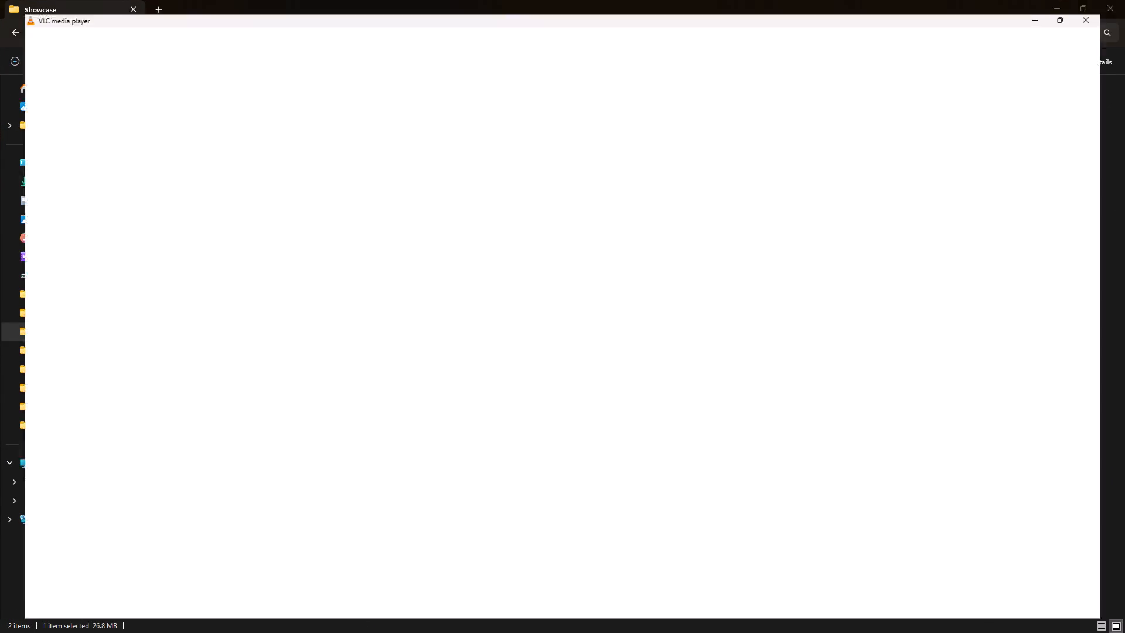
Review the Portfolio Intro video's name title near 00:03 and its closing contact card from around 00:23, and close the player.
click(161, 608)
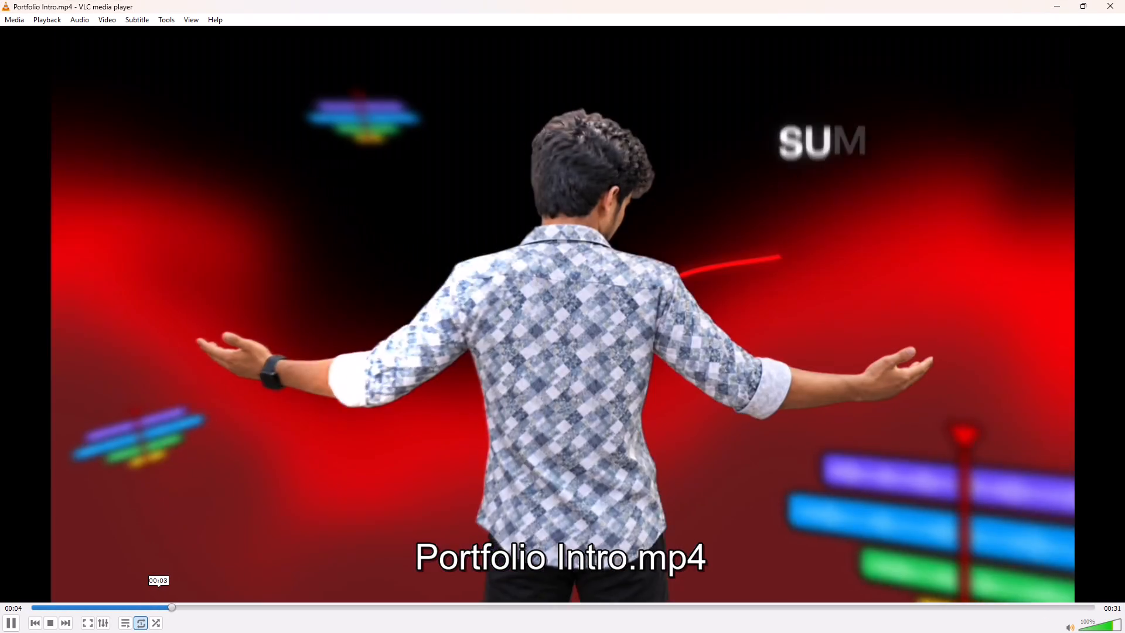
click(145, 610)
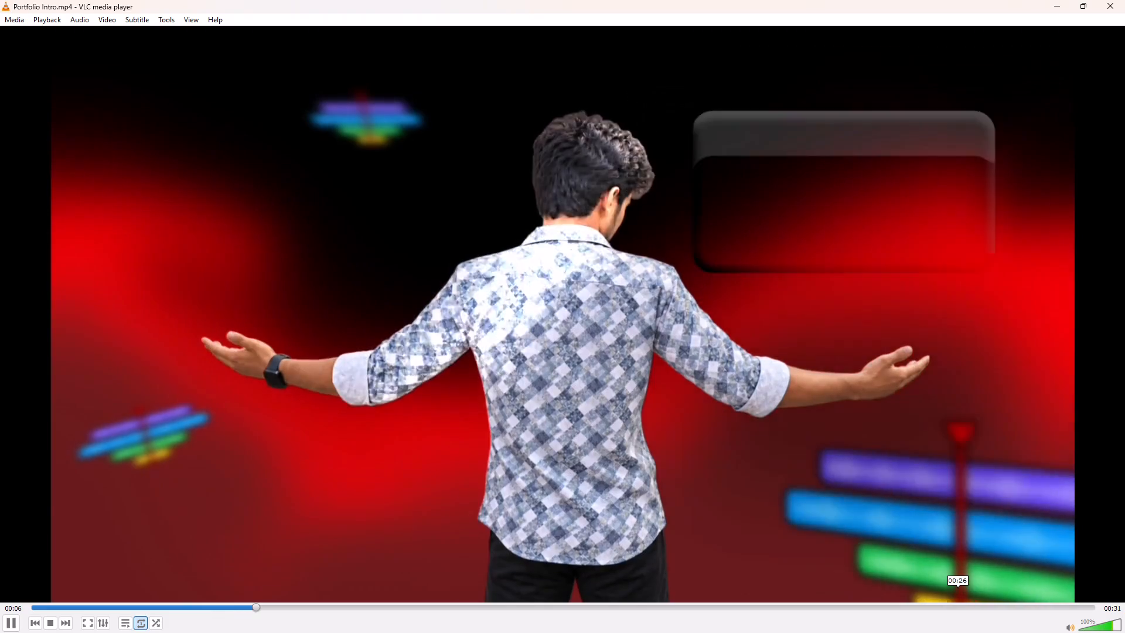
click(958, 605)
click(914, 607)
click(877, 607)
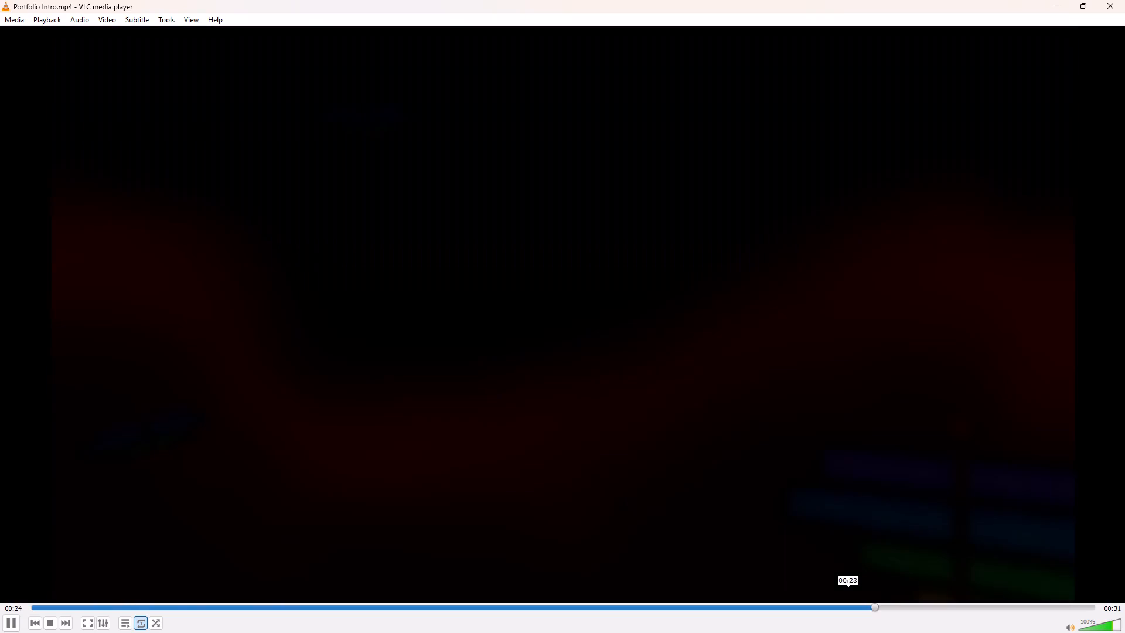
click(848, 608)
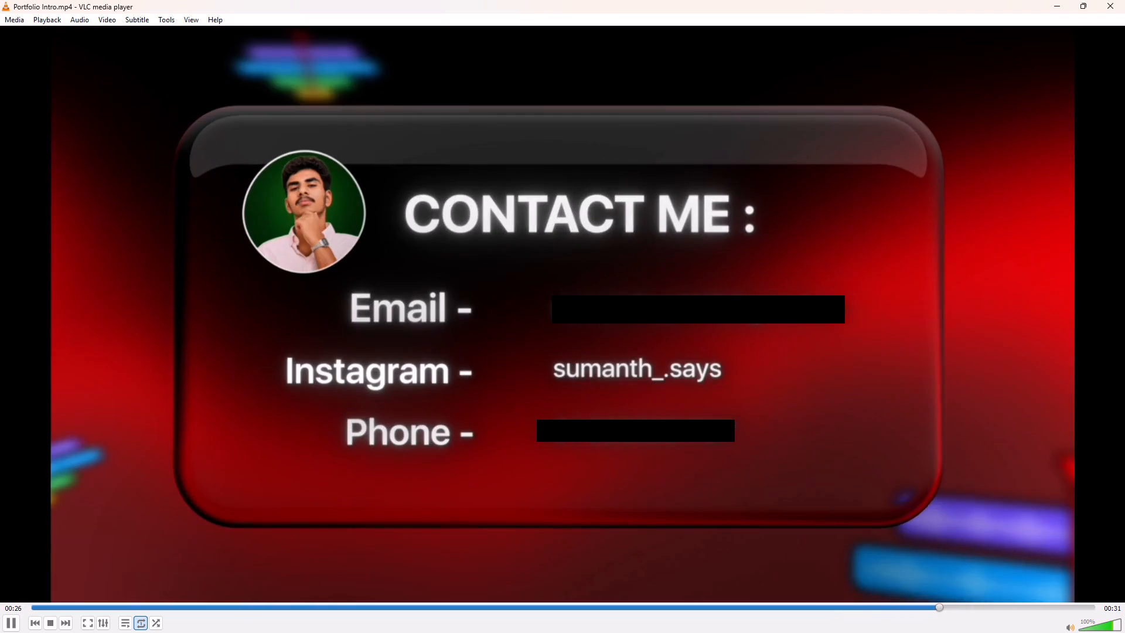
click(1103, 0)
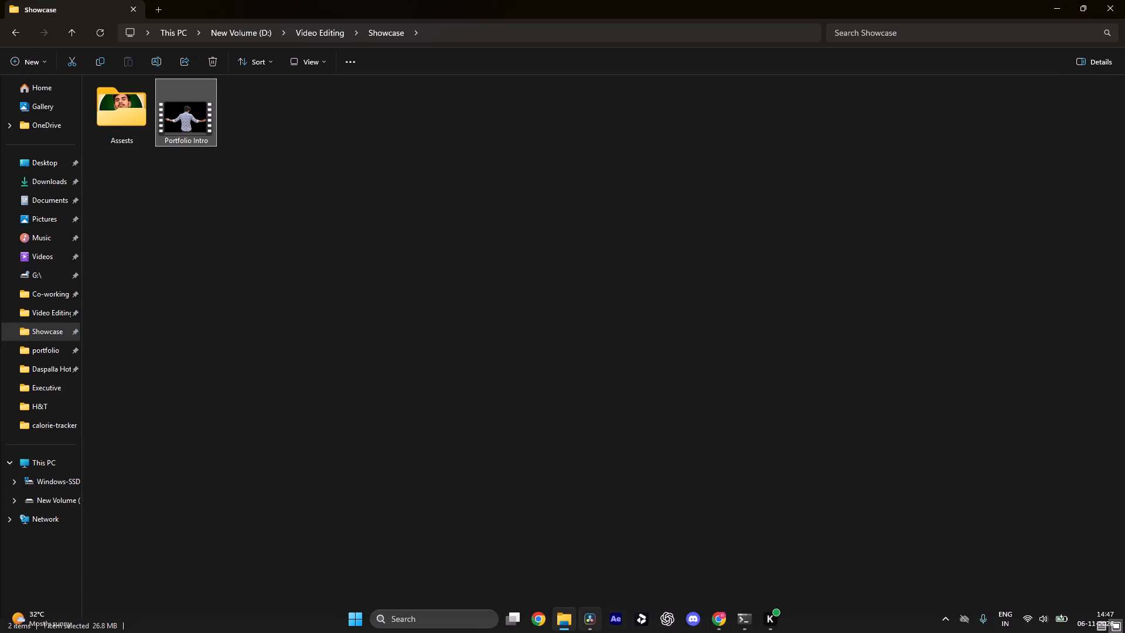
Switch to DaVinci Resolve's Edit page and play the opening seconds of Timeline 9 to review the intro.
click(590, 629)
click(556, 632)
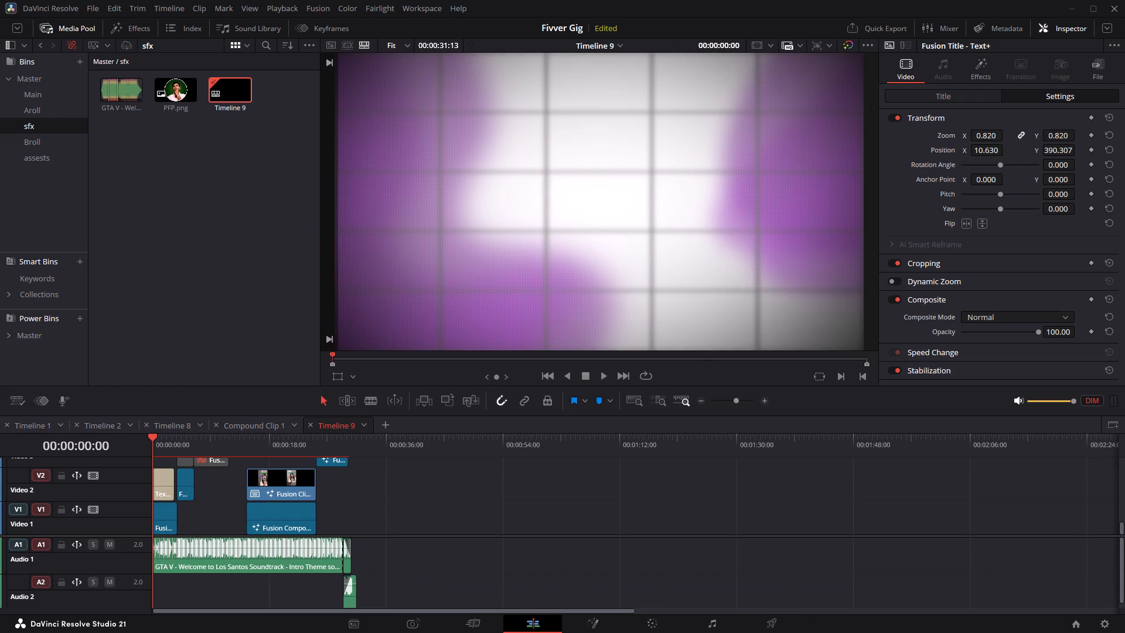
click(166, 444)
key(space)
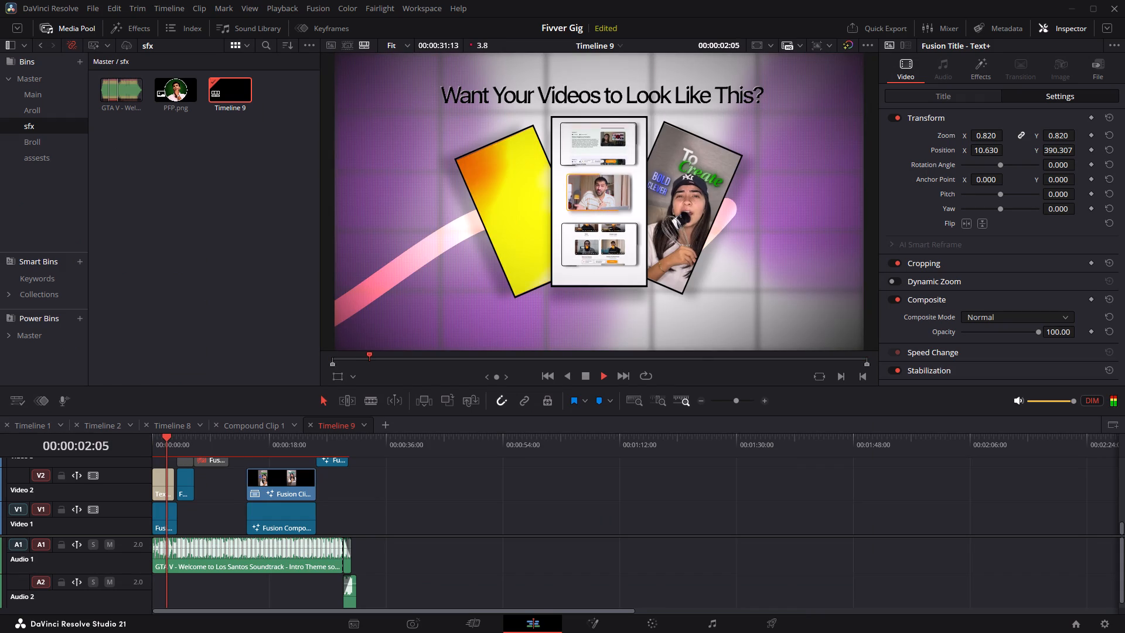
click(171, 445)
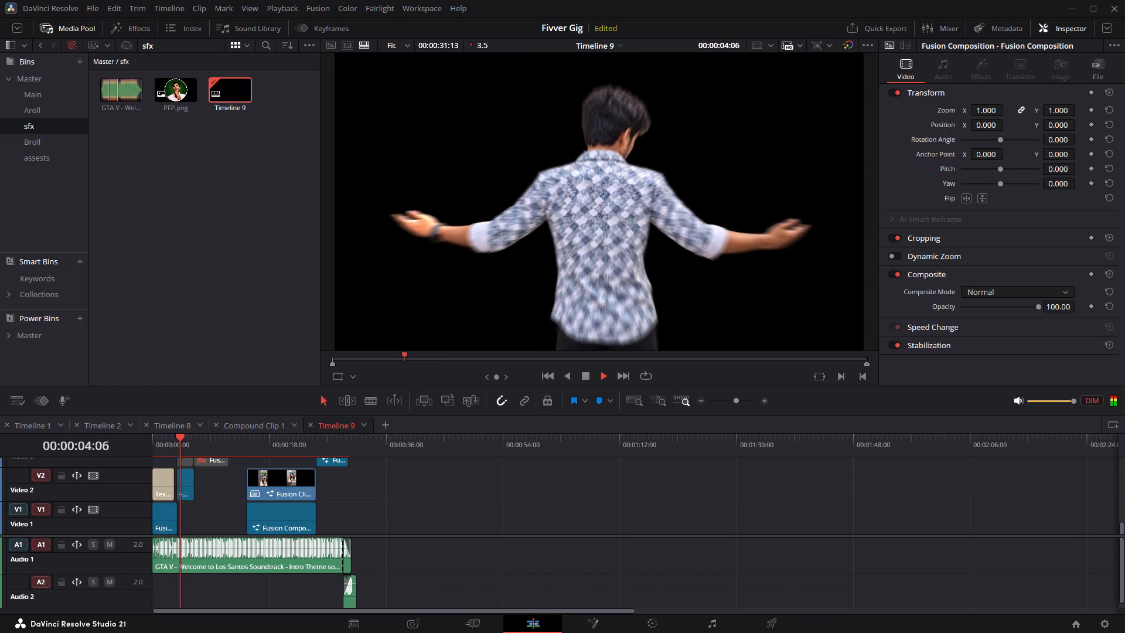
Play back Timeline 9 from 00:00:25:07 to review the closing Fusion Composition after Fusion Clip 1.
double_click(308, 451)
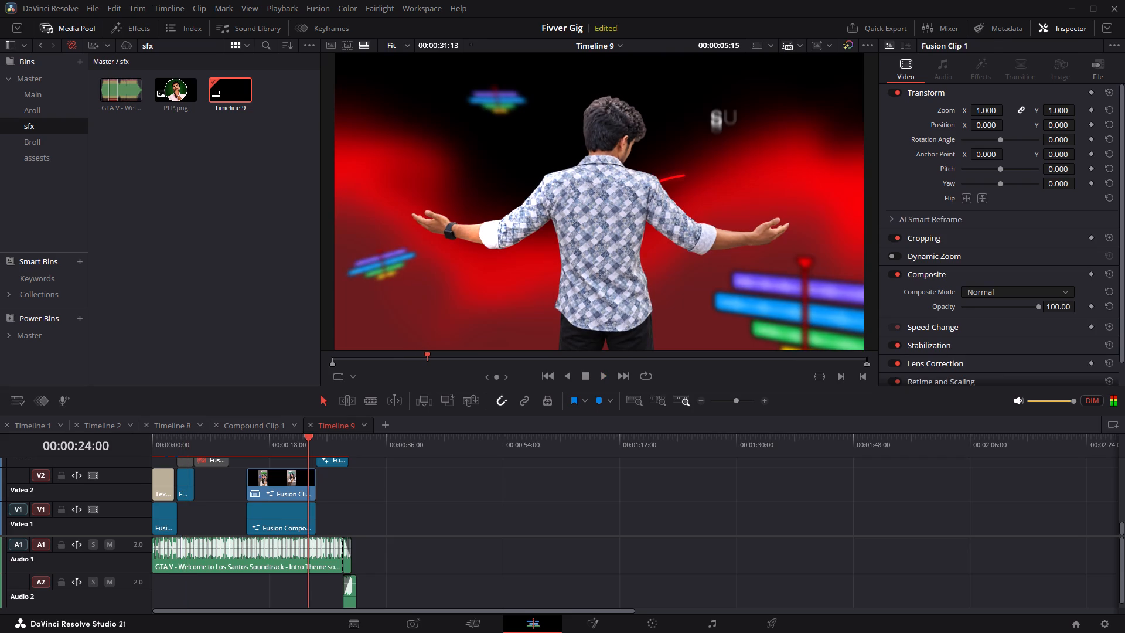
click(312, 448)
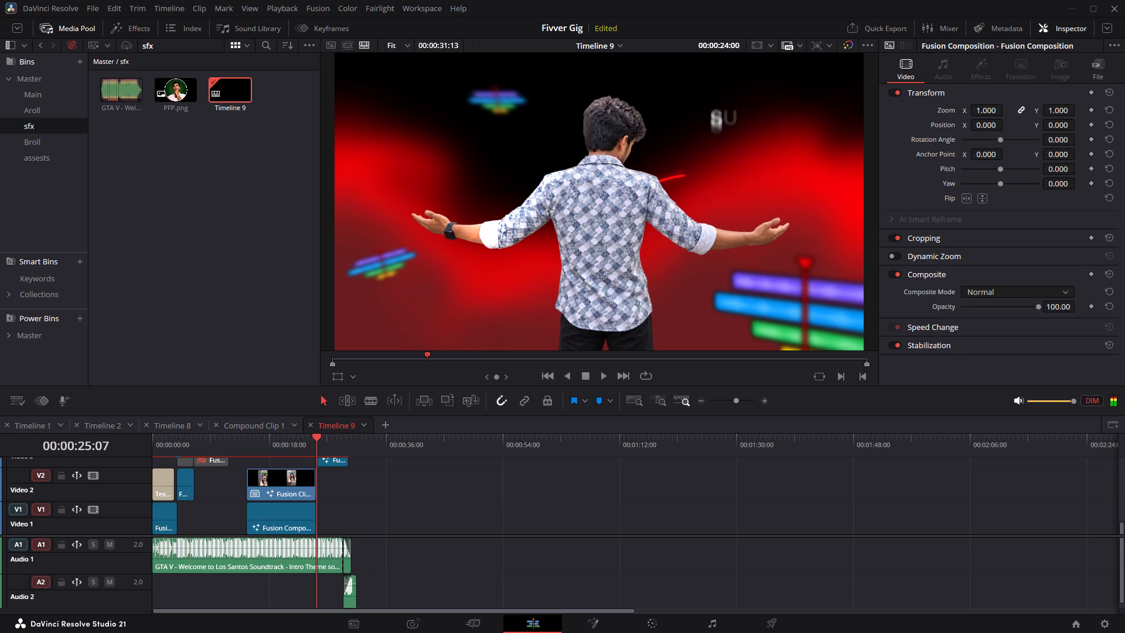
alt+scroll(399, 510, up, 5)
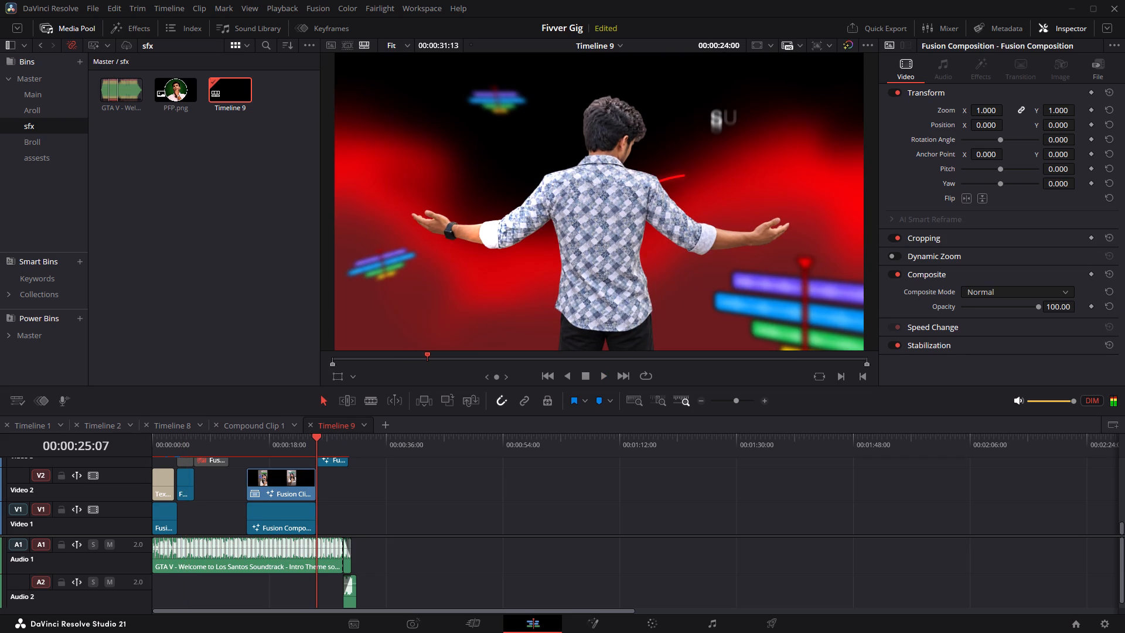
alt+scroll(399, 509, up, 2)
click(408, 505)
click(681, 486)
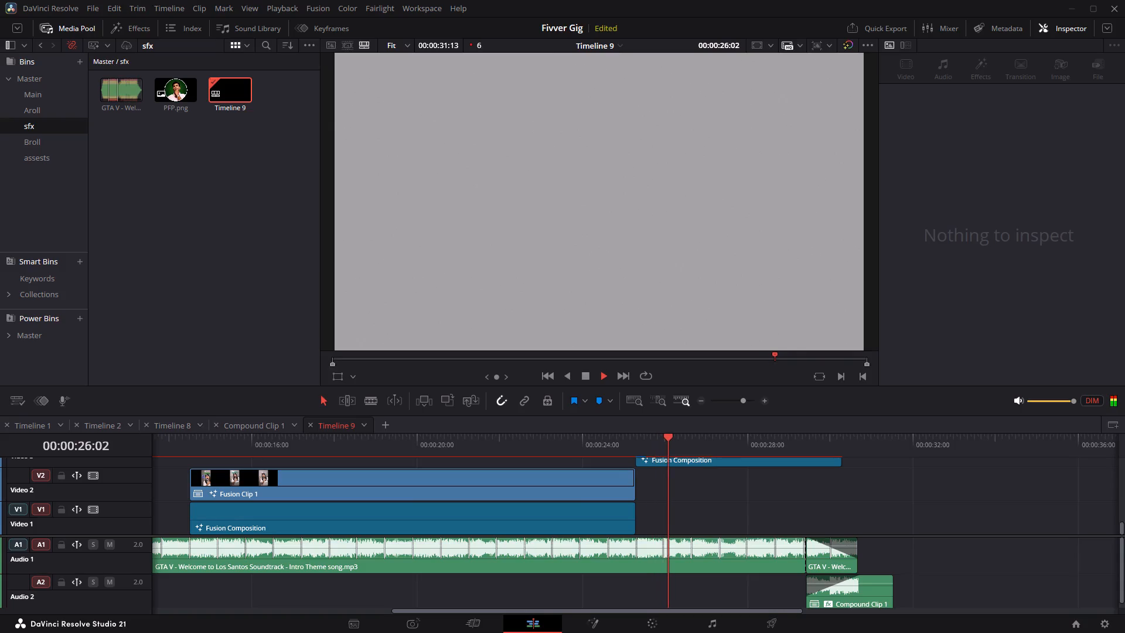
key(space)
click(639, 447)
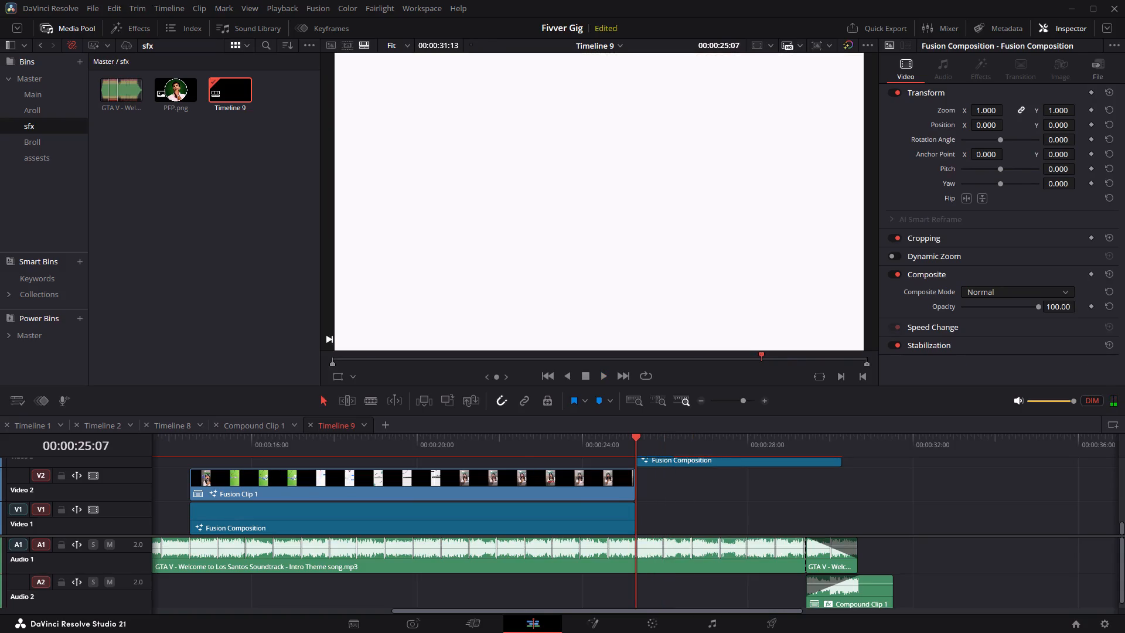
key(space)
key(space)
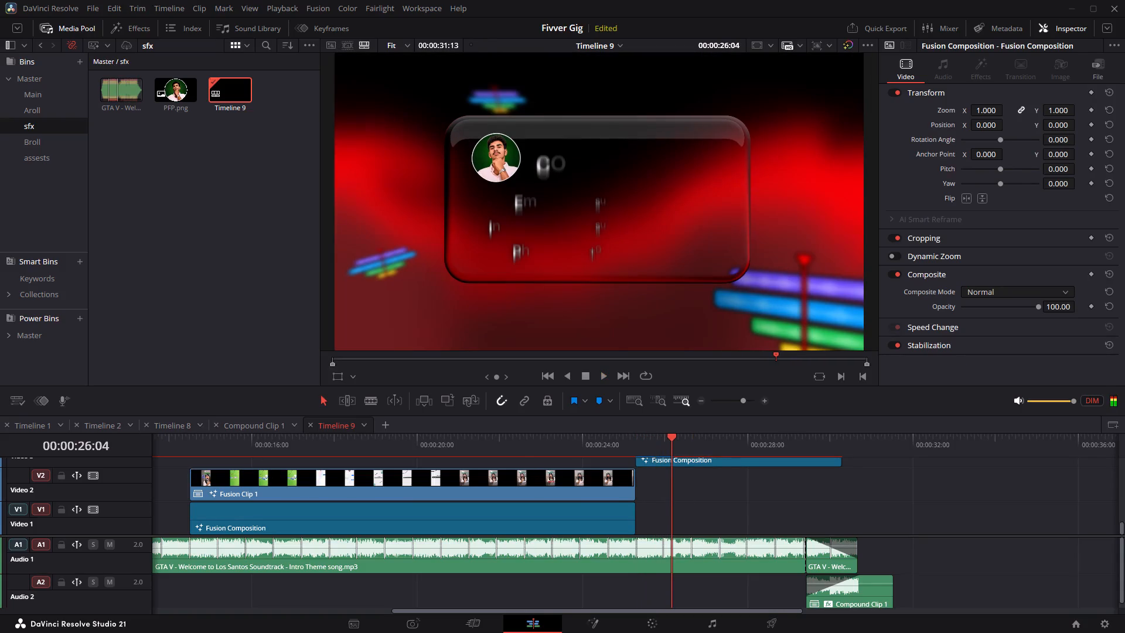
Switch to Timeline 2 and play back its opening from 00:00:02:20 and its closing Fusion Composition from 00:00:25:00.
click(182, 429)
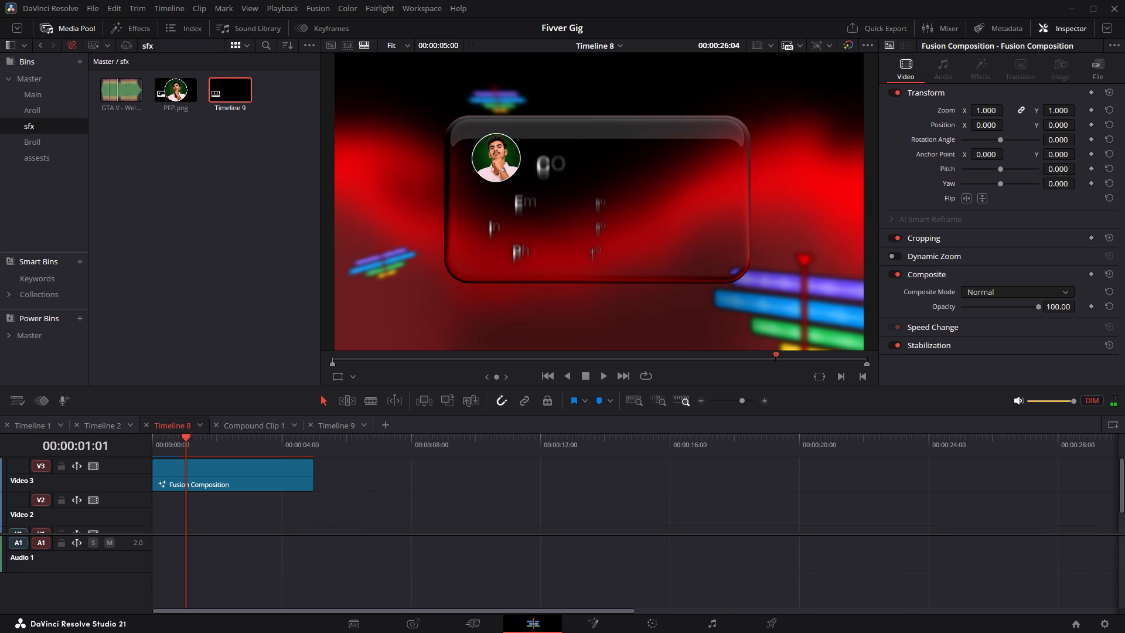
click(116, 430)
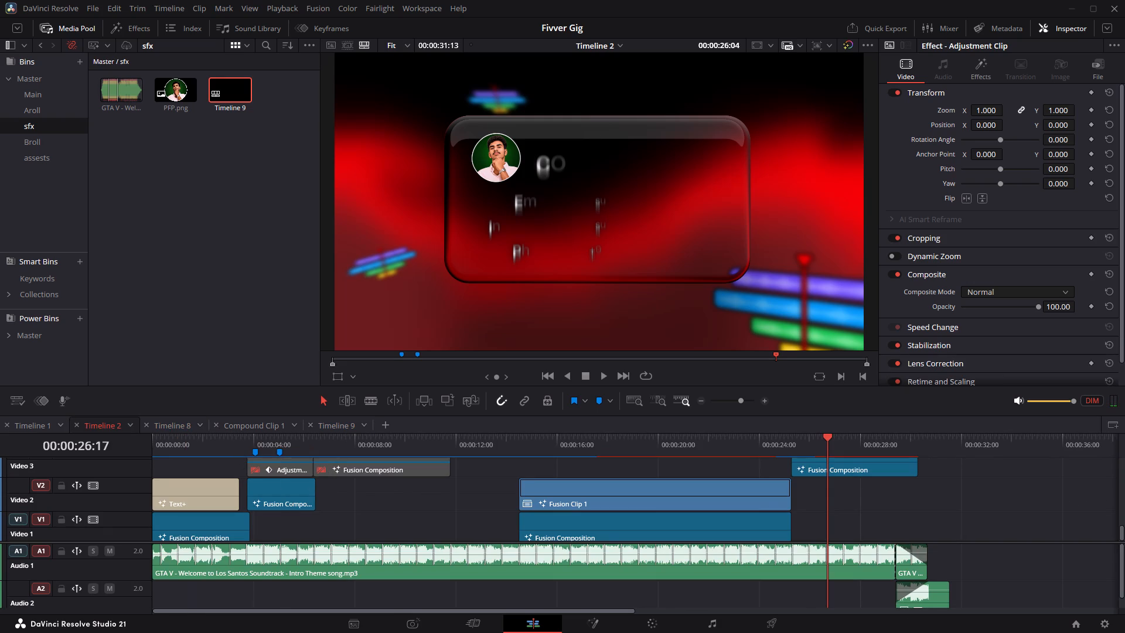
click(191, 451)
key(space)
click(224, 451)
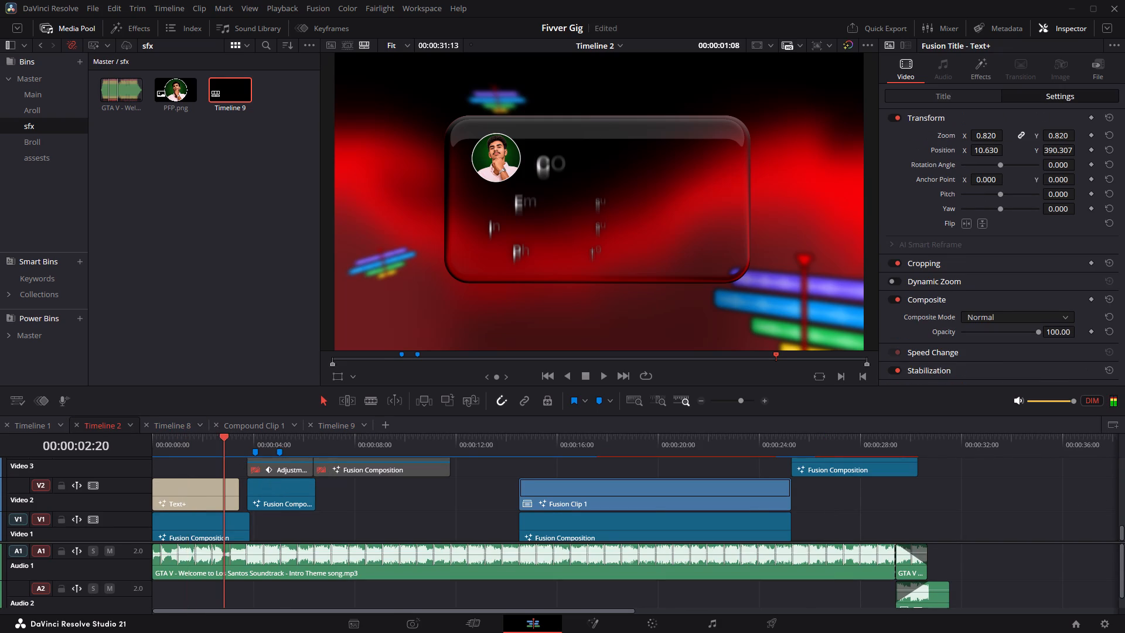
key(space)
key(space)
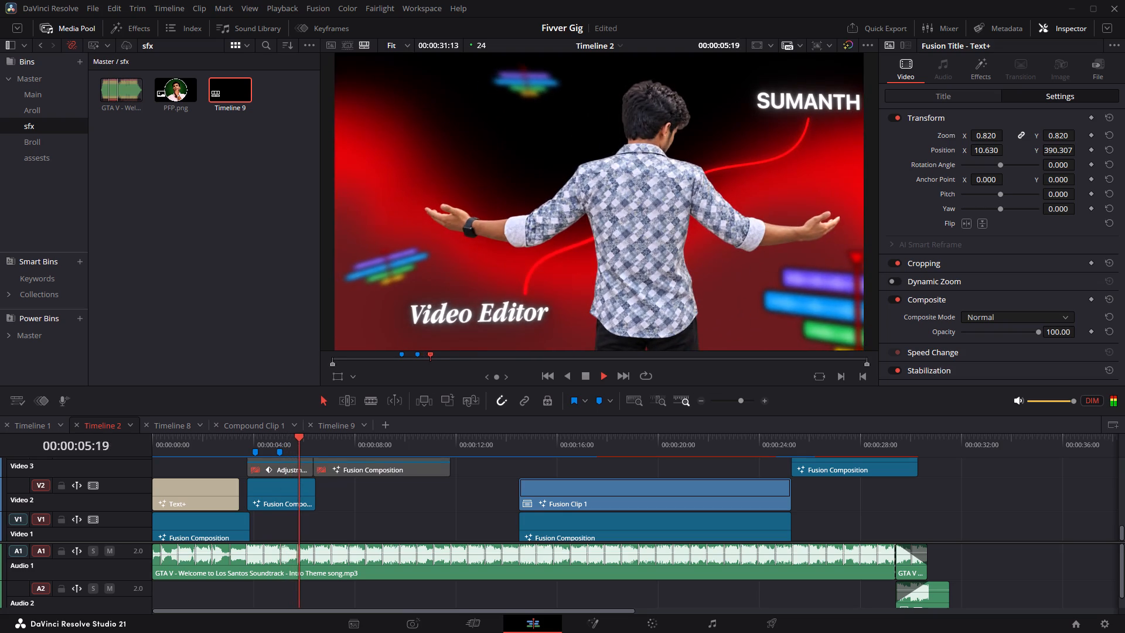
click(785, 442)
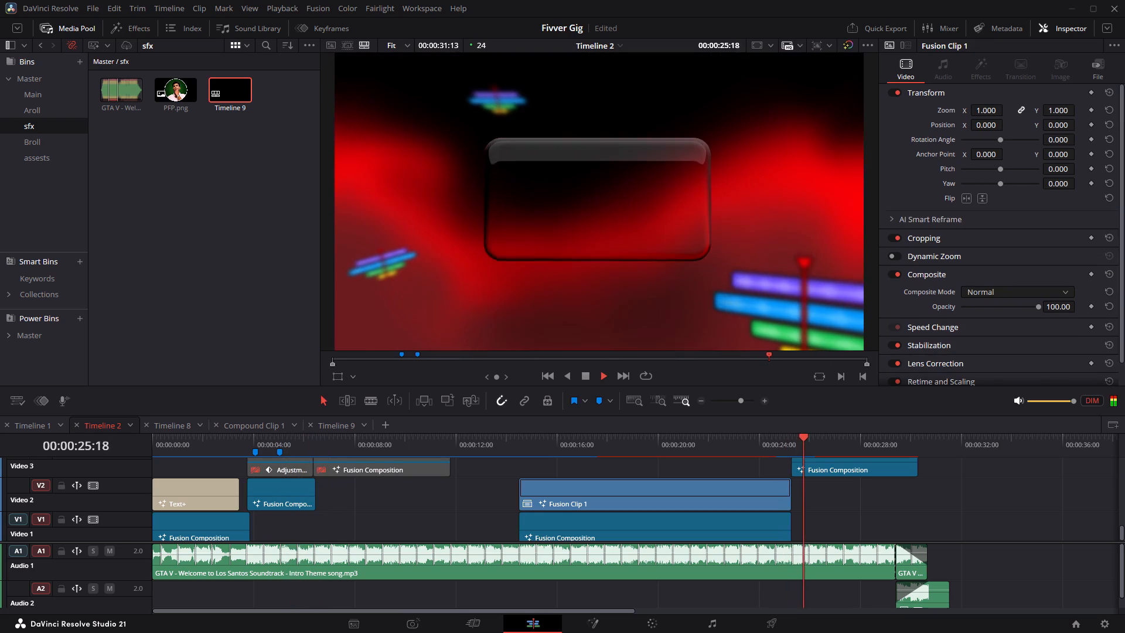
click(785, 442)
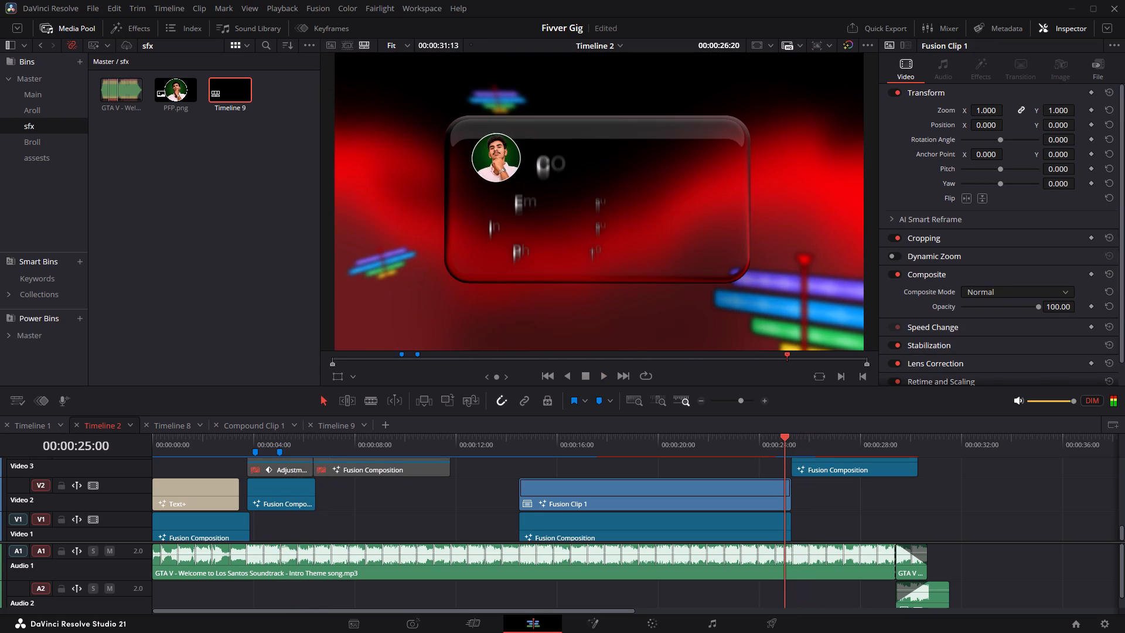
key(space)
Copy all clips of Timeline 2 into a new timeline.
click(936, 507)
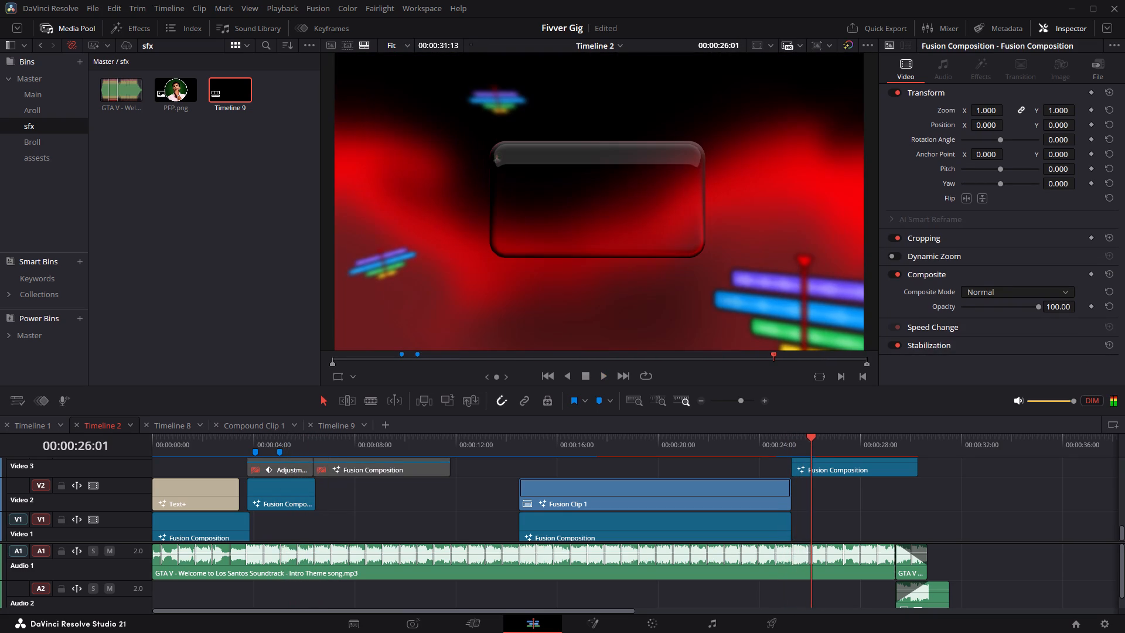
key(ctrl+a)
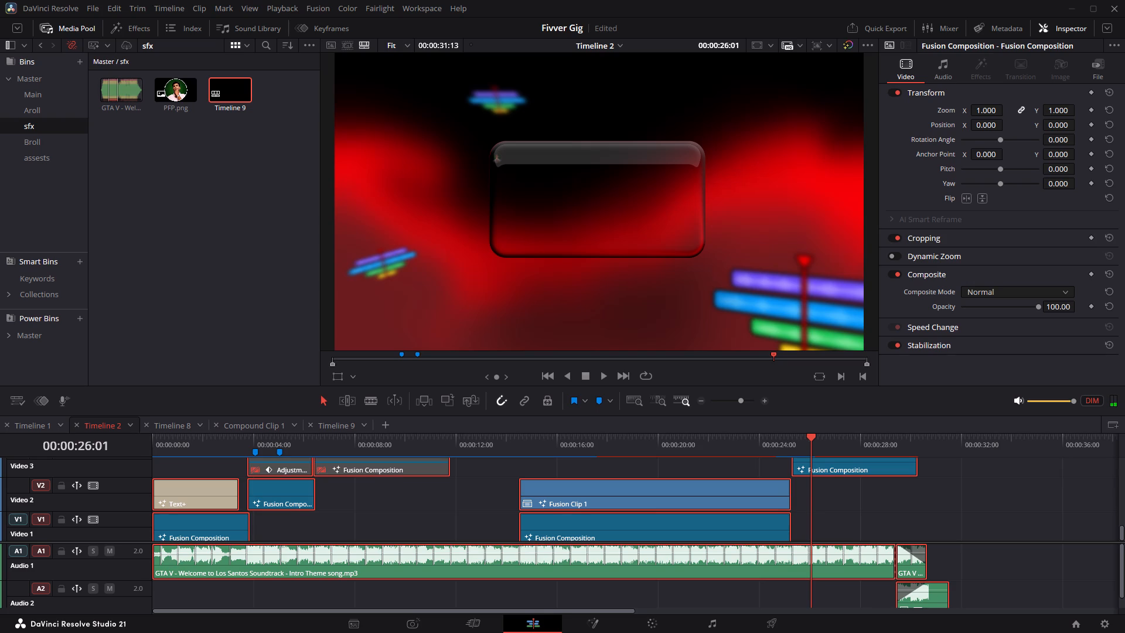
click(381, 424)
key(ctrl+v)
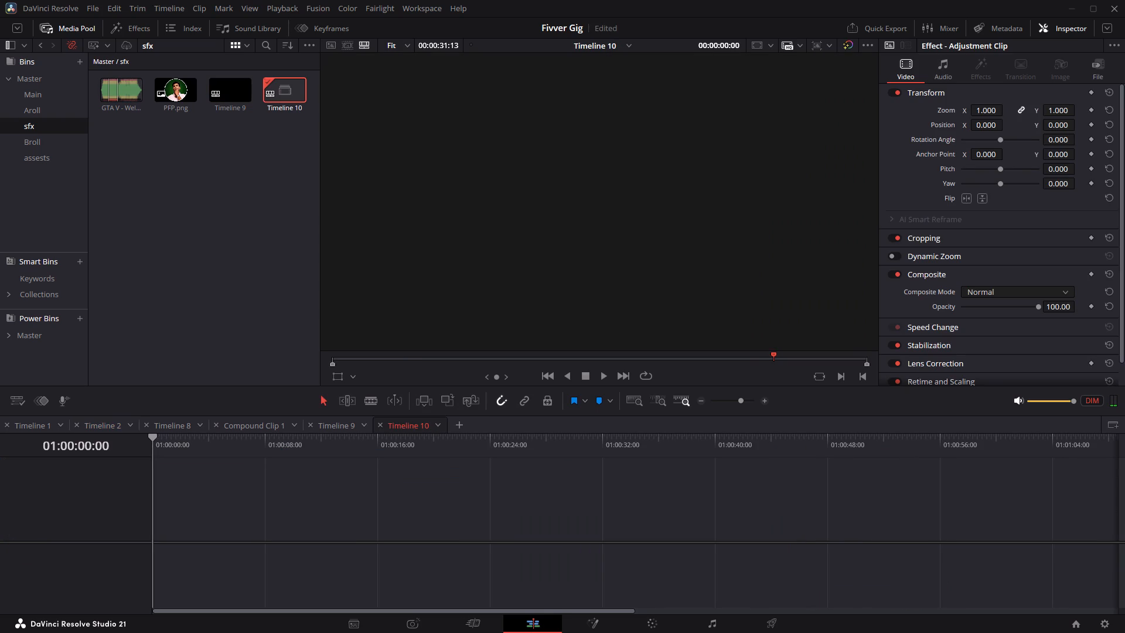
Open Timeline 10 on the Deliver page and play back its opening from 00:00:03:04, through the Text+ and first Adjustment Clip.
click(780, 632)
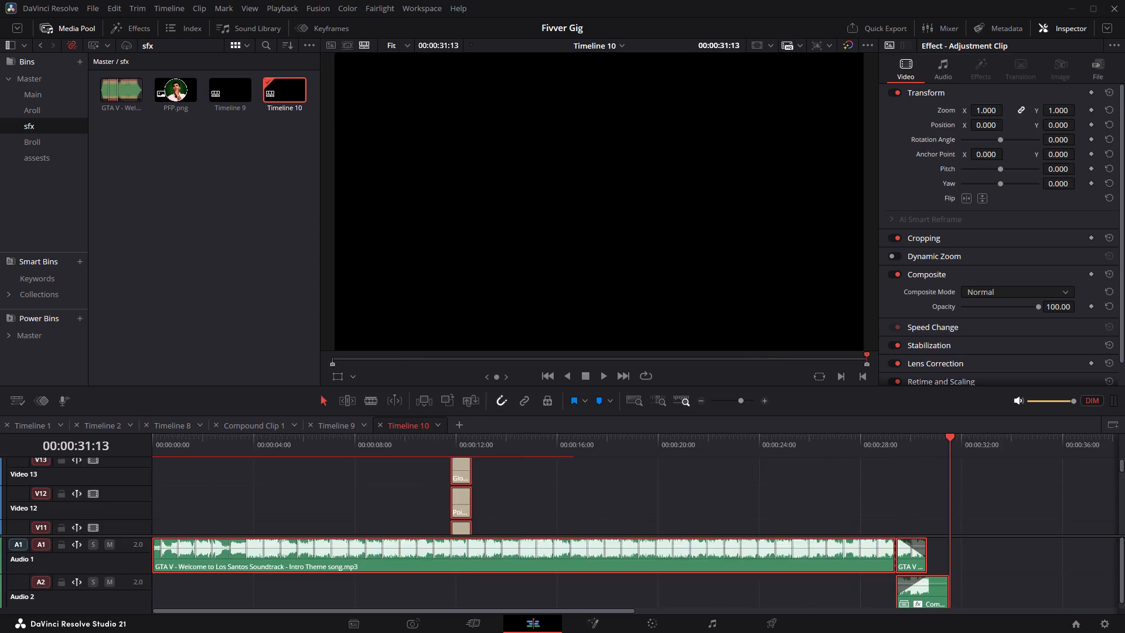
drag(463, 437, 357, 441)
click(514, 442)
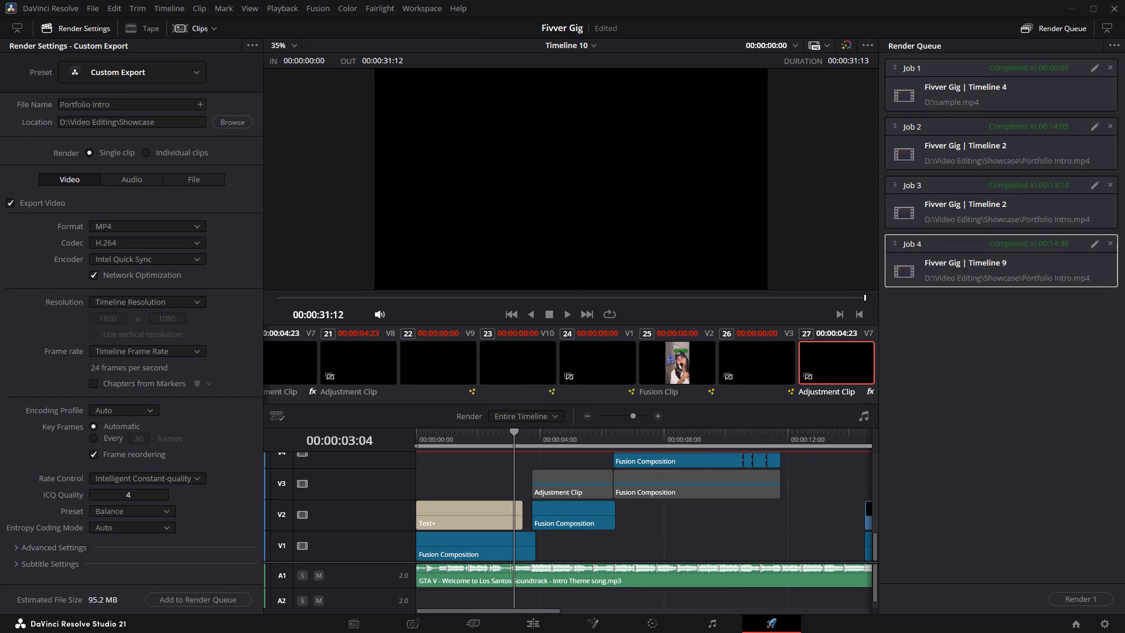
key(space)
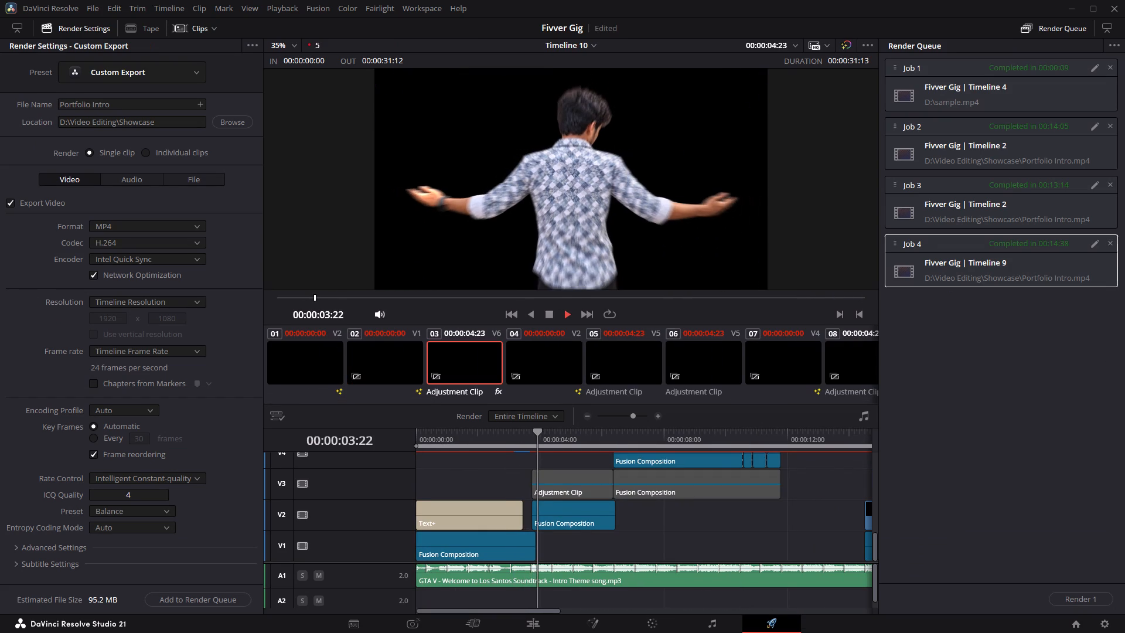
key(space)
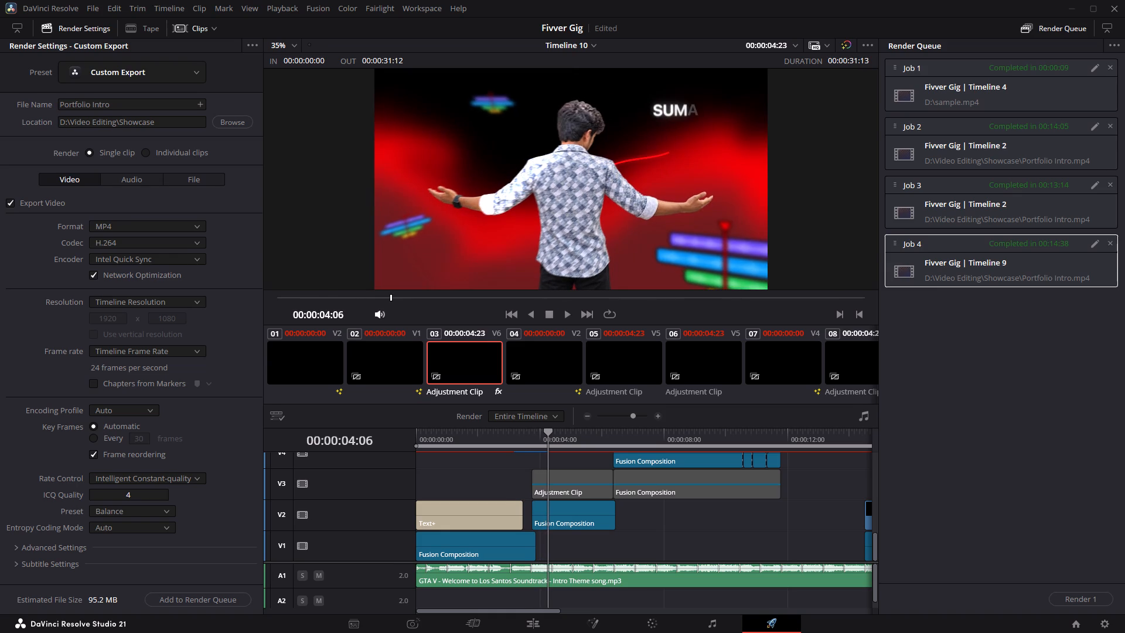
click(520, 446)
key(space)
key(space)
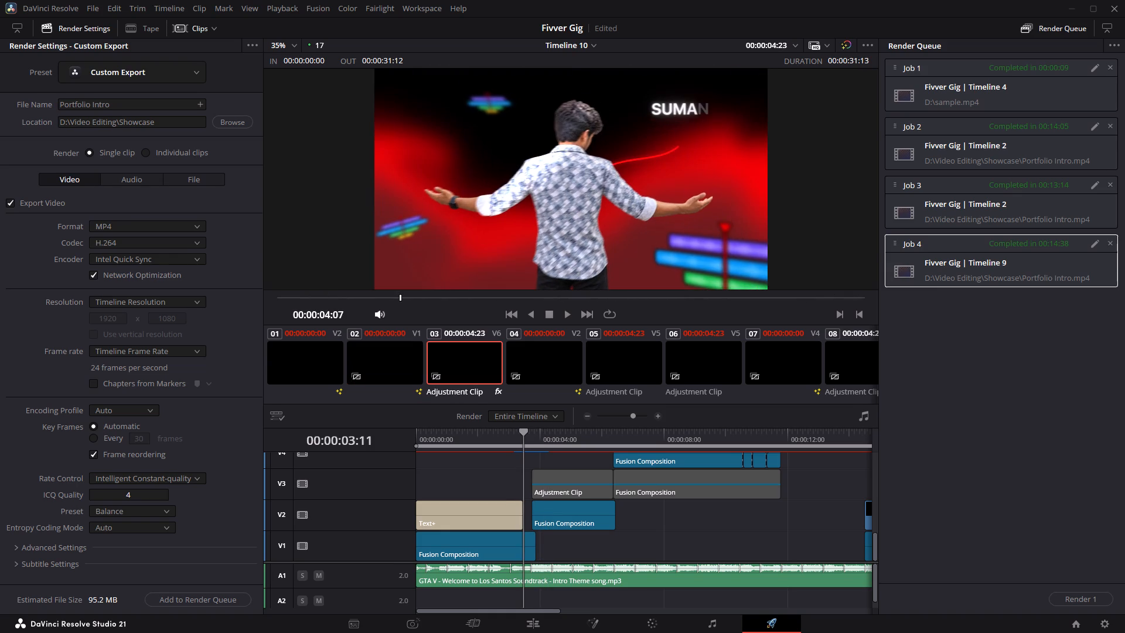
Play back the end of Timeline 10 from 00:00:25:00 to check the closing Fusion Composition after Fusion Clip 1.
middle_drag(844, 484, 369, 486)
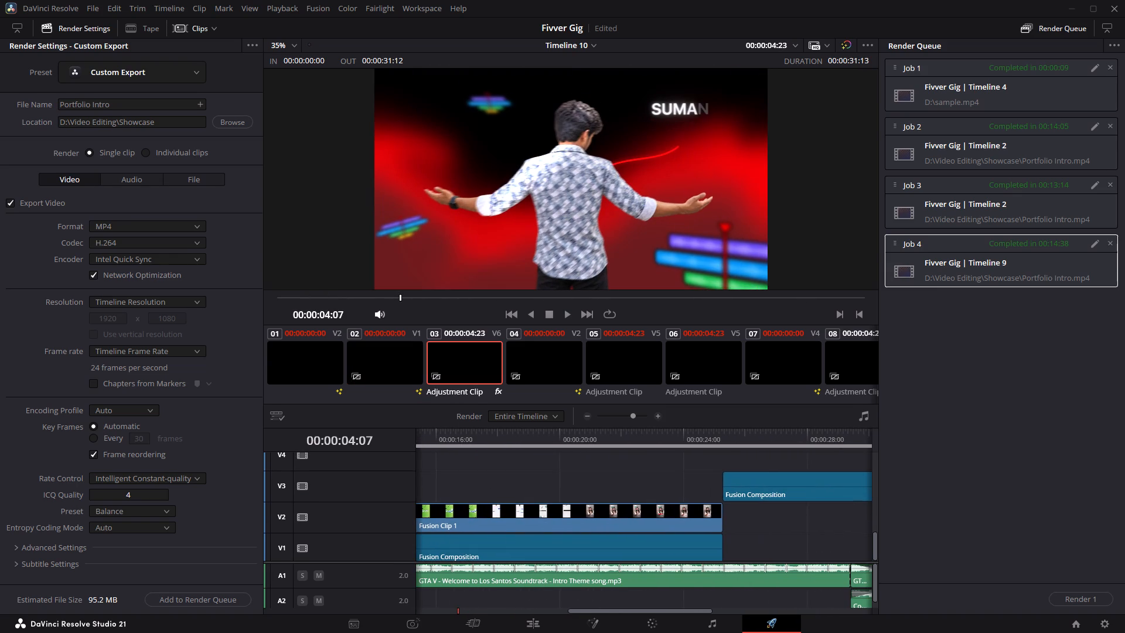
click(711, 440)
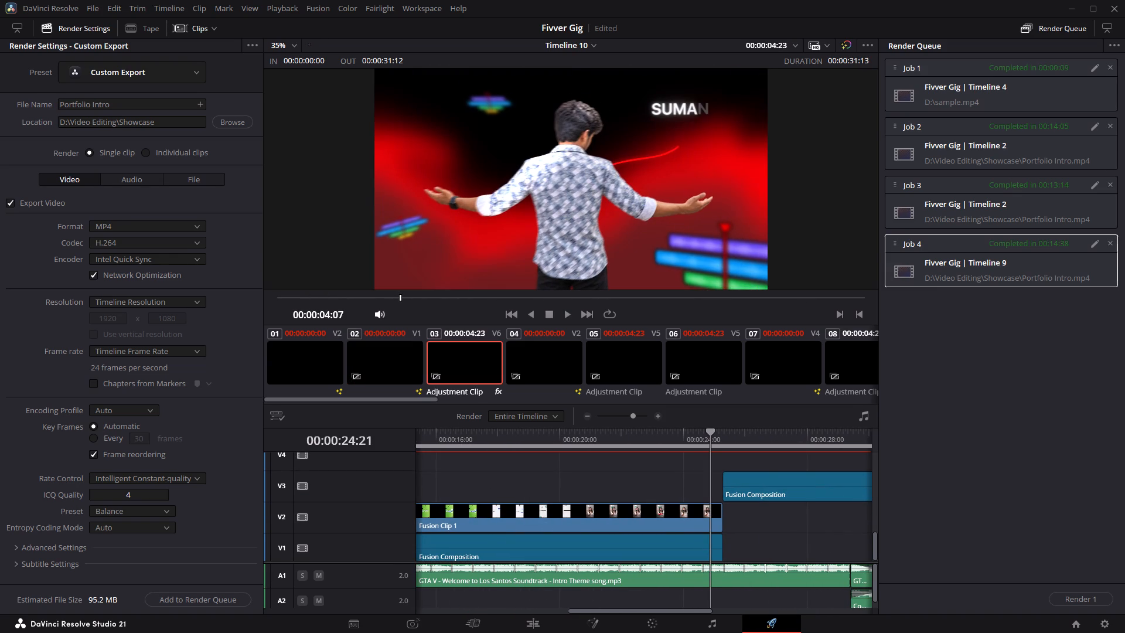
click(714, 440)
key(space)
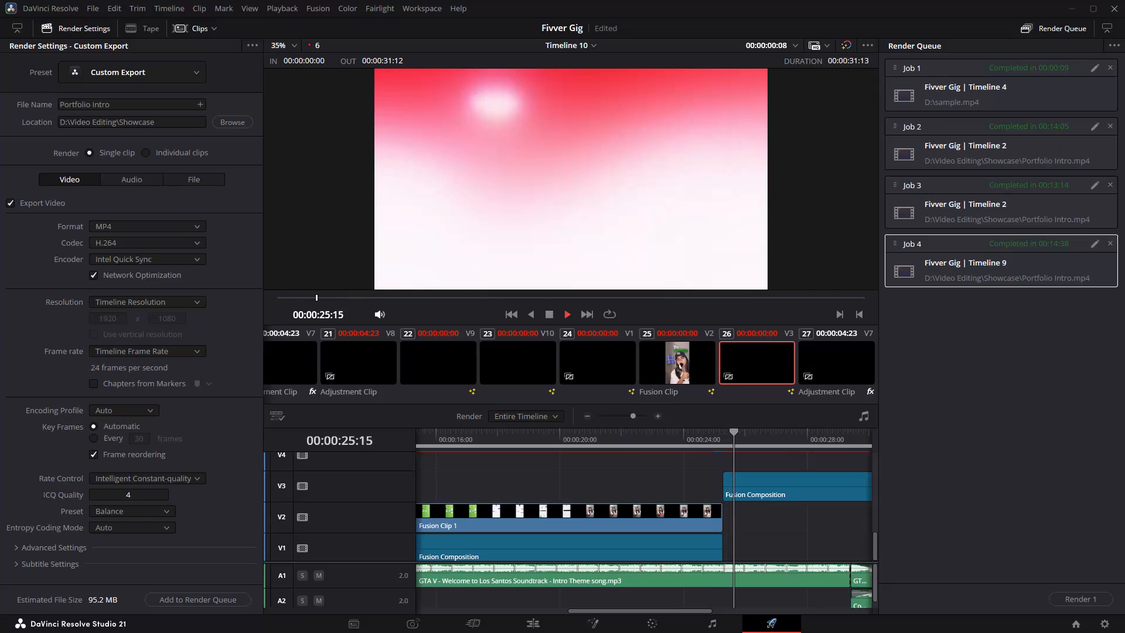
key(space)
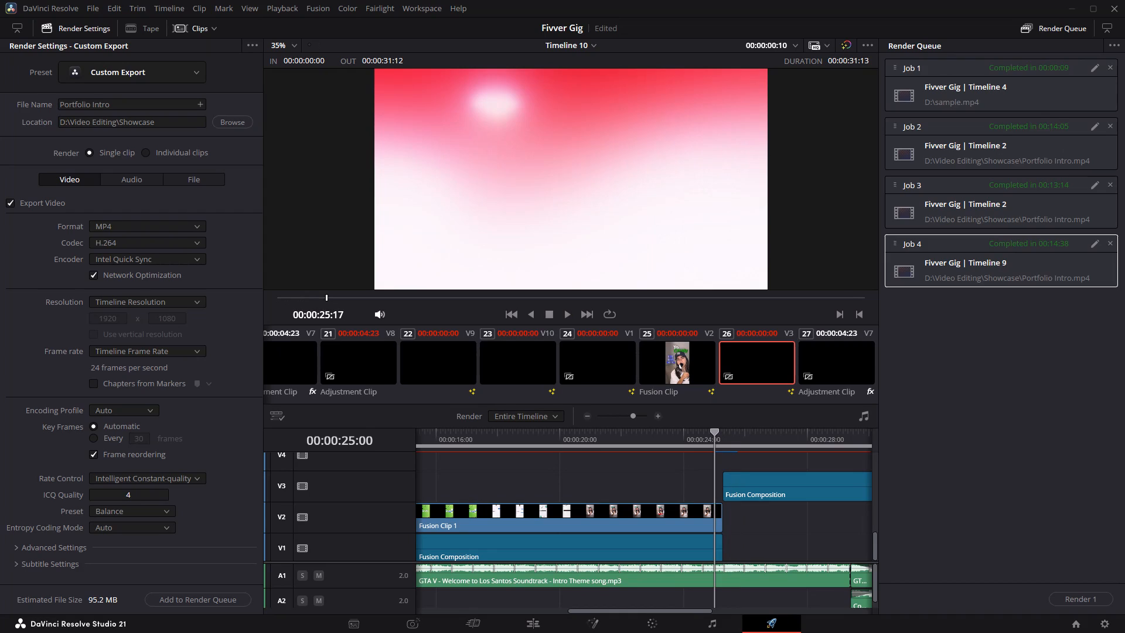
key(space)
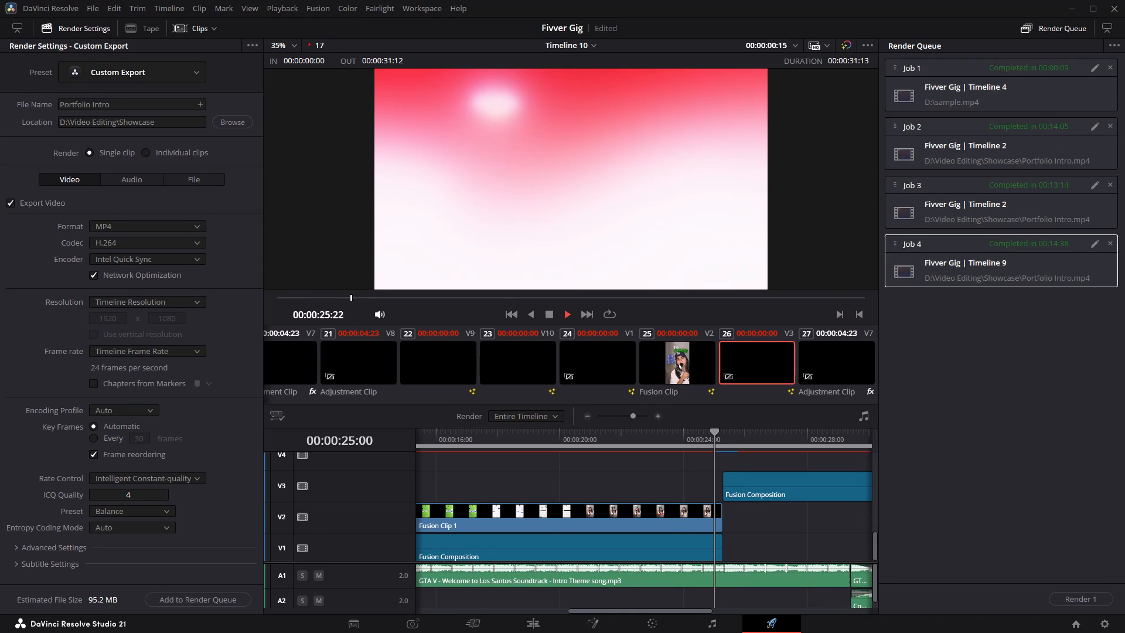
key(space)
Return to the Edit page, copy all clips of Timeline 10 into another new timeline, and close Timeline 10.
click(551, 632)
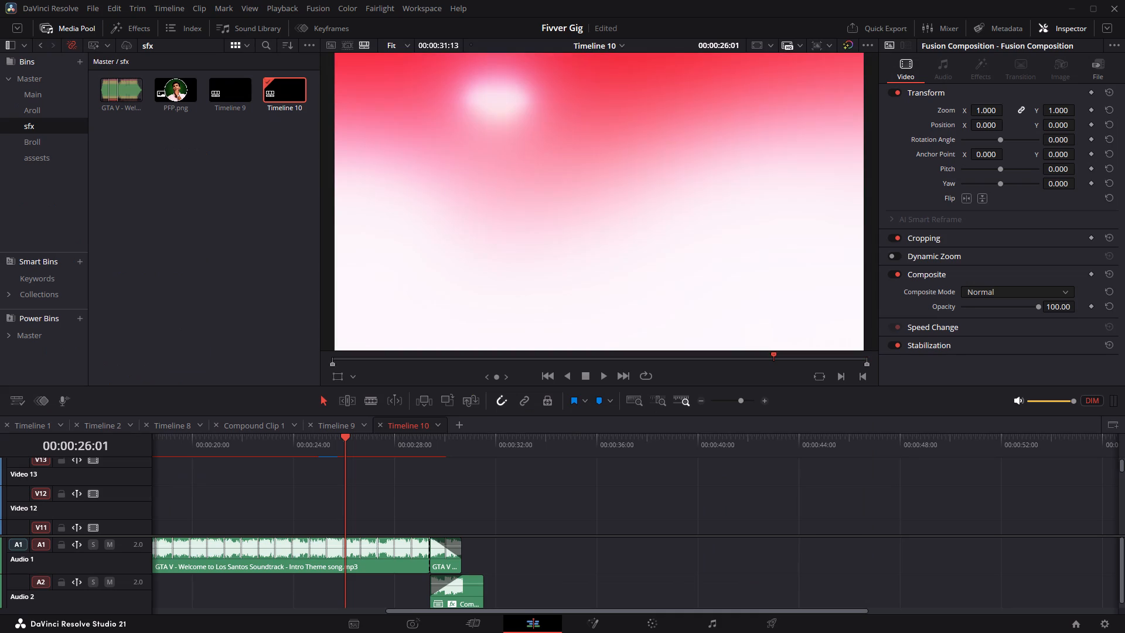
click(513, 509)
key(ctrl+a)
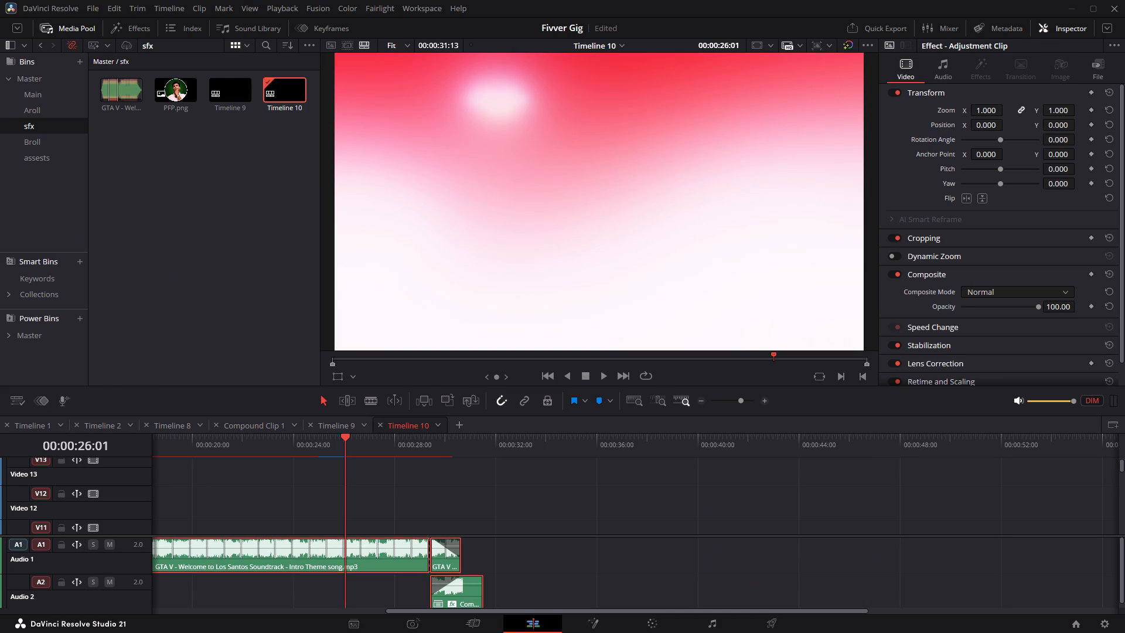
key(ctrl+c)
click(460, 428)
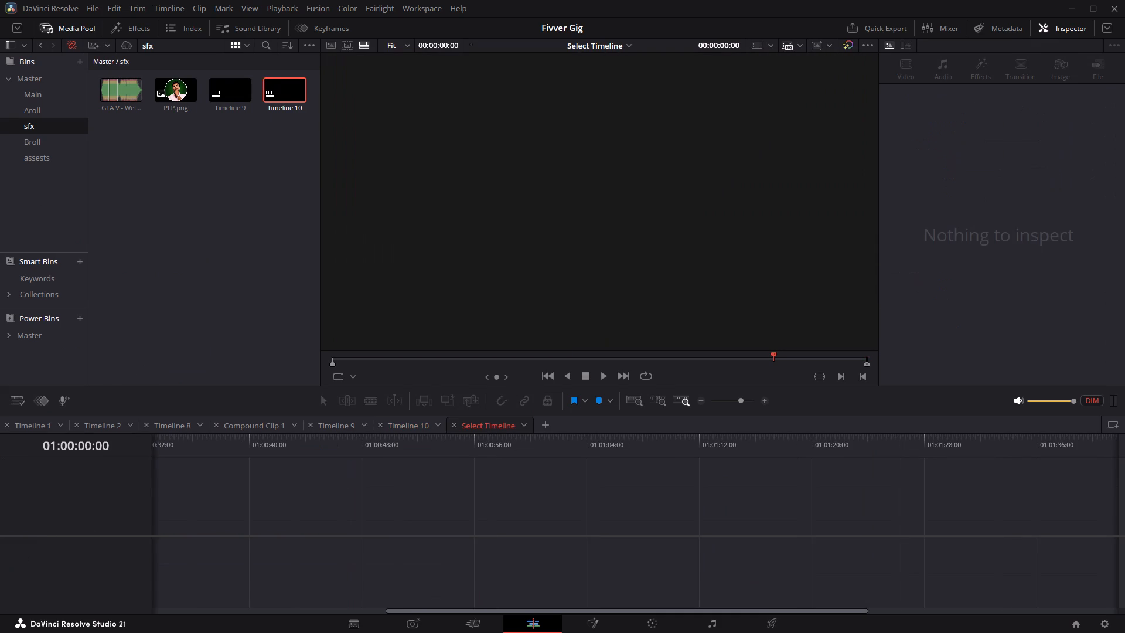
key(ctrl+v)
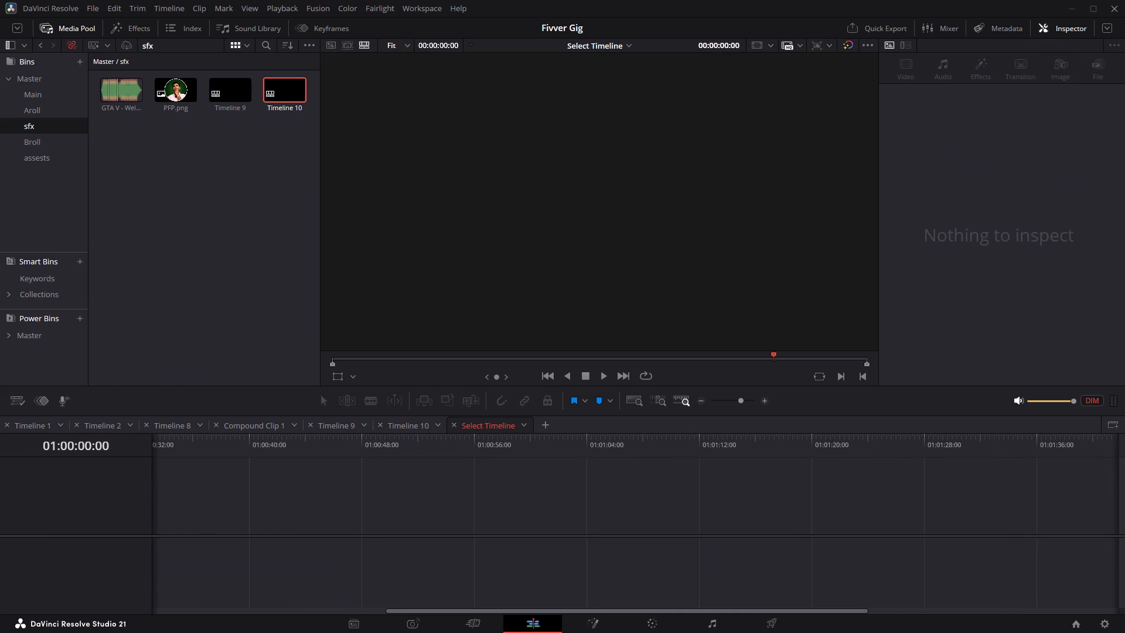
click(379, 424)
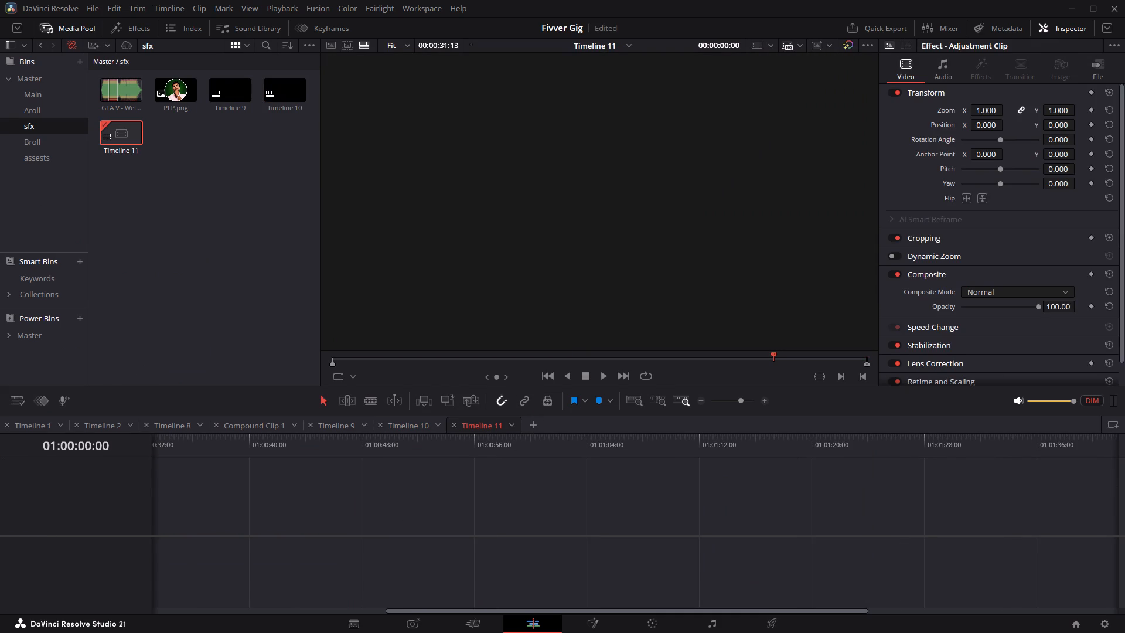
Look at Timeline 9, then play back Timeline 11's closing Fusion Composition from 00:00:25:07 on the Deliver page.
click(349, 430)
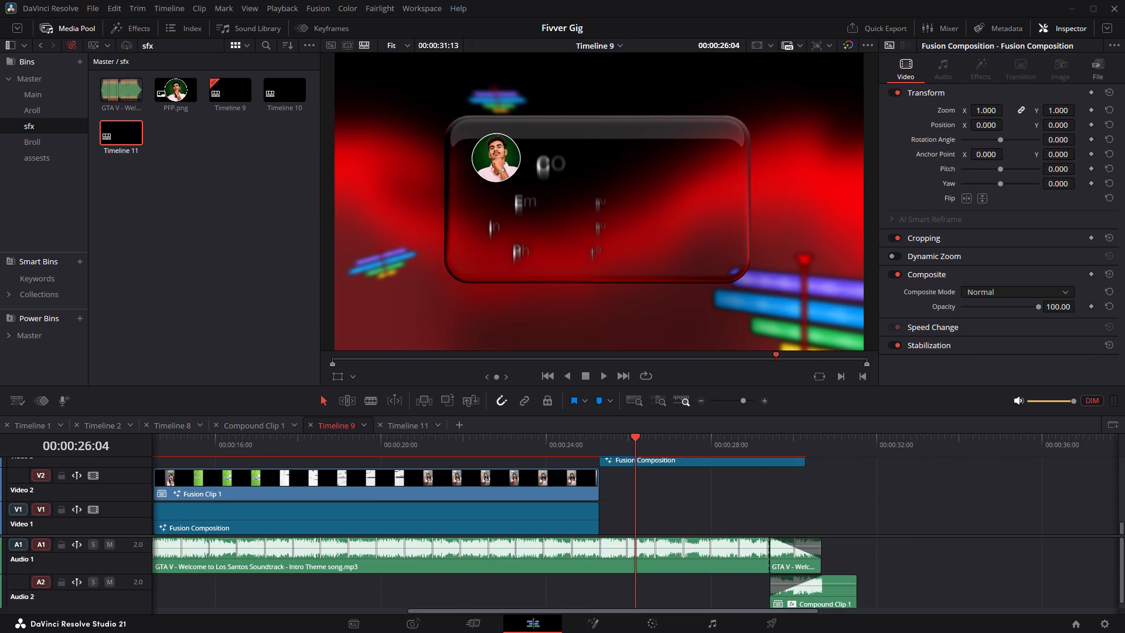
click(417, 430)
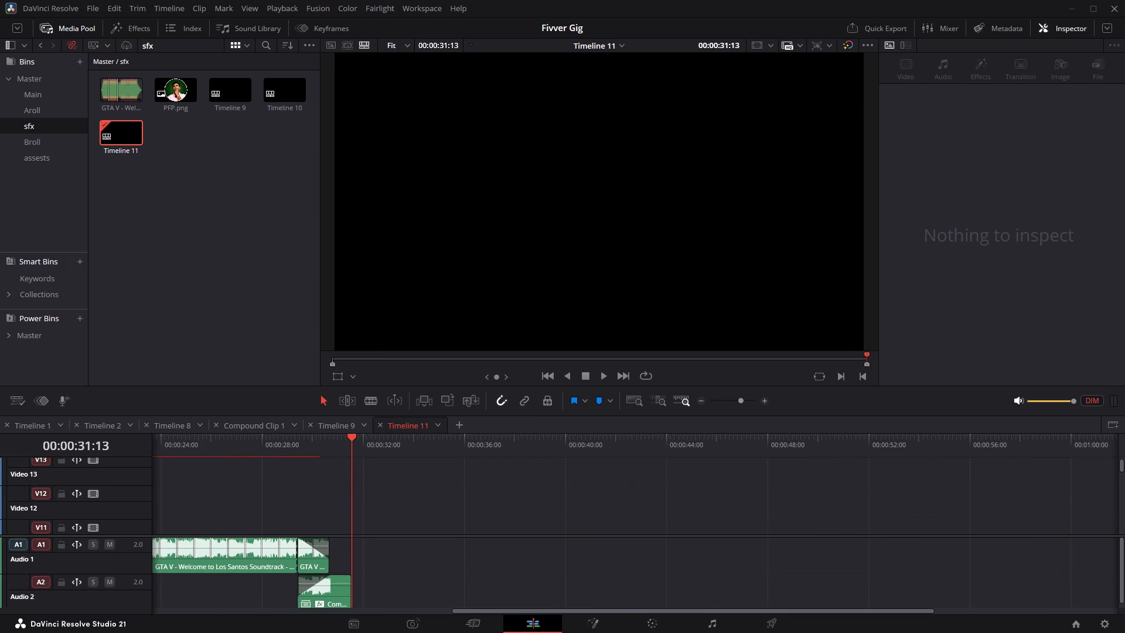
click(752, 624)
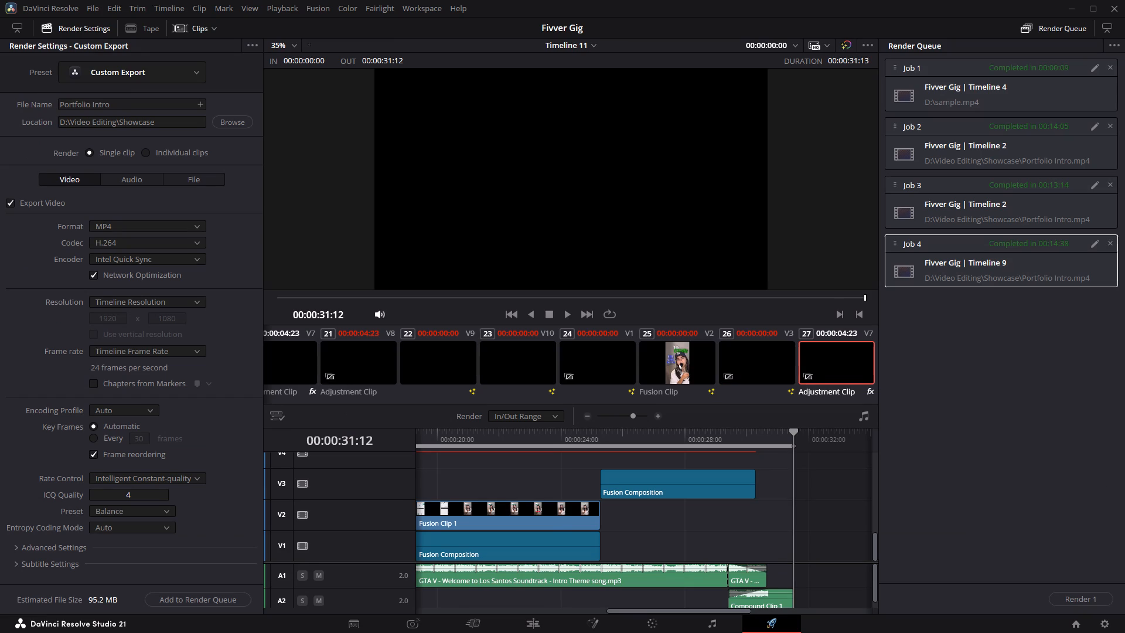
click(598, 445)
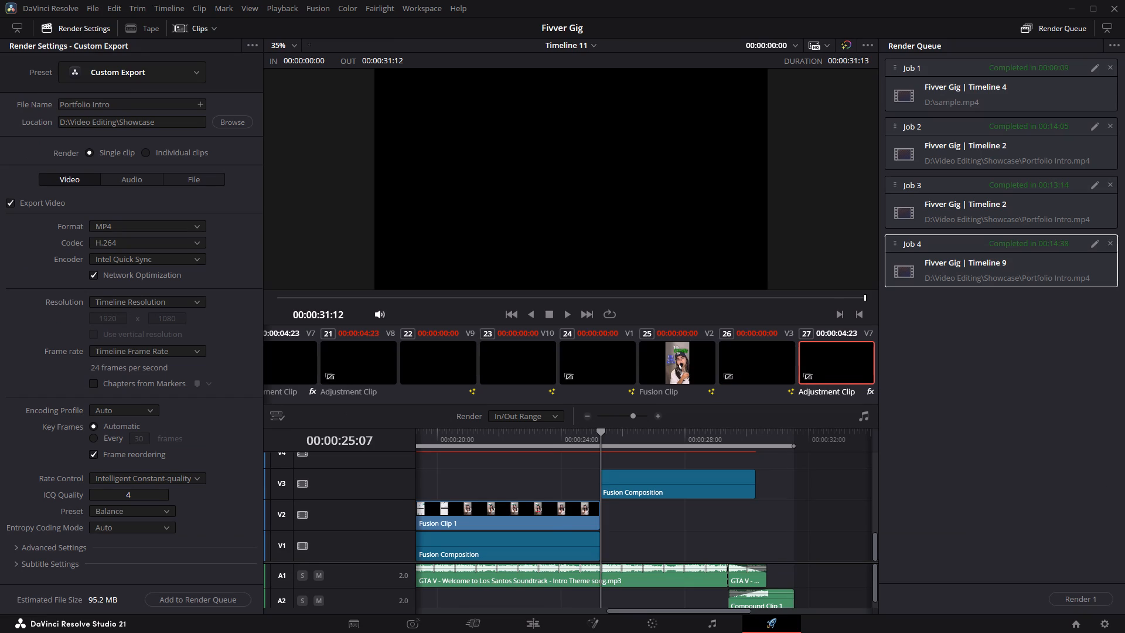
key(space)
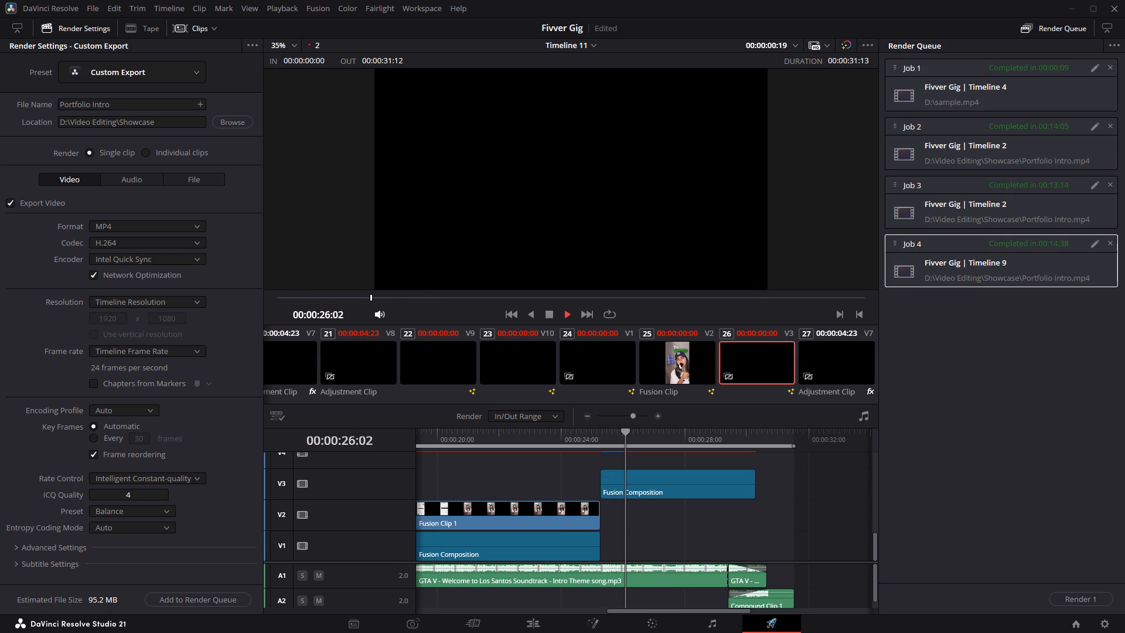
key(space)
Return to the Edit page and close Timeline 11, Timeline 9 and Timeline 8, leaving Timeline 2 active.
click(531, 632)
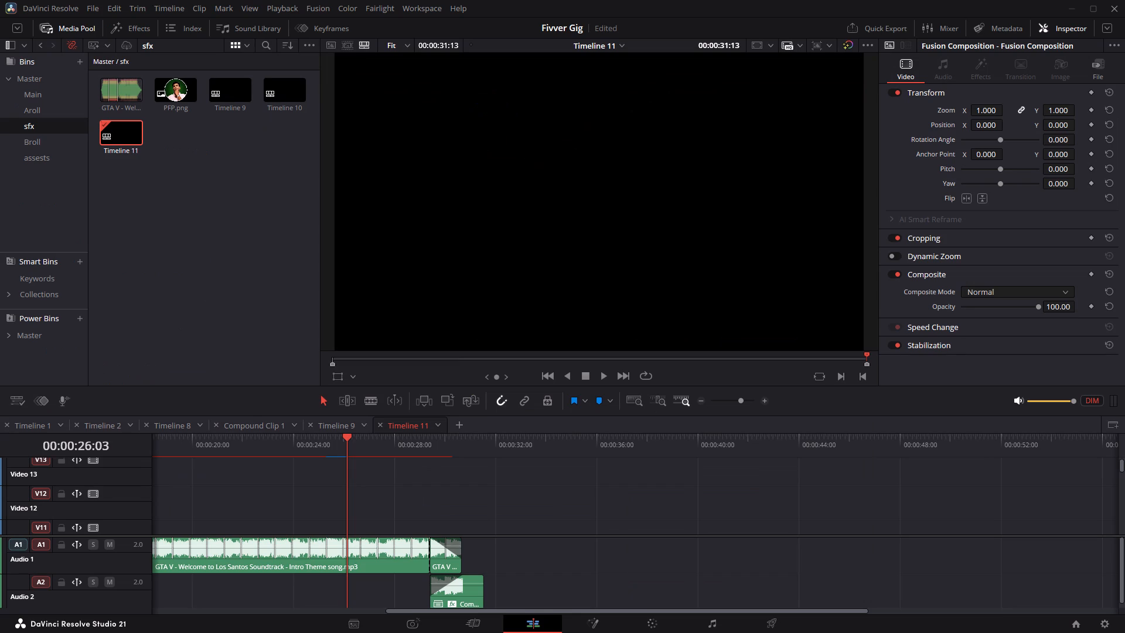
click(381, 424)
click(308, 424)
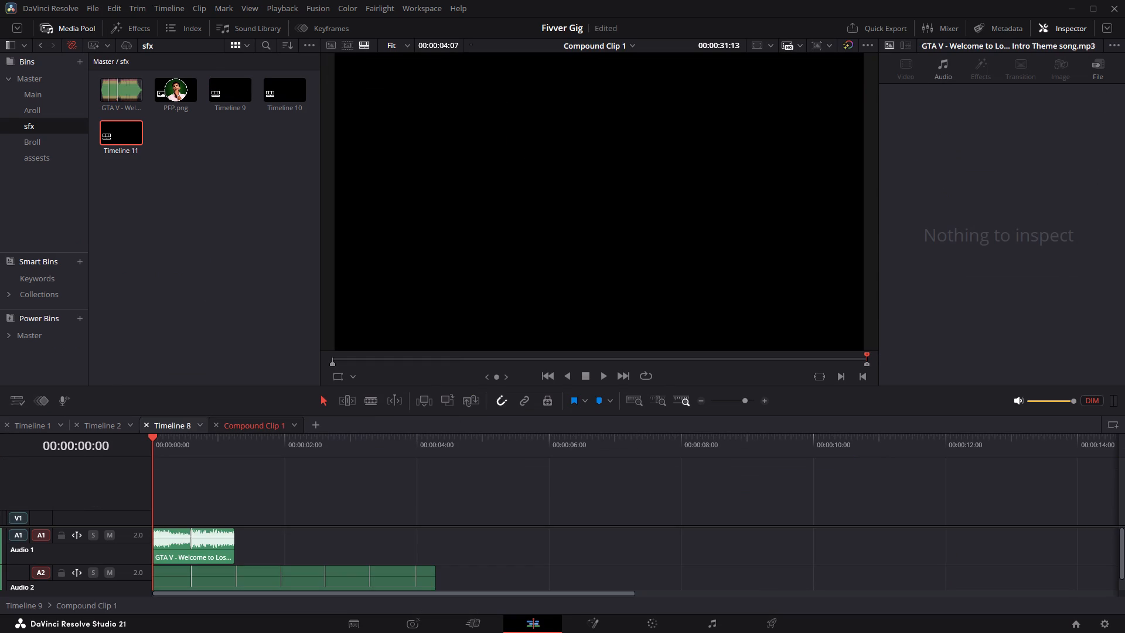
click(105, 427)
click(154, 428)
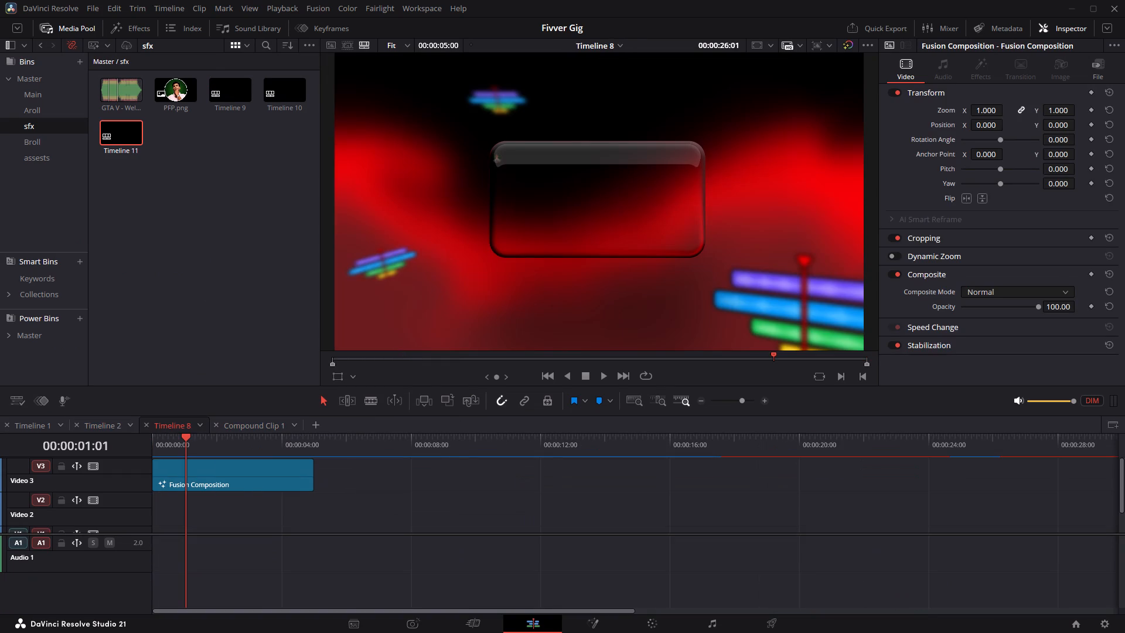
click(149, 427)
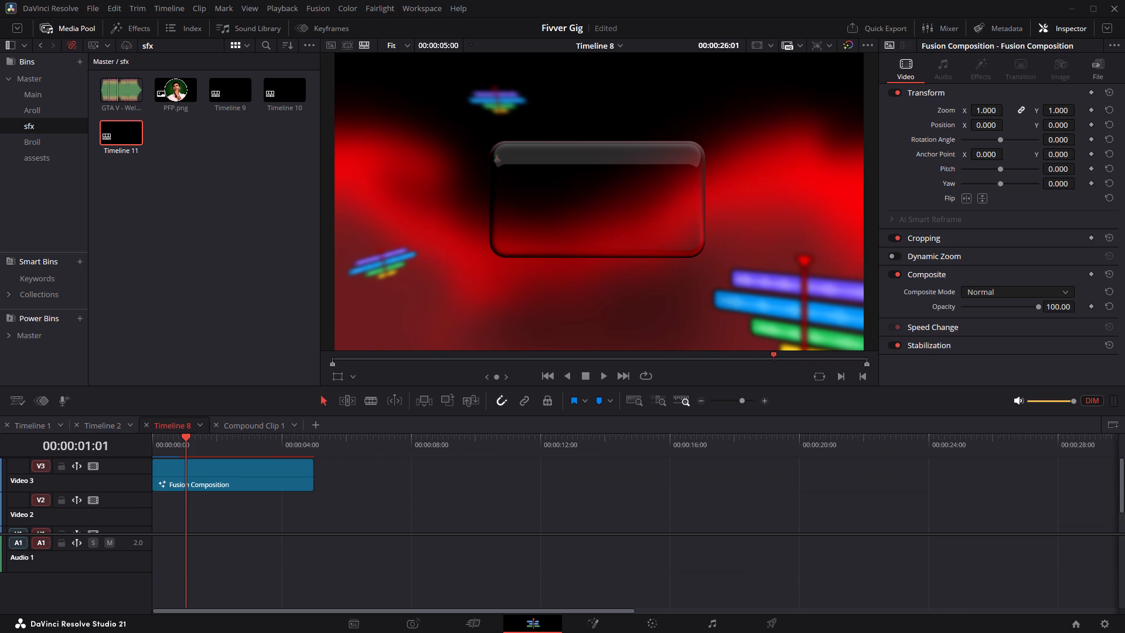
click(147, 427)
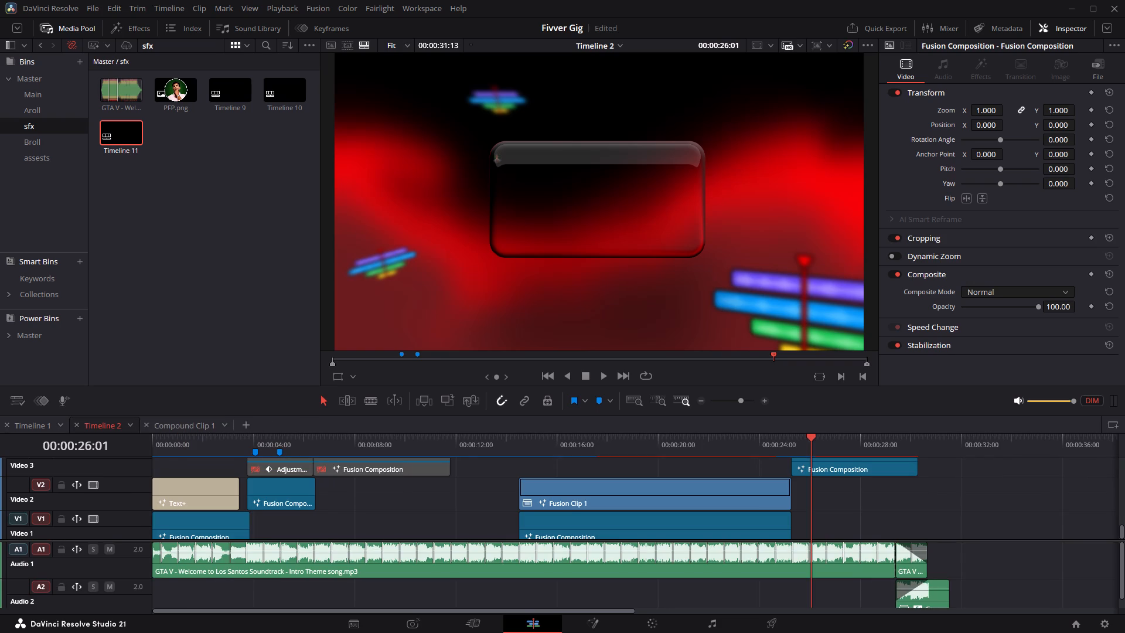
Play back Timeline 2 from just before the Text+ title ends, reviewing the opening compositions up to Fusion Clip 1.
click(237, 452)
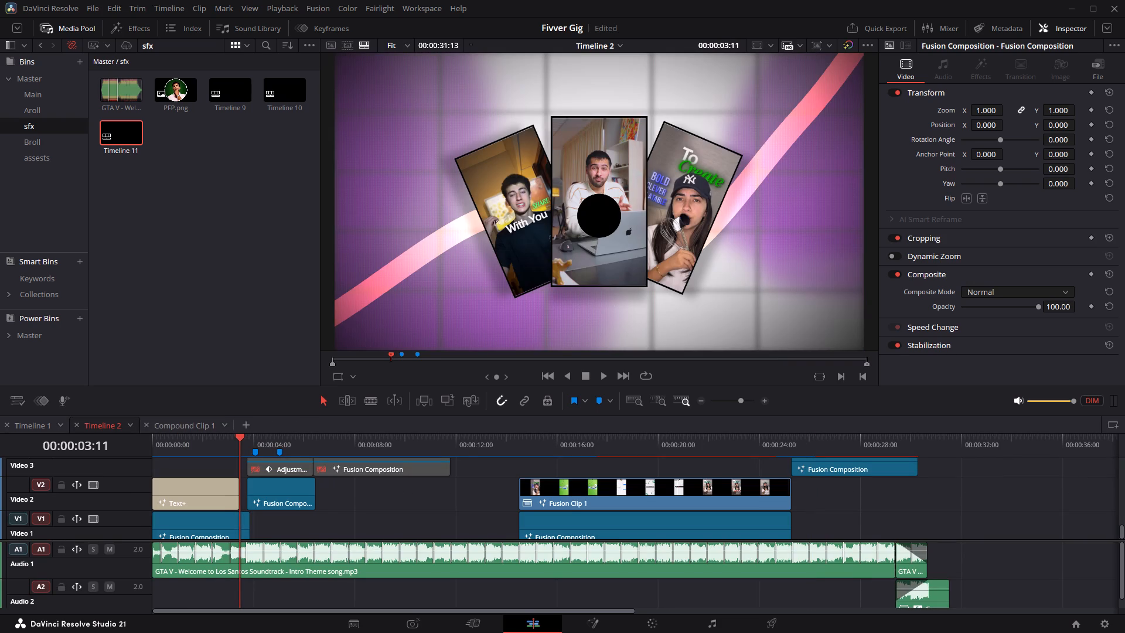
key(space)
click(233, 452)
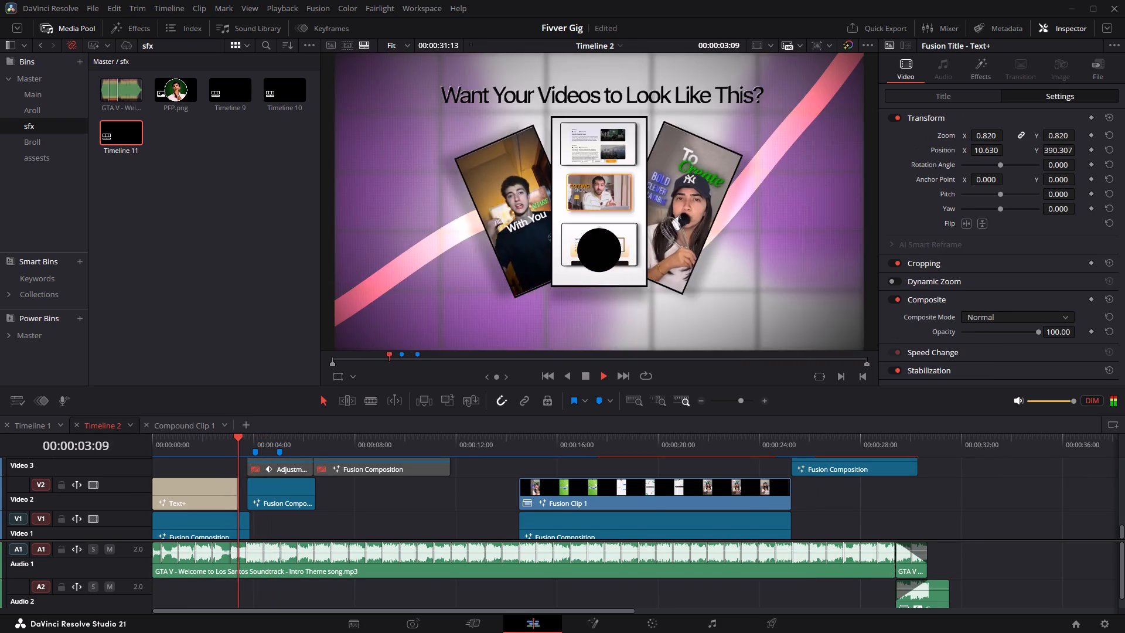
click(218, 450)
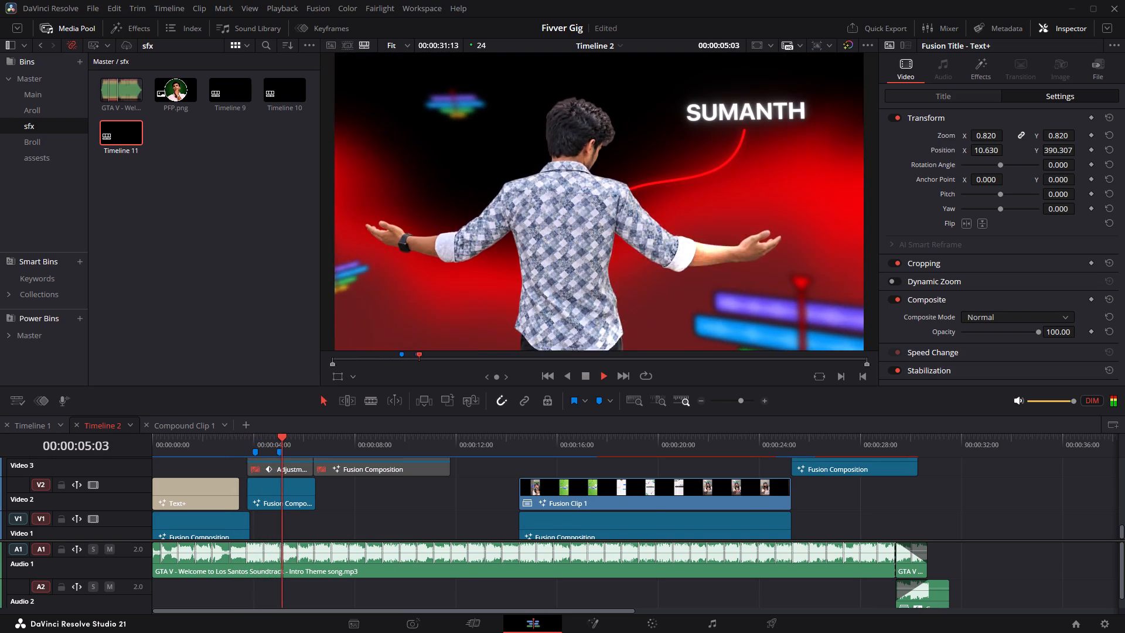
click(221, 448)
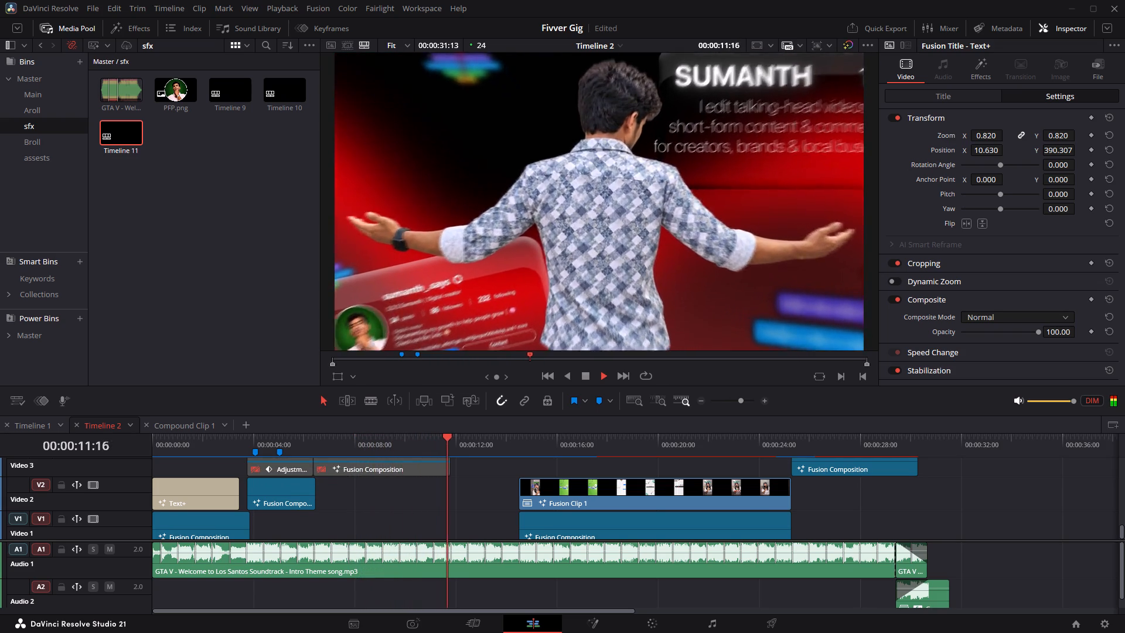
scroll(490, 475, down, 2)
scroll(505, 474, up, 1)
scroll(505, 474, down, 1)
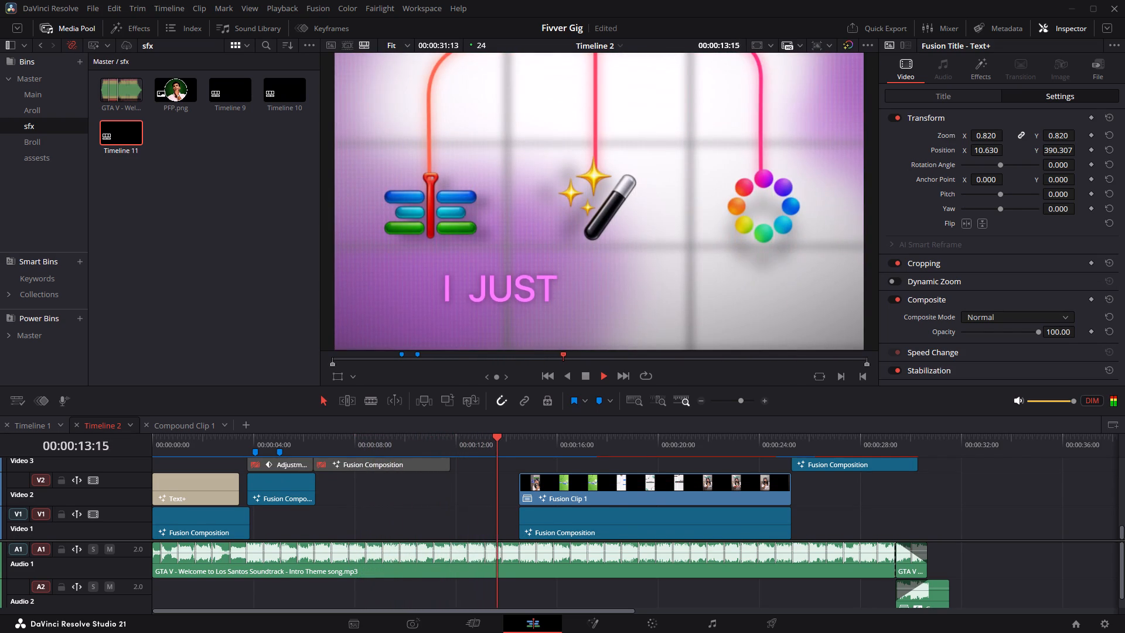
key(space)
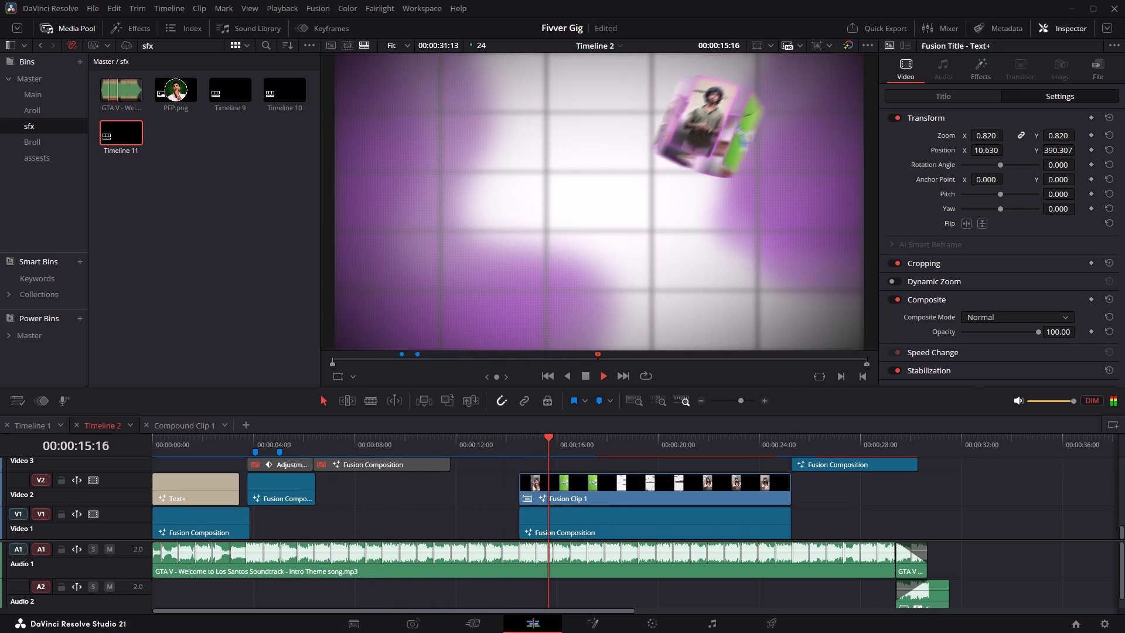
Play back the lead-in to Fusion Clip 1 and its first seconds, starting shortly before the clip.
click(499, 450)
key(space)
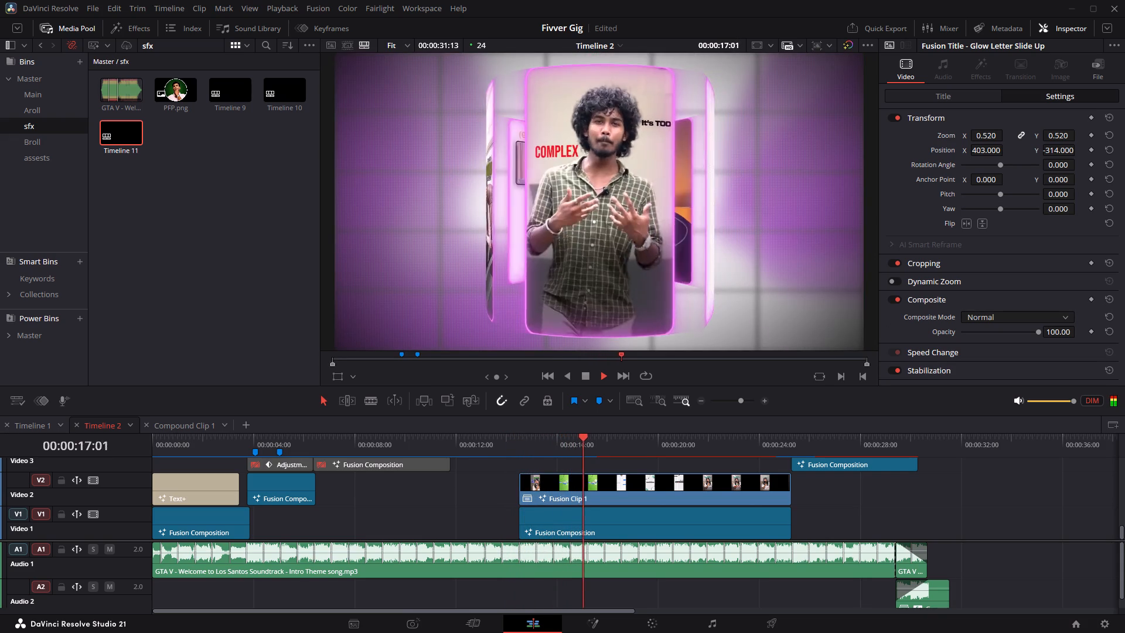
key(space)
Replay the transition out of the Text+ title, starting from 00:00:02:14, 00:00:03:03 and the timeline start.
click(405, 447)
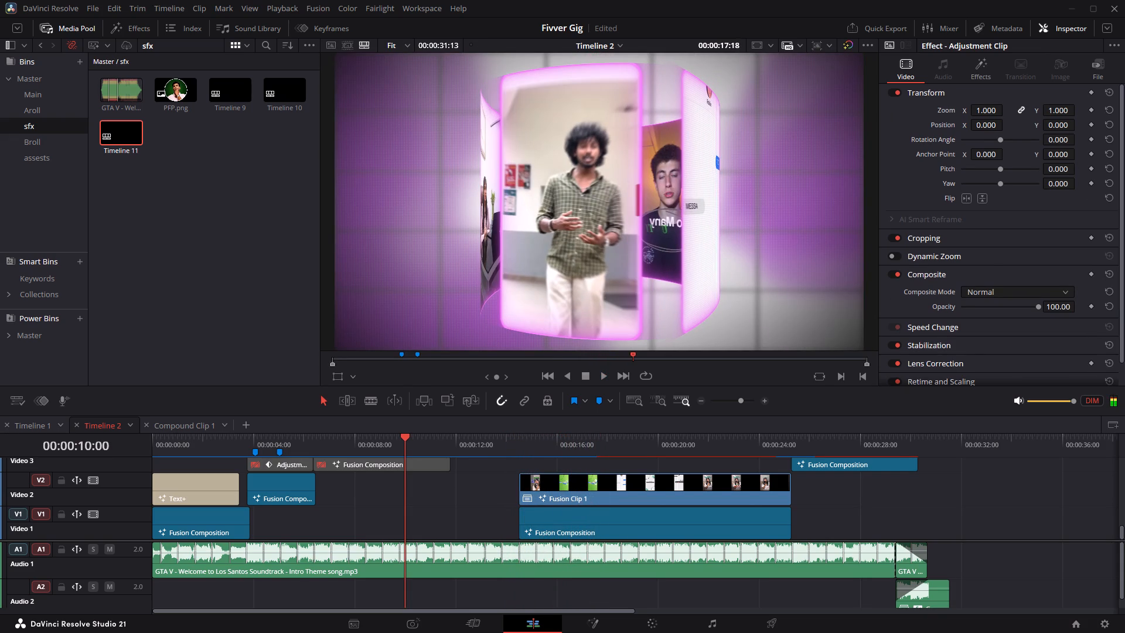
click(218, 442)
key(space)
click(235, 447)
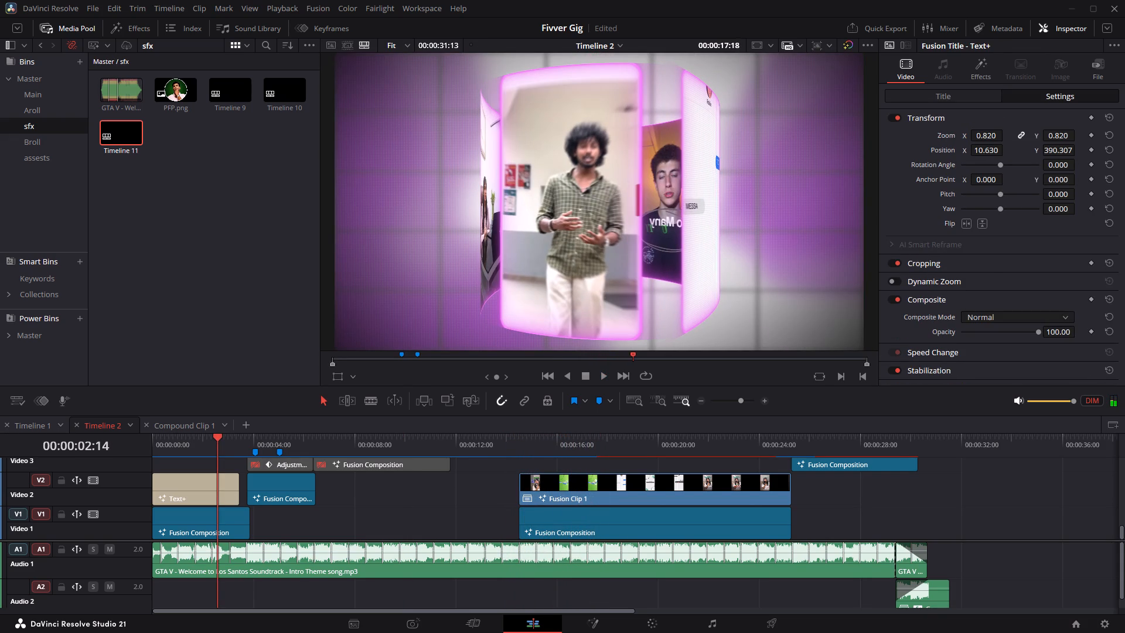
key(space)
key(space)
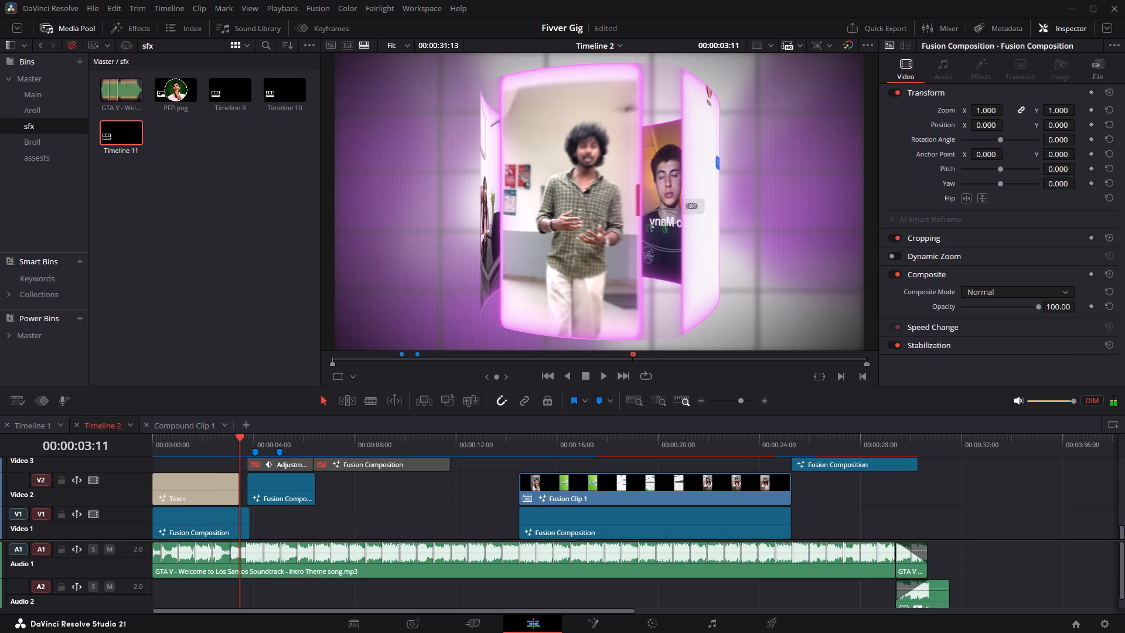
click(235, 447)
click(231, 447)
key(space)
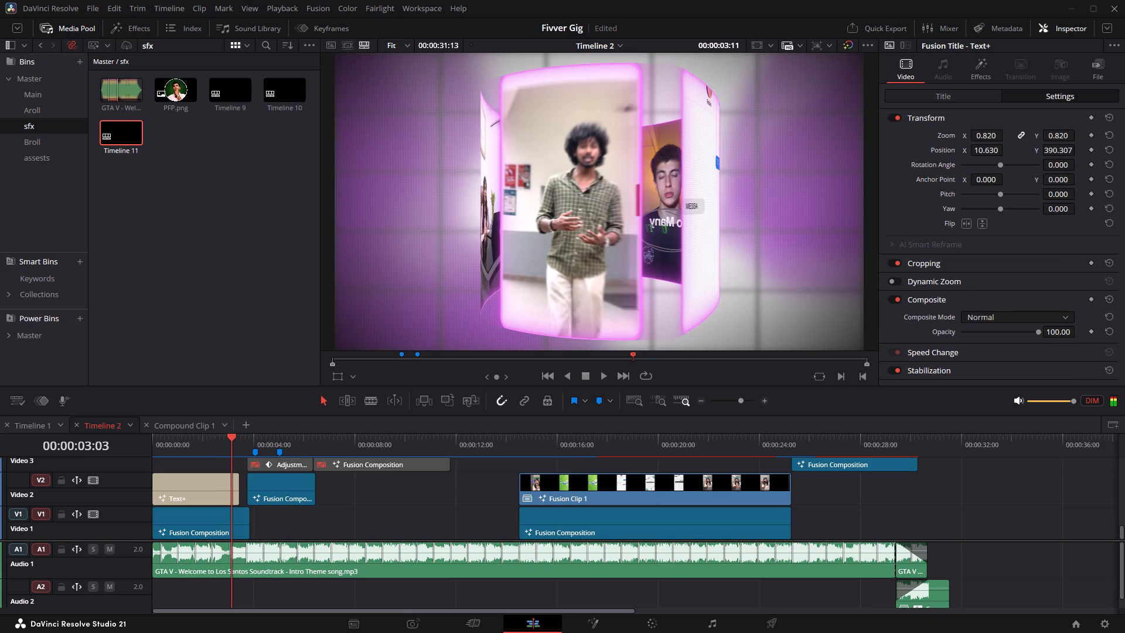
drag(231, 447, 141, 458)
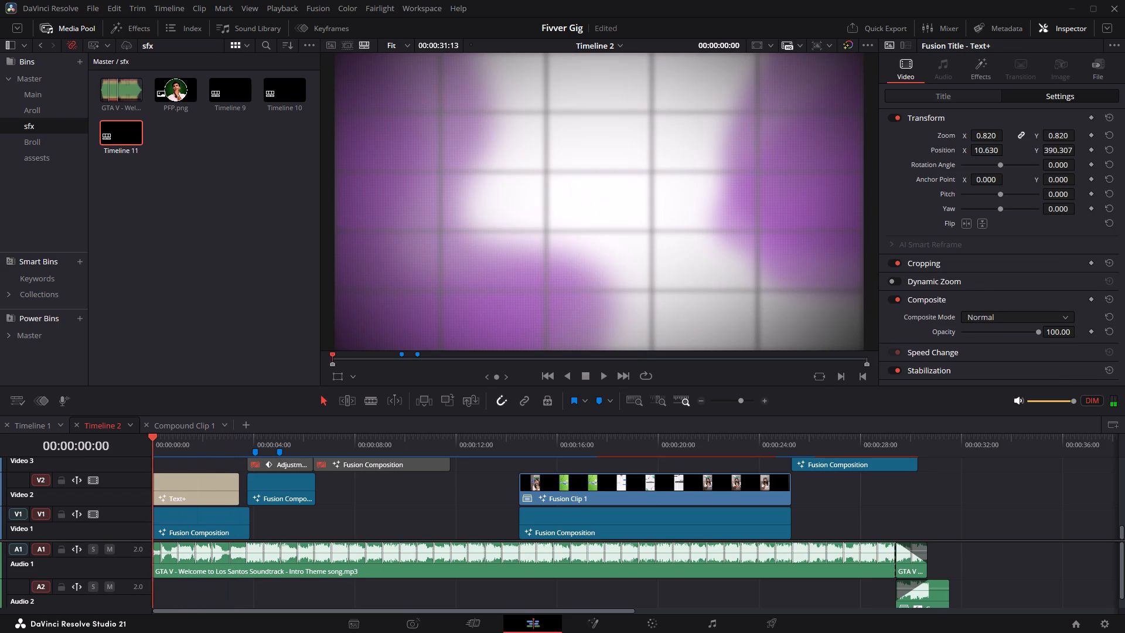
key(space)
click(238, 444)
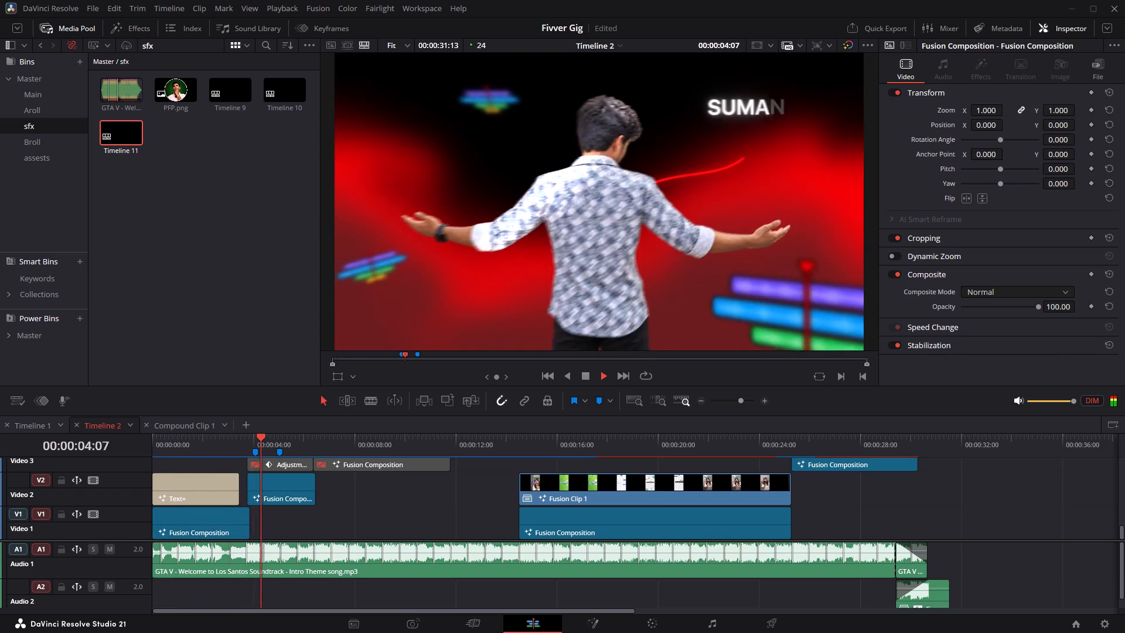
Repeatedly play back from 00:00:02:23 to examine the black circle transition into the red-background Fusion Composition.
click(227, 444)
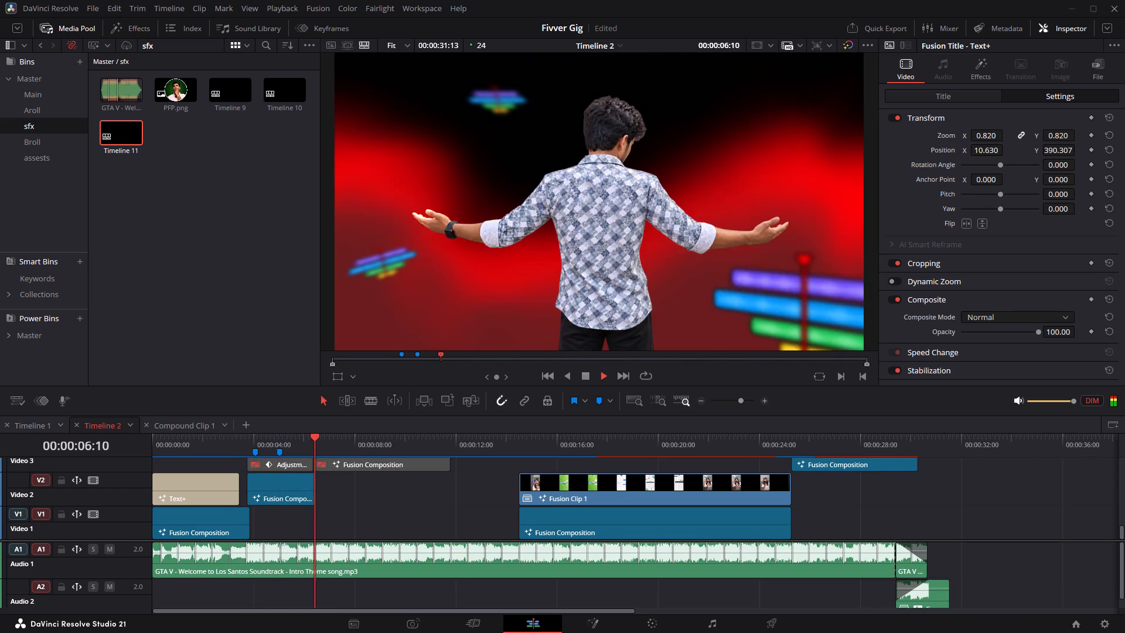
click(227, 444)
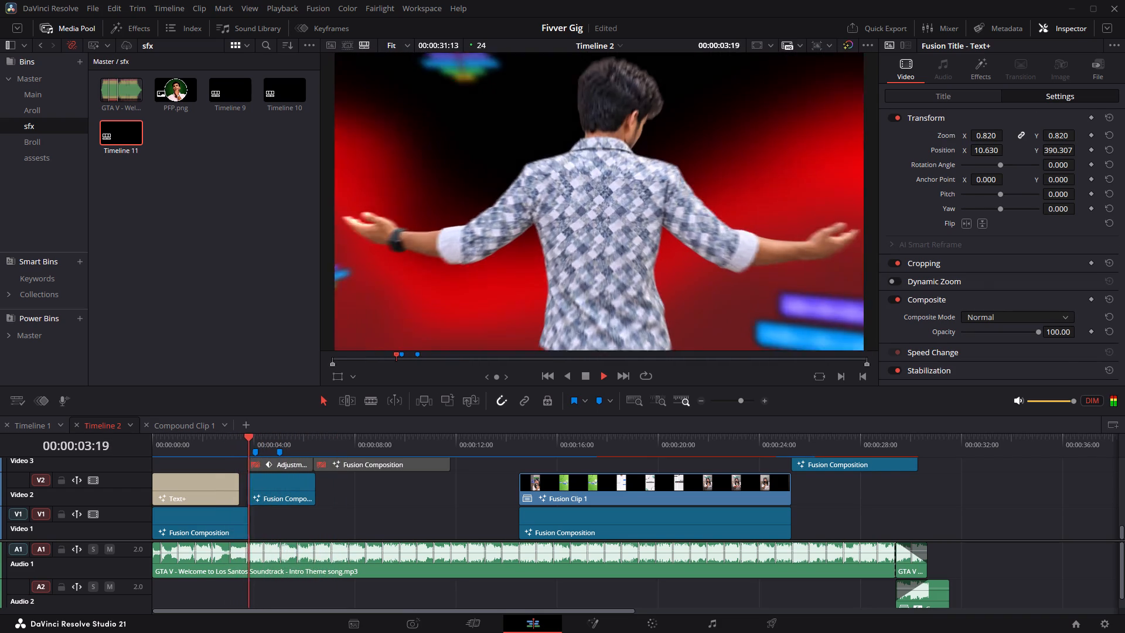
key(space)
click(227, 444)
key(space)
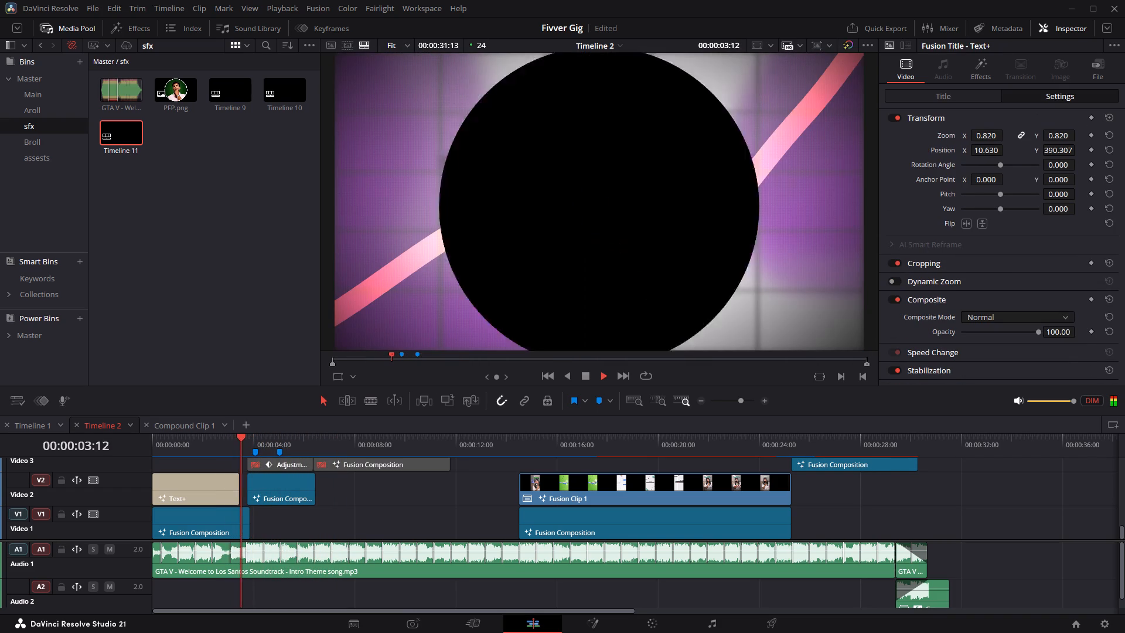
click(227, 444)
key(space)
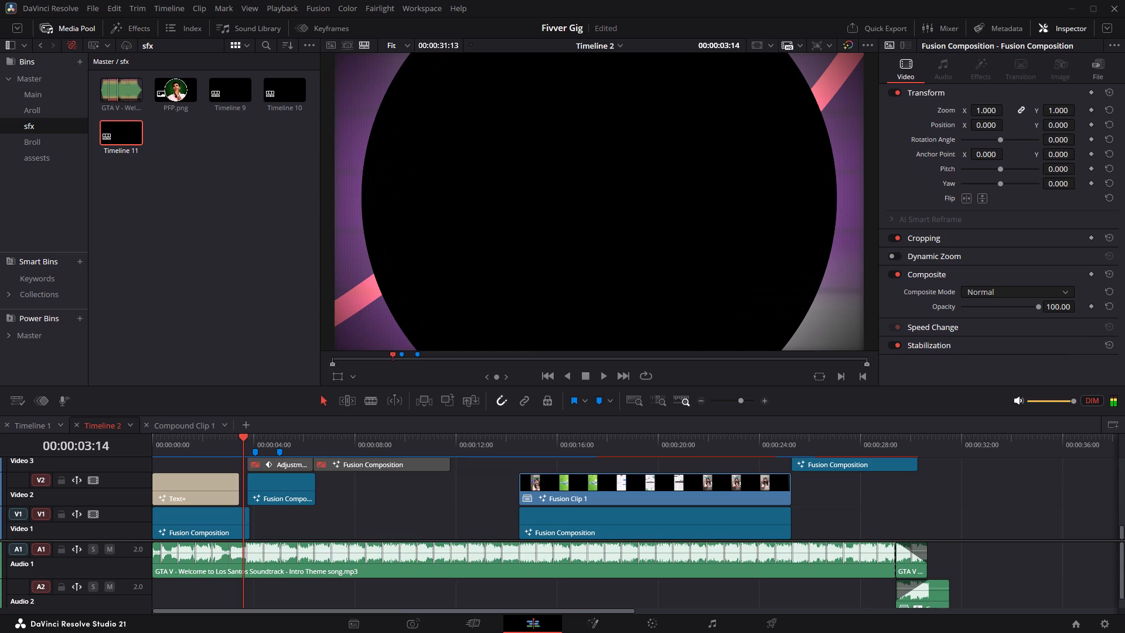
key(space)
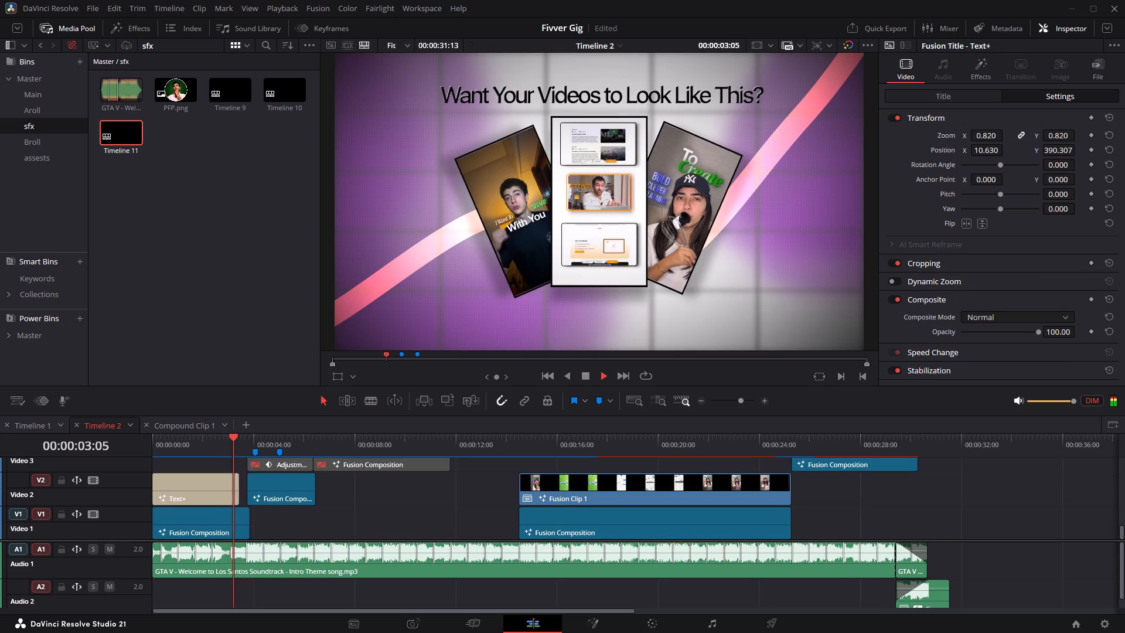
click(228, 444)
key(space)
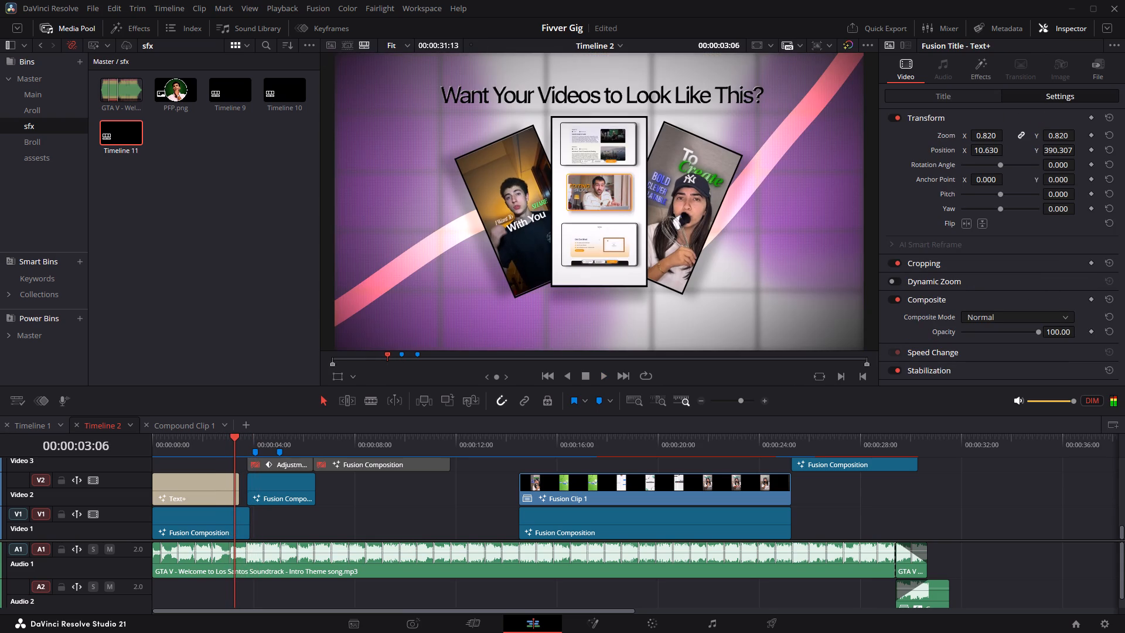
click(228, 444)
key(space)
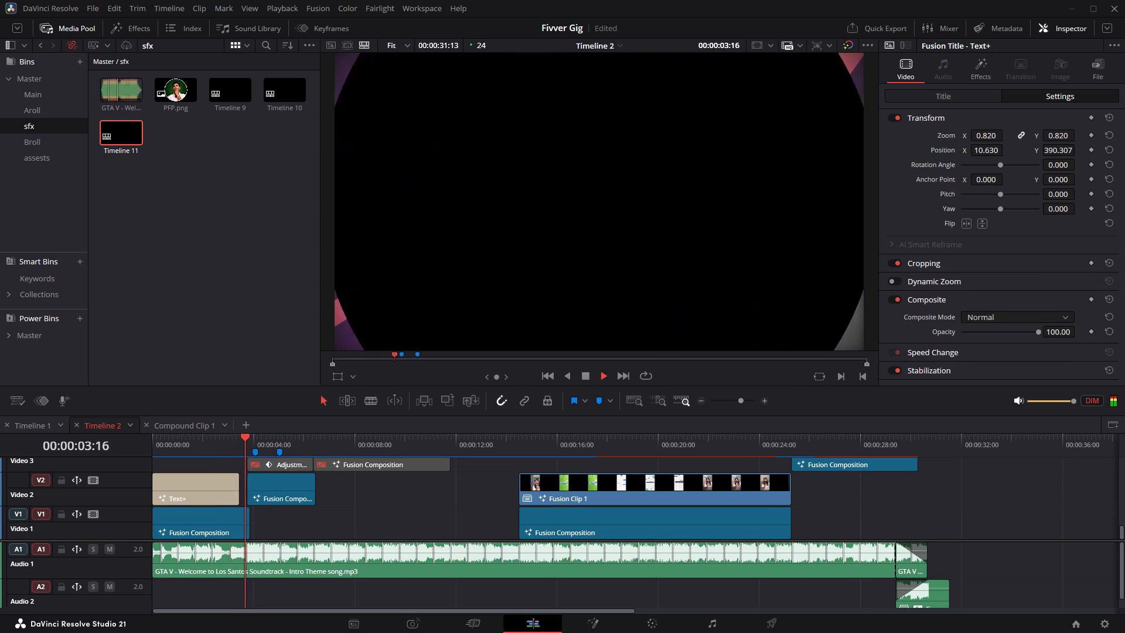
click(228, 444)
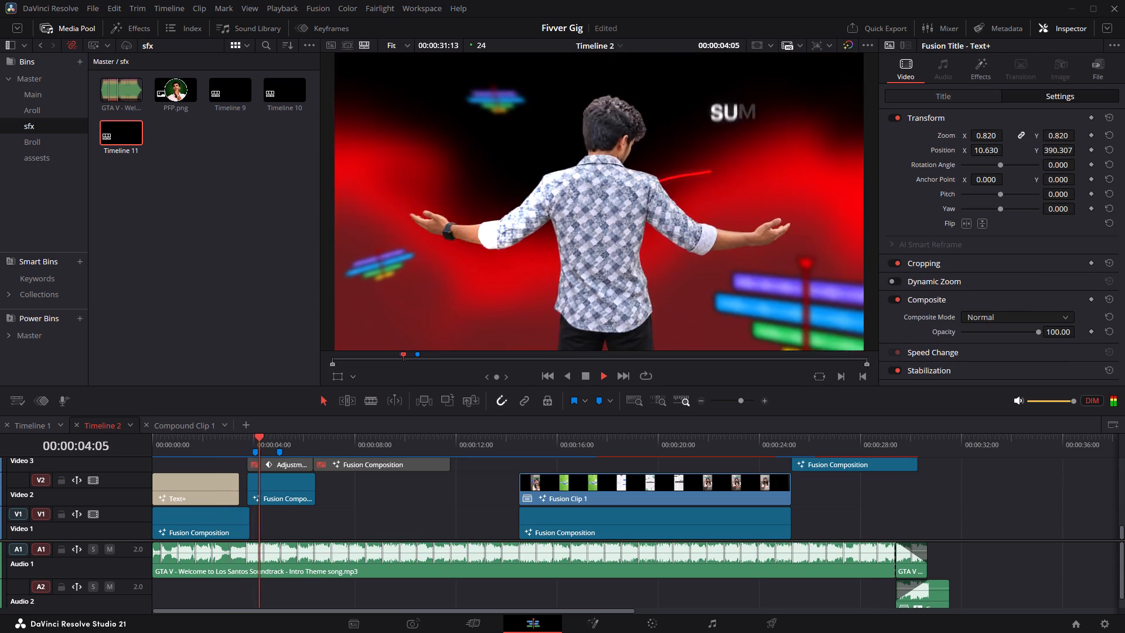
click(228, 444)
key(space)
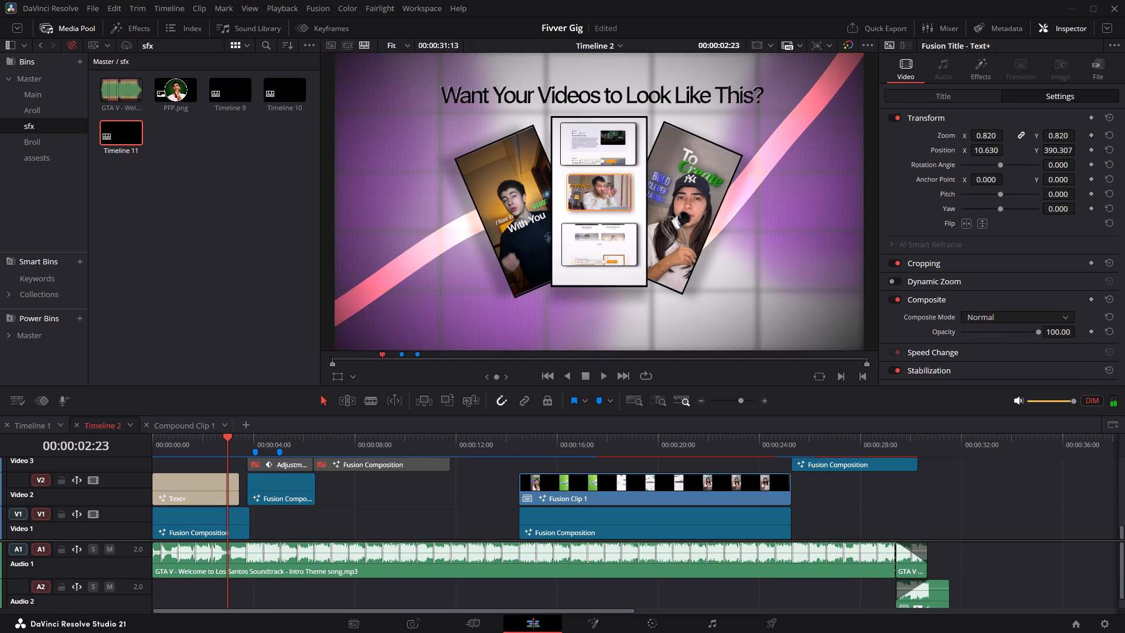
key(space)
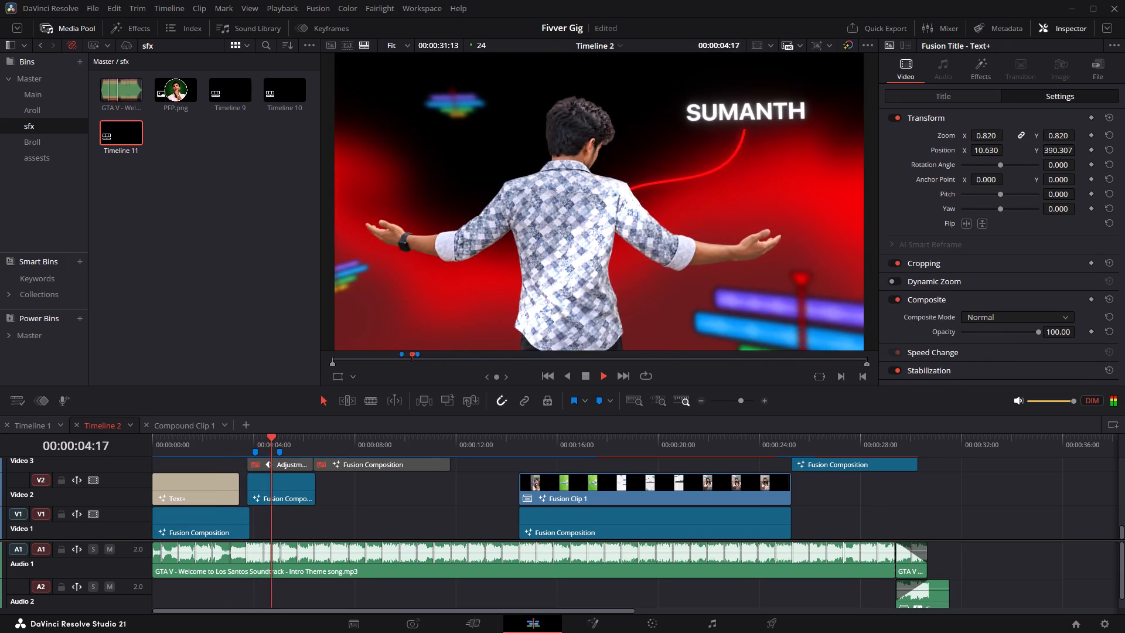
click(228, 444)
click(228, 444)
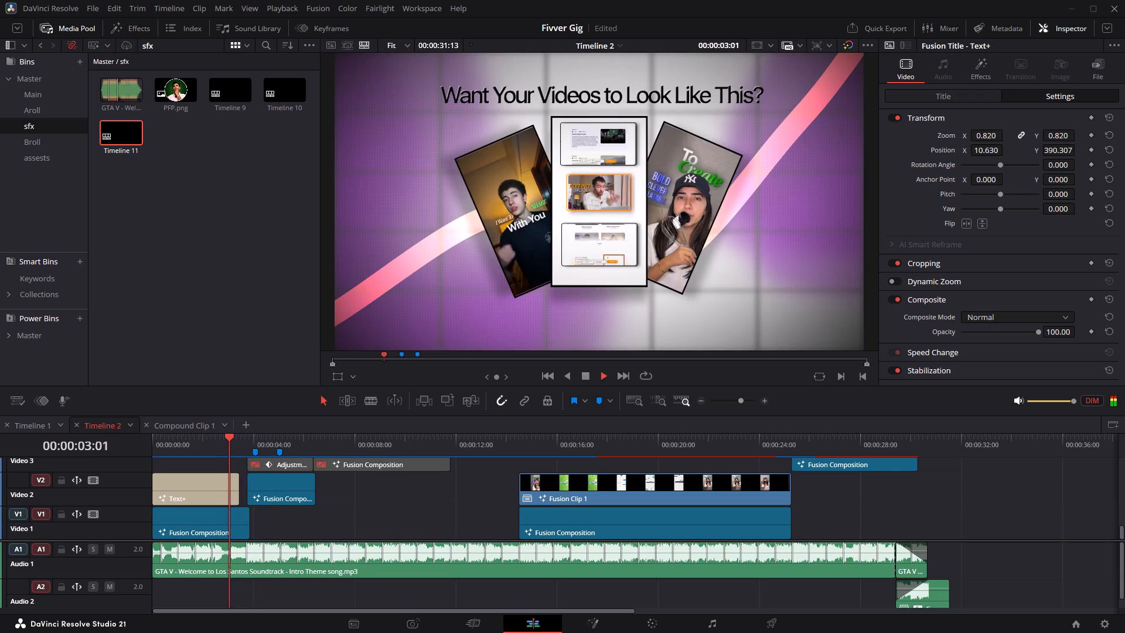
key(space)
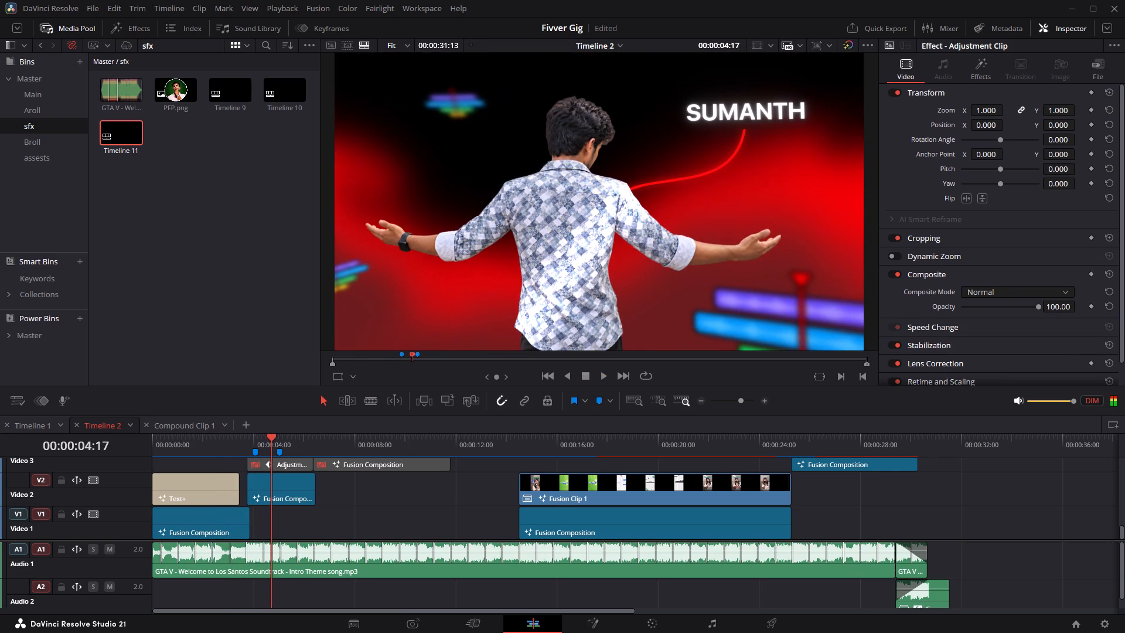
Repeatedly play back from 00:00:24:21 to examine the transition from Fusion Clip 1 into the closing Fusion Composition.
click(773, 445)
click(783, 440)
key(space)
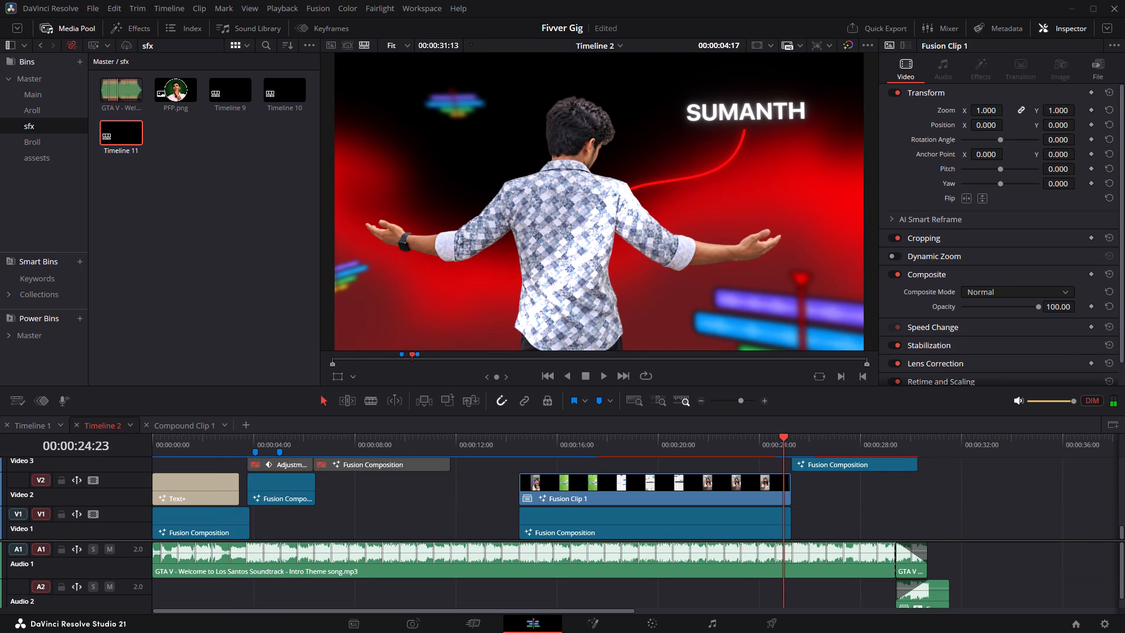
click(782, 440)
click(782, 441)
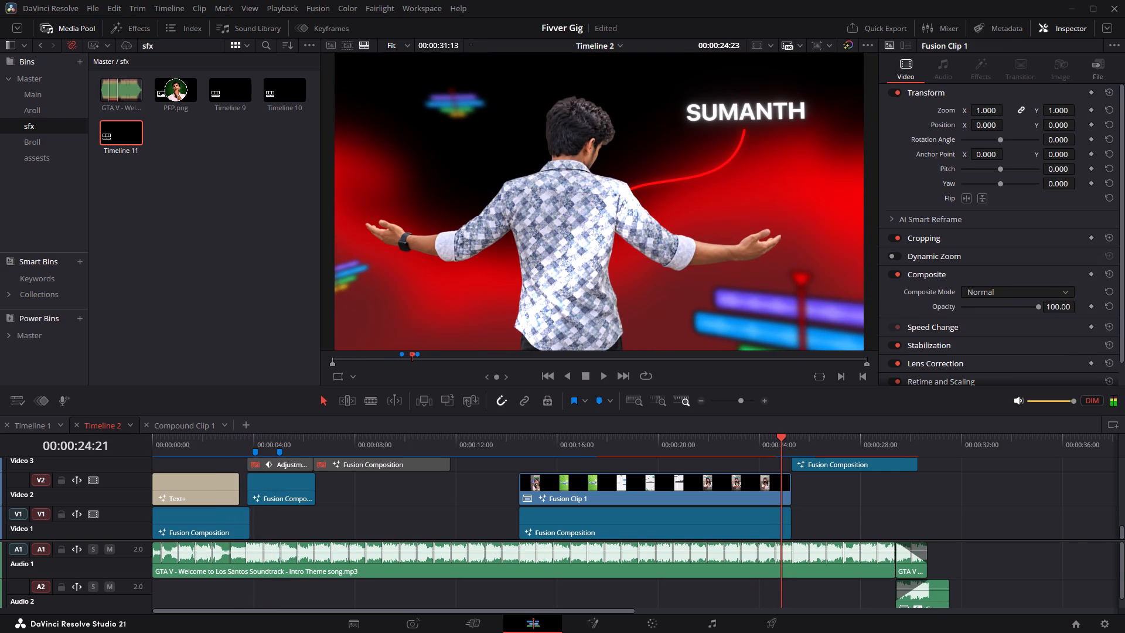
key(space)
key(space)
key(space)
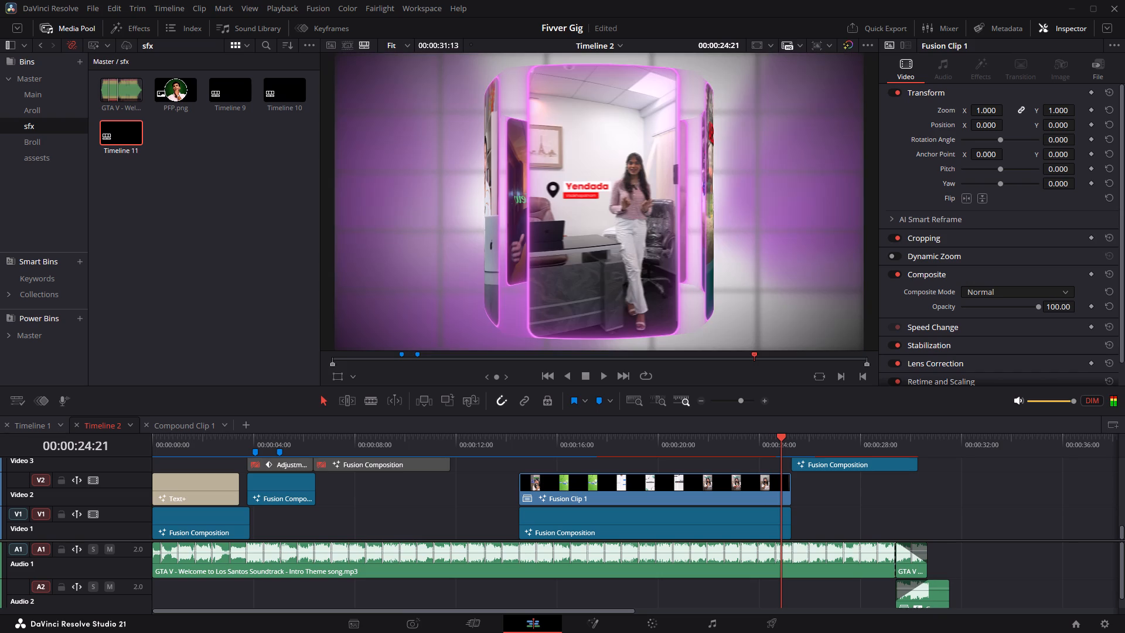
click(782, 443)
key(space)
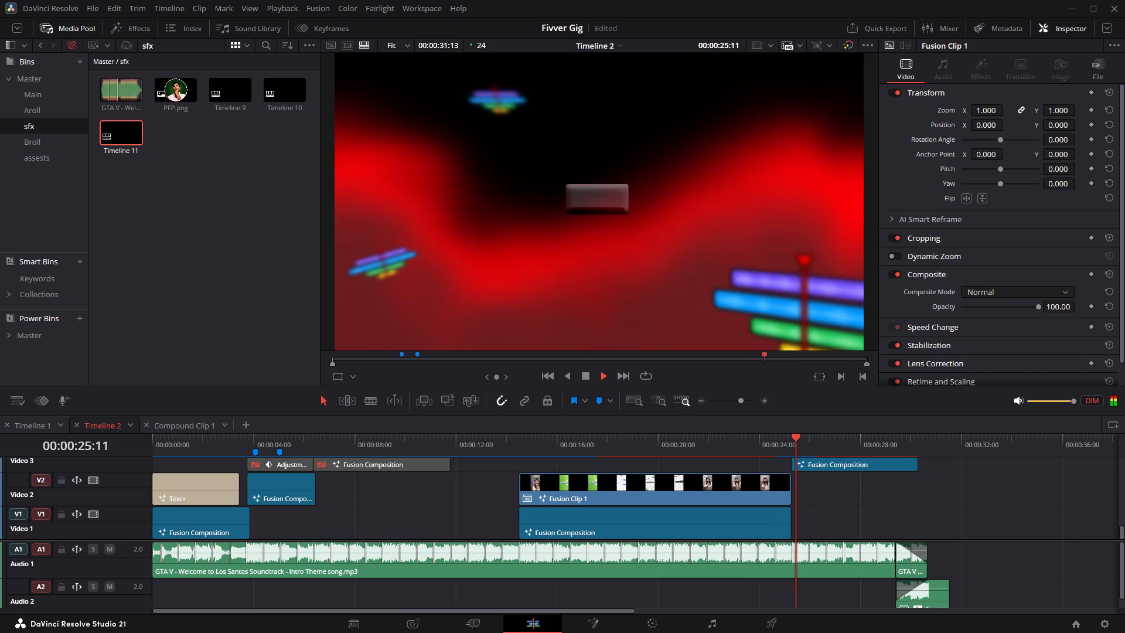
key(space)
click(782, 443)
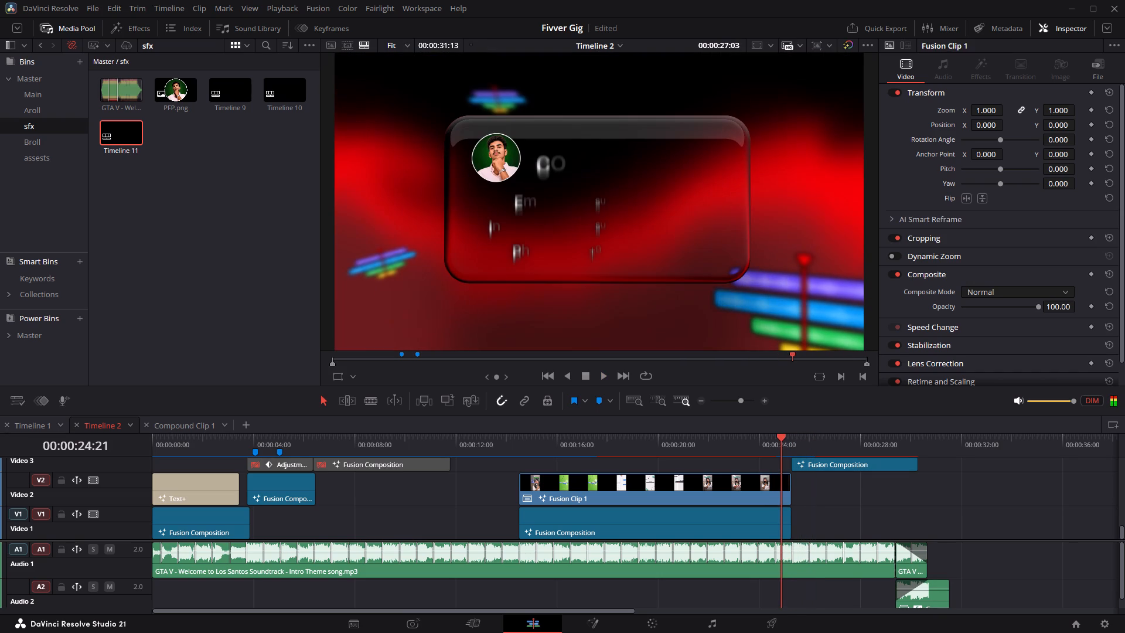
key(space)
key(space)
click(782, 443)
key(space)
Replay the opening circle transition from 00:00:03:03 to check it against the closing one.
click(231, 447)
key(space)
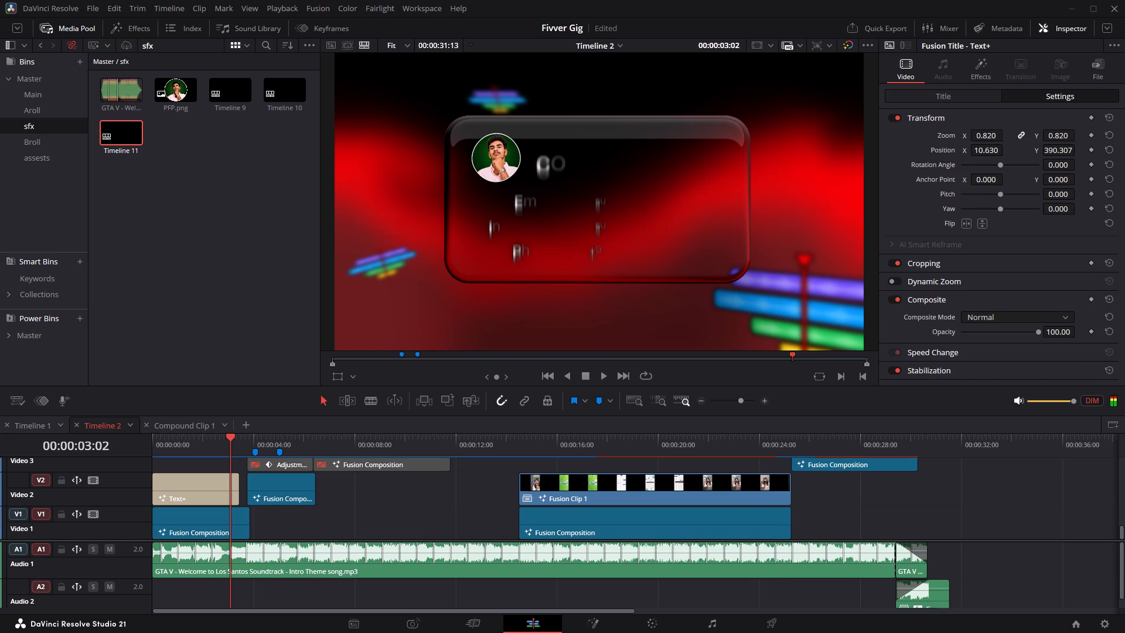
double_click(231, 445)
key(space)
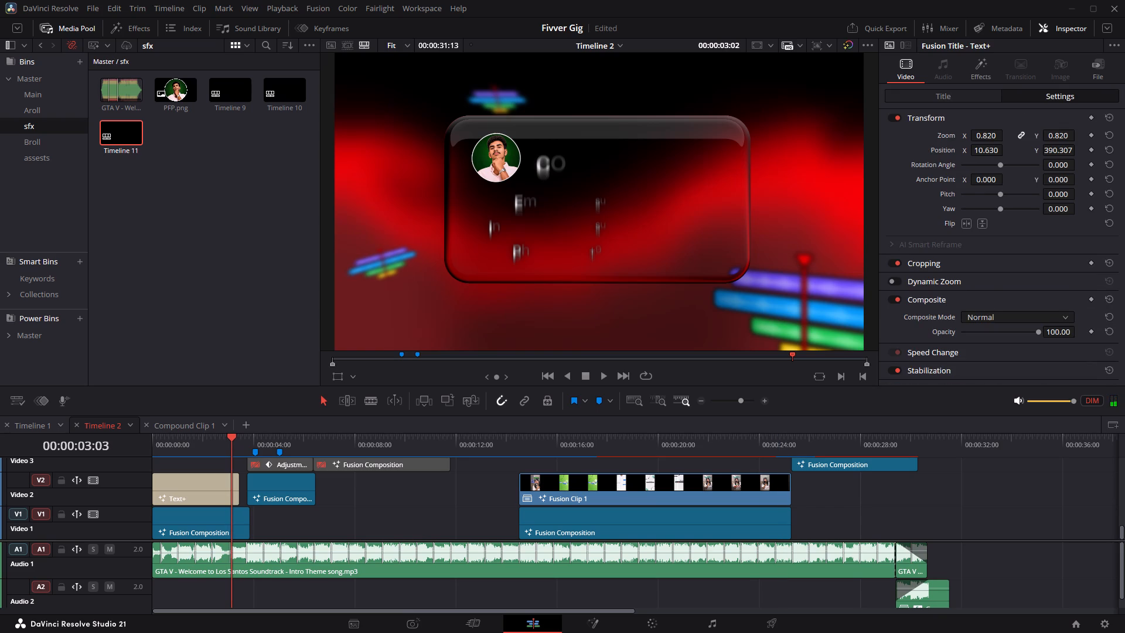
click(231, 446)
key(space)
key(space)
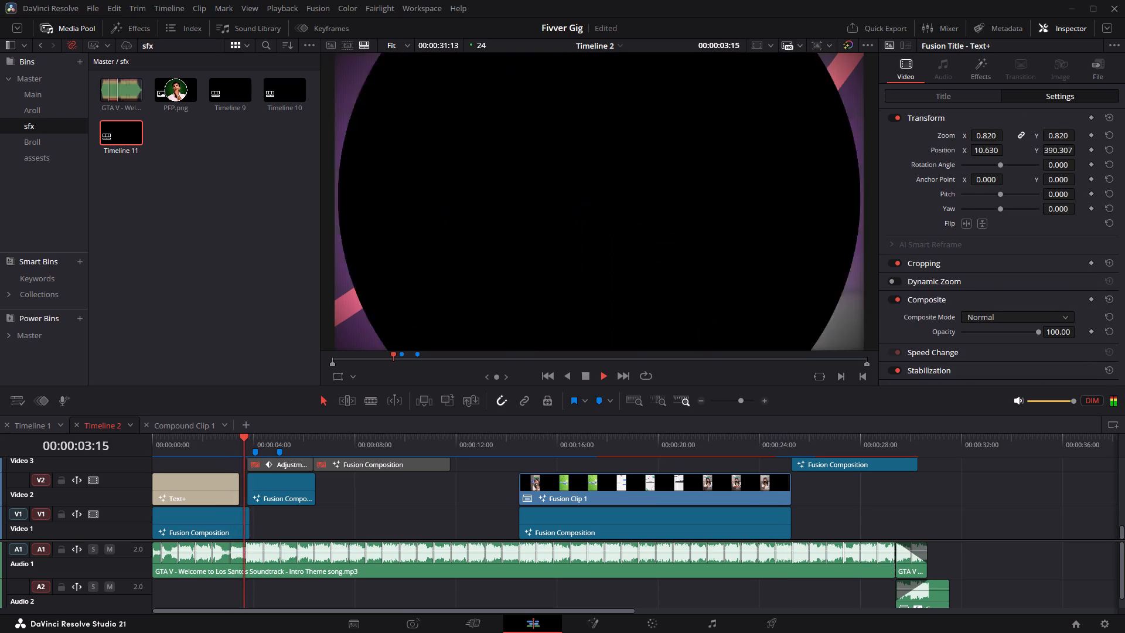
key(space)
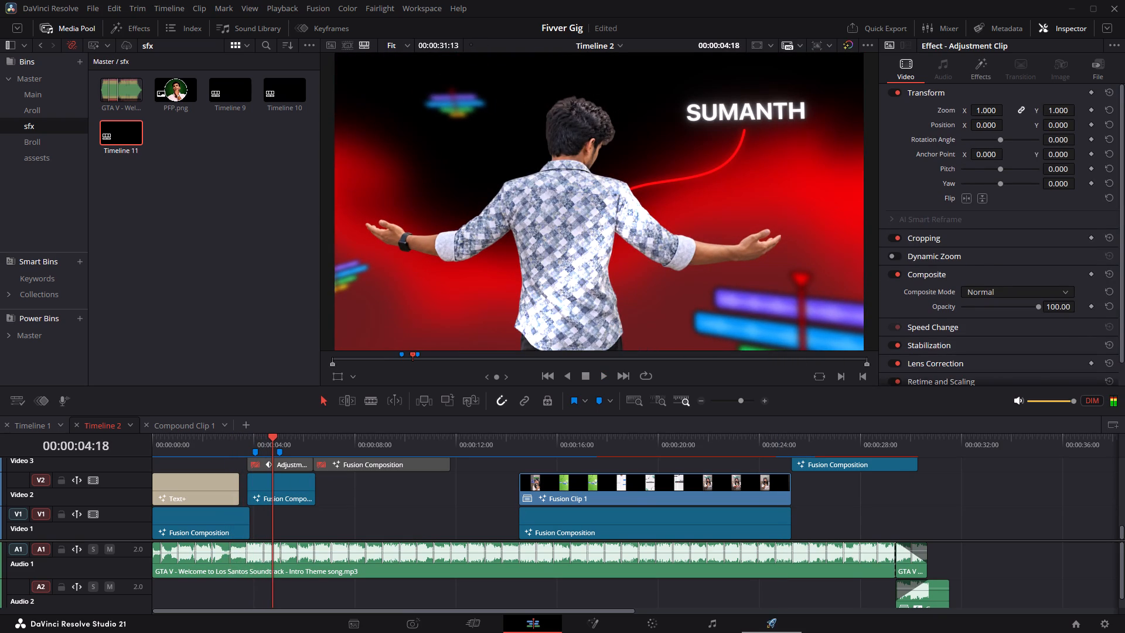
Add Timeline 2 to the render queue, renaming the output file as Portfolio Intro 1 in the Showcase folder.
click(788, 623)
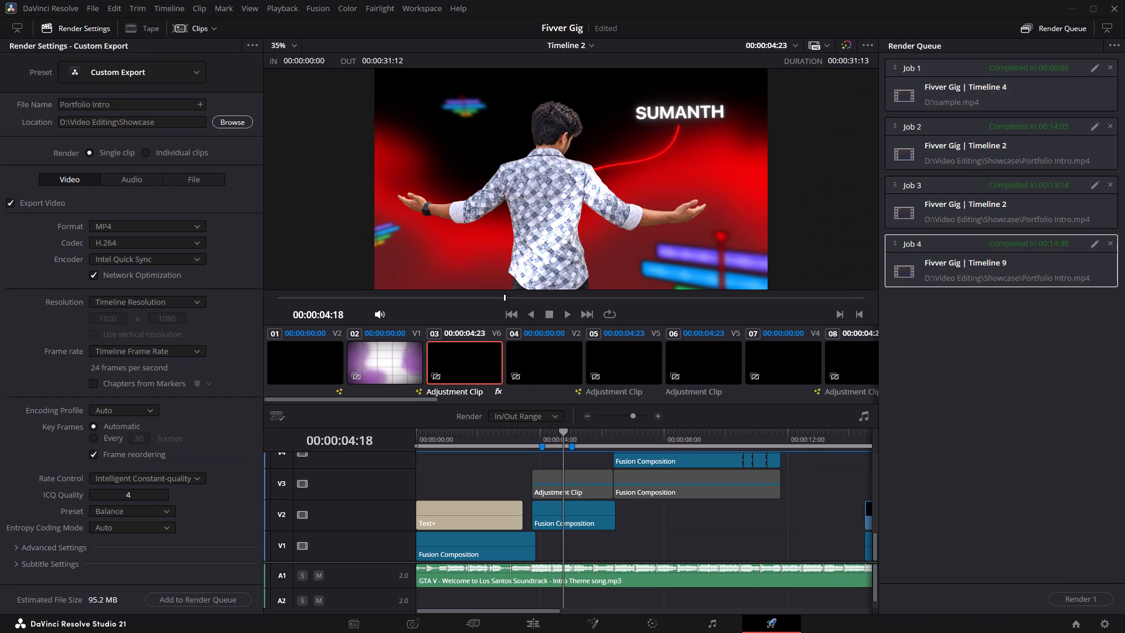
click(220, 600)
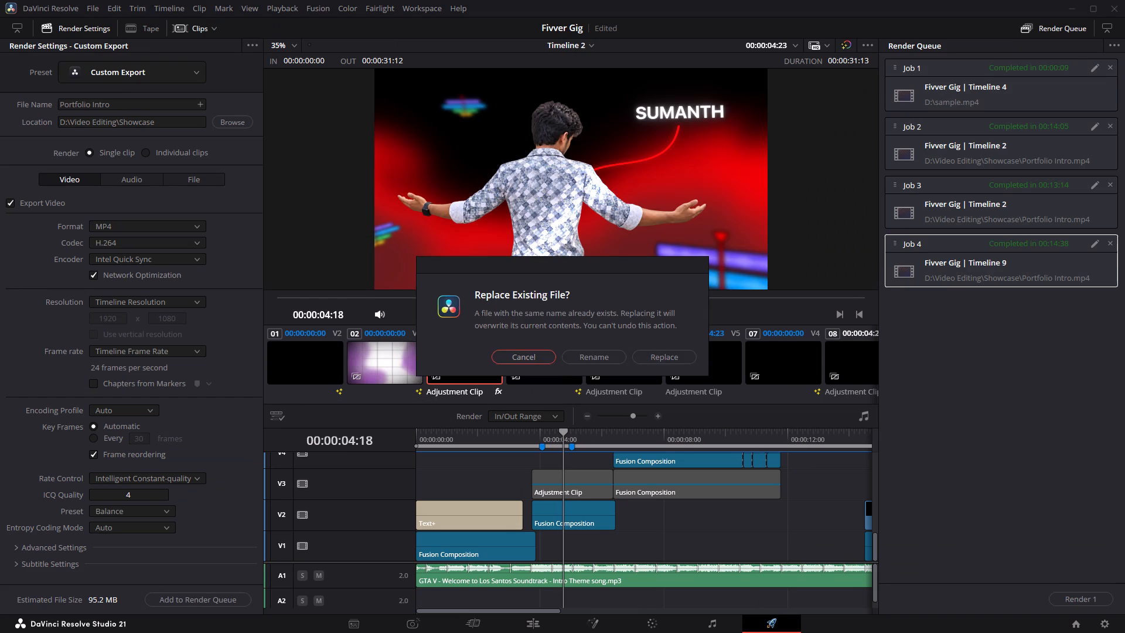
click(624, 356)
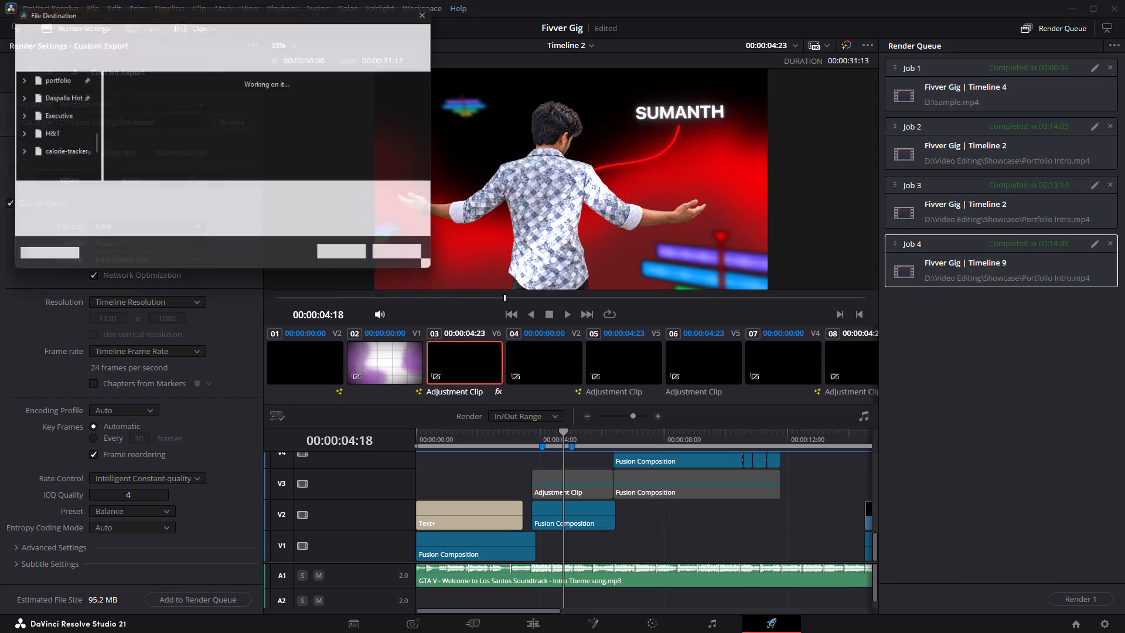
click(227, 196)
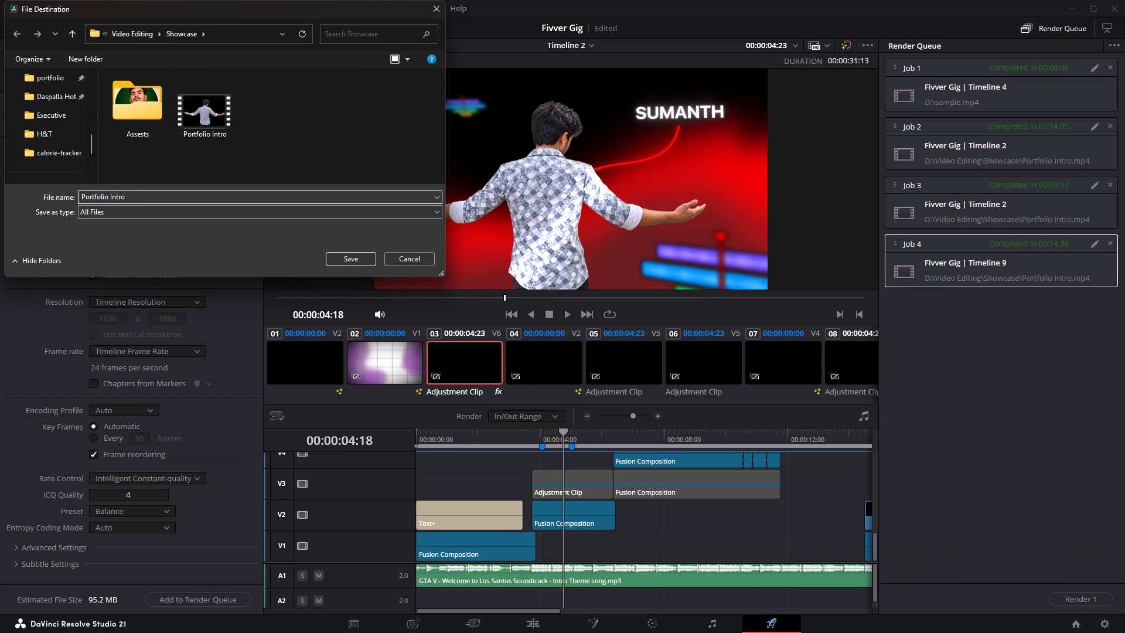
click(227, 196)
key(space)
key(1)
click(353, 261)
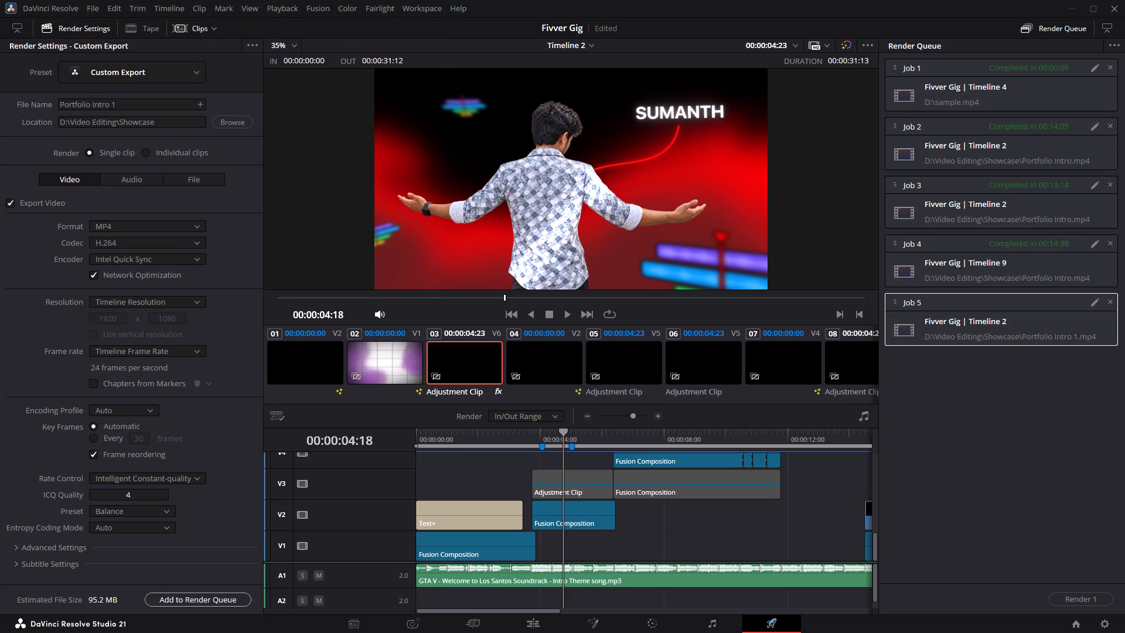
Queue Timeline 2 once more as Portfolio Intro 1 and start rendering that job.
click(218, 604)
click(1100, 596)
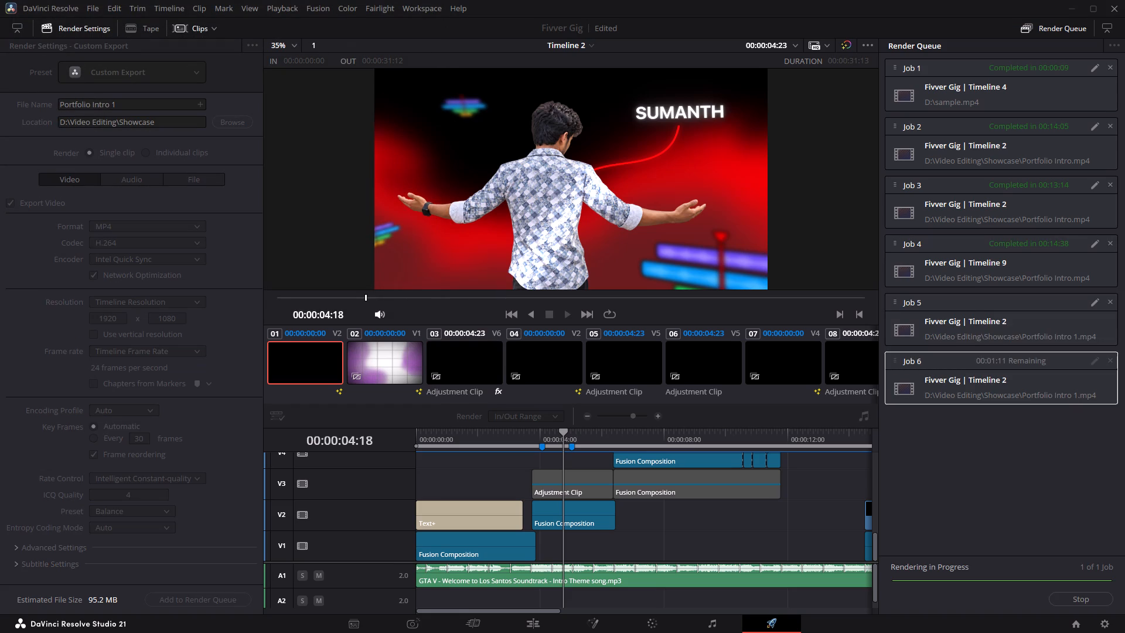
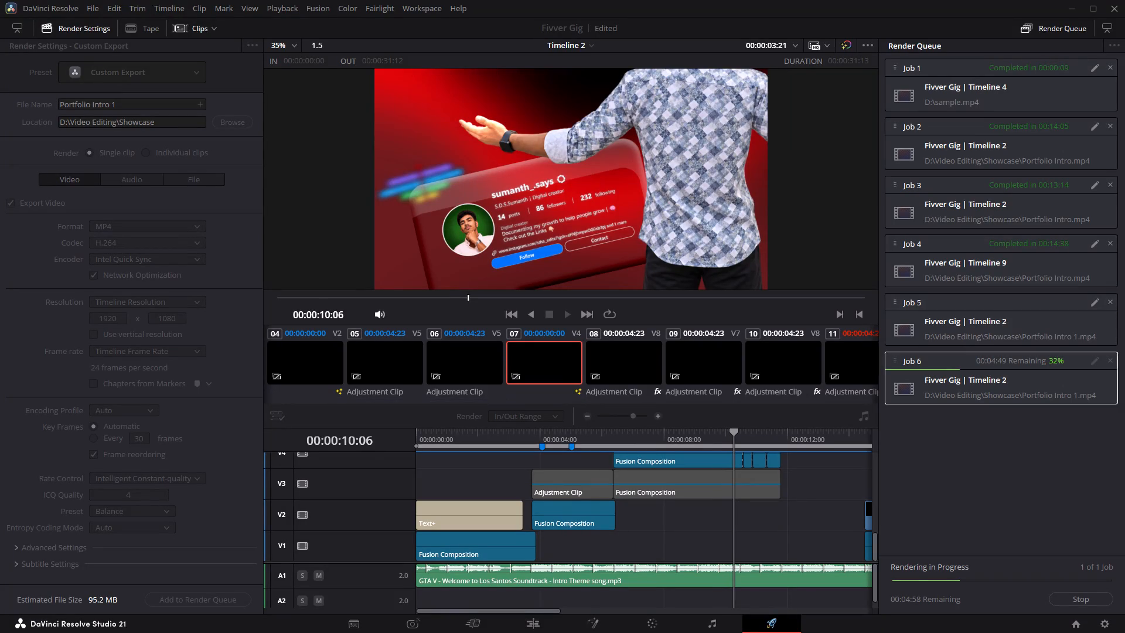
Stop the running render of Timeline 2.
click(1079, 595)
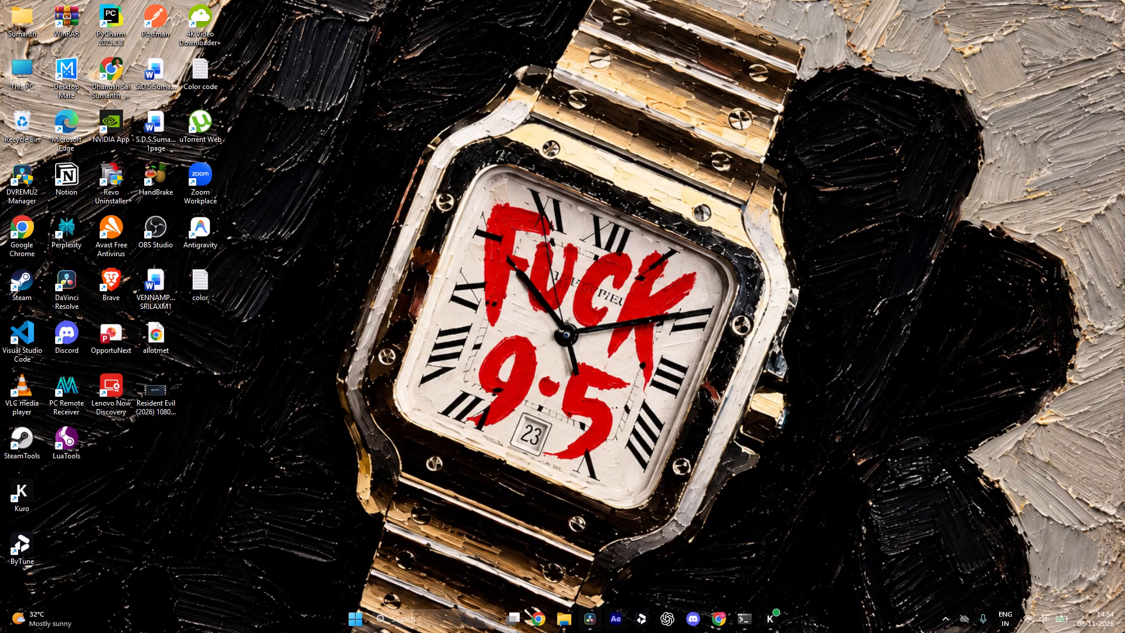
Open the partially rendered Portfolio Intro 1 from the Showcase folder in VLC to check whether it plays, and close the player.
click(555, 623)
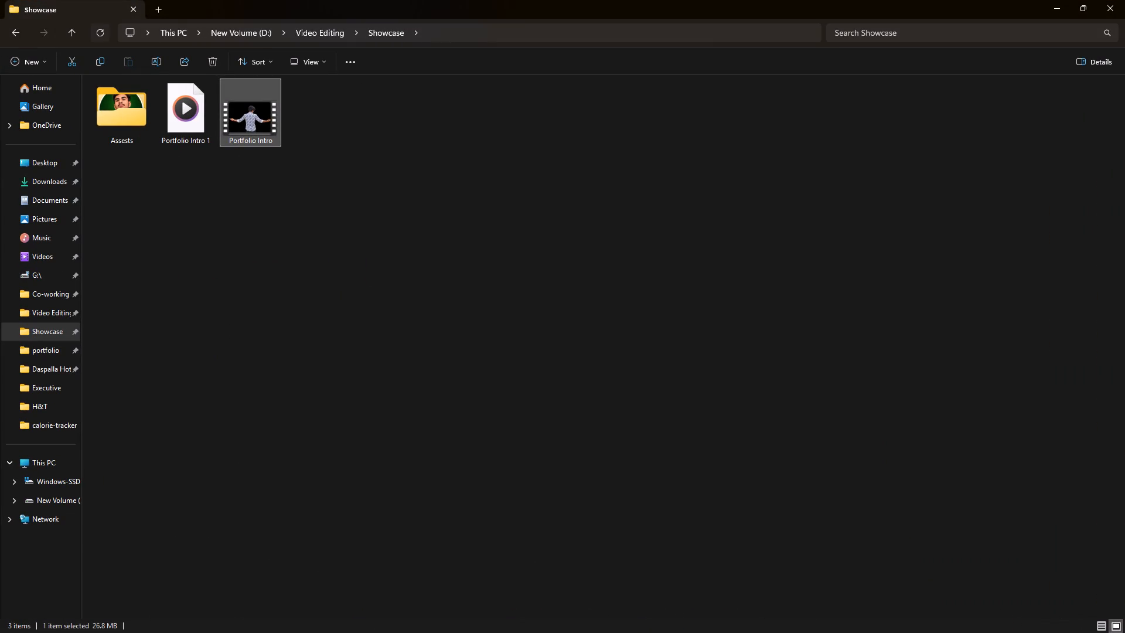
click(94, 36)
double_click(94, 36)
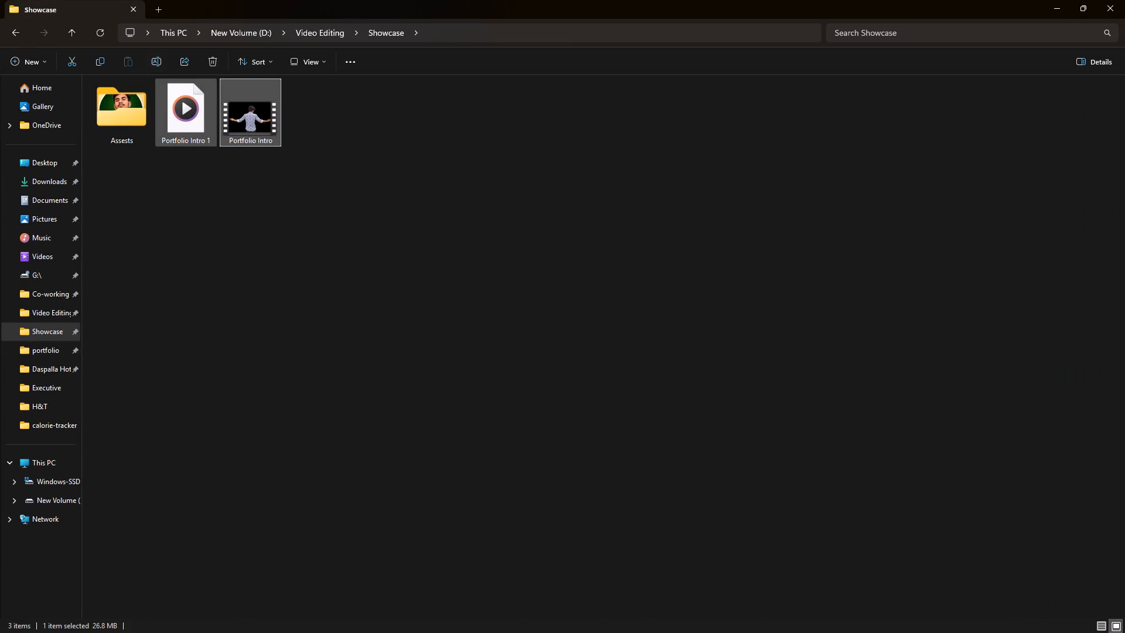
right_click(204, 104)
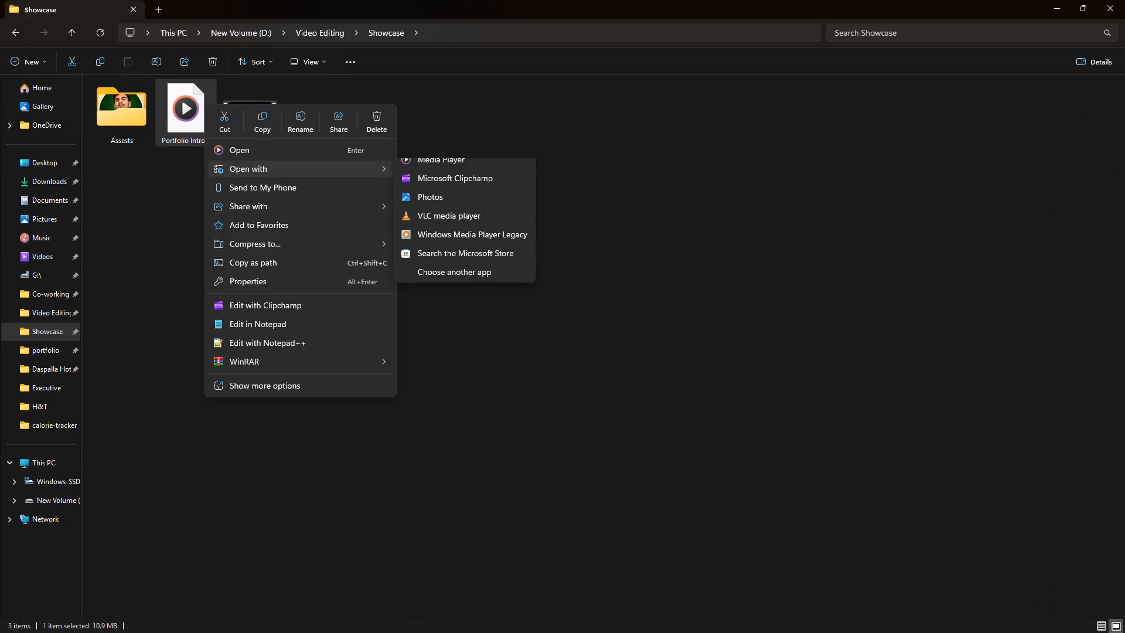
click(434, 224)
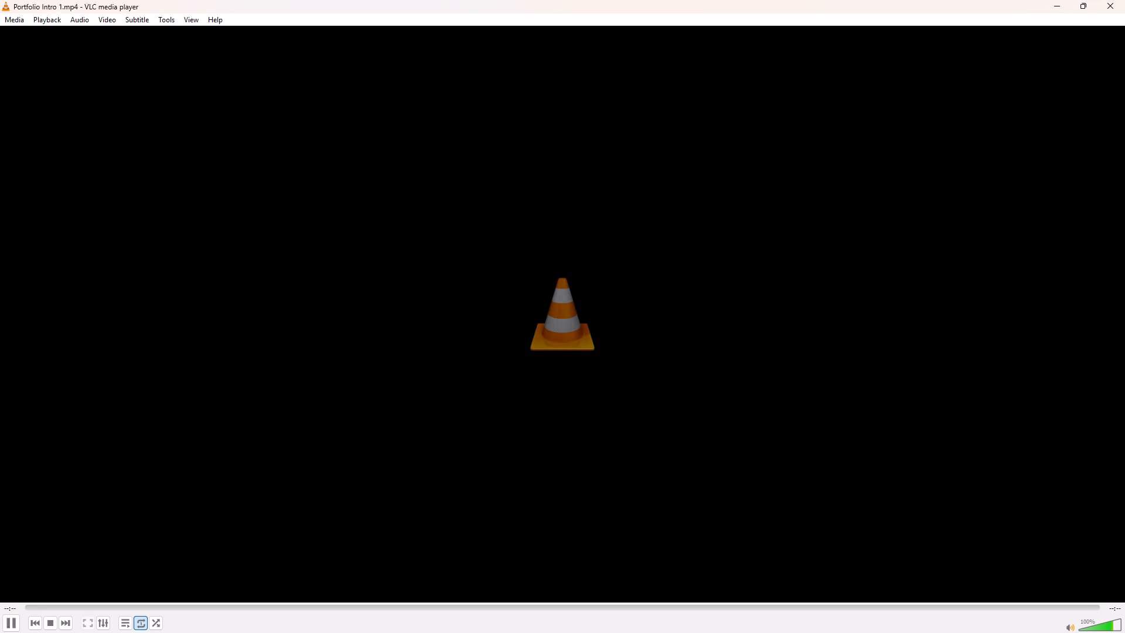
click(449, 250)
click(449, 250)
click(449, 250)
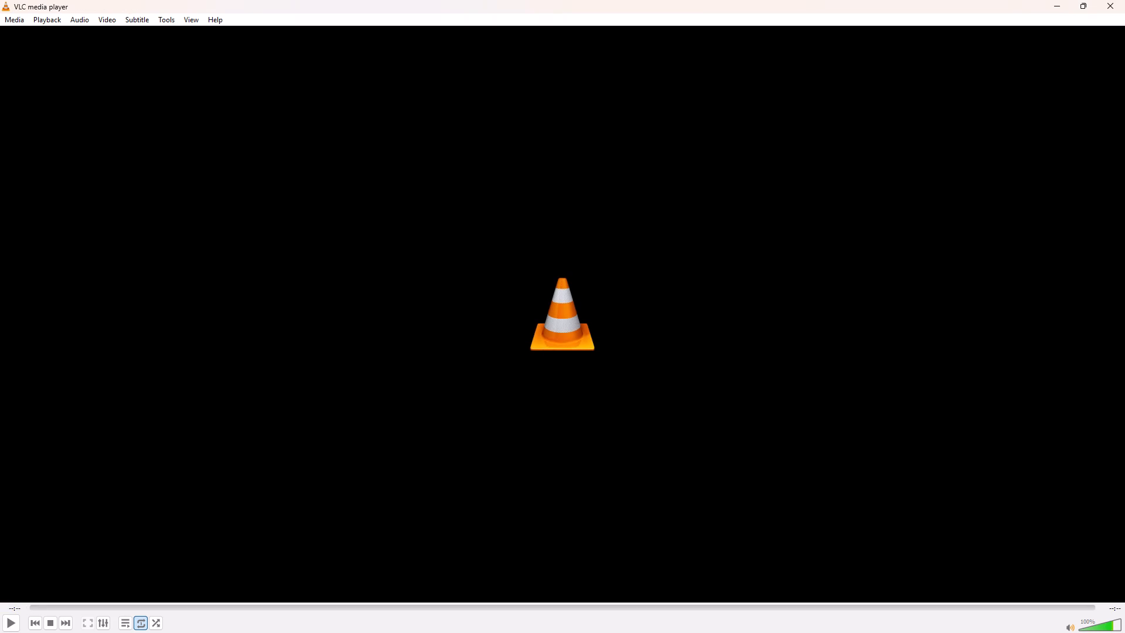
click(1124, 0)
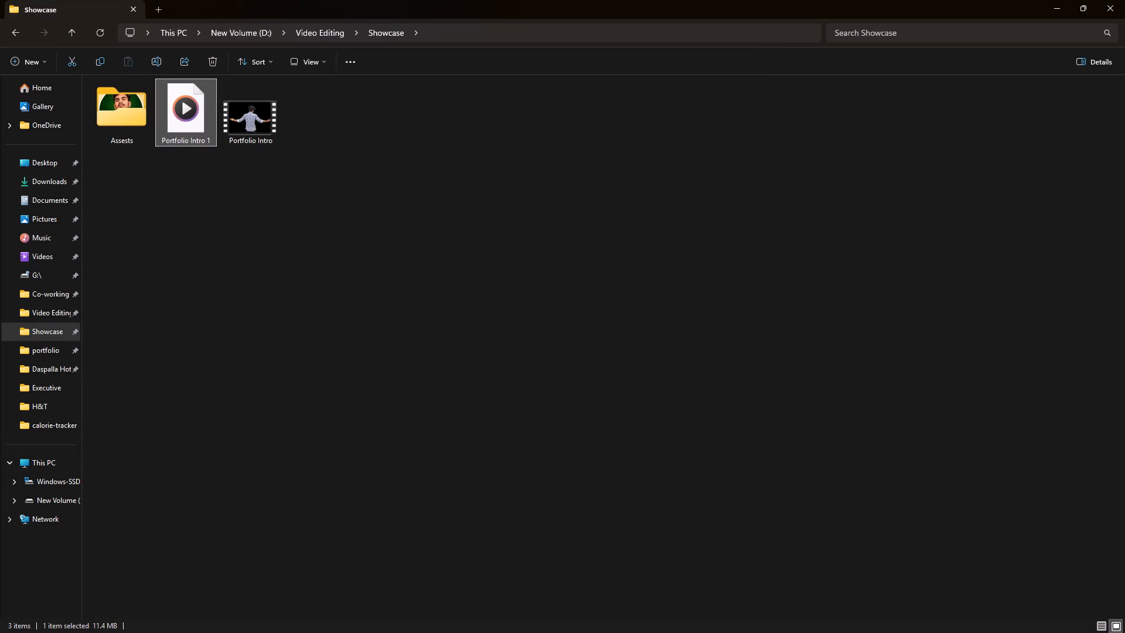
Delete the Portfolio Intro 1 video from the Showcase folder.
key(Delete)
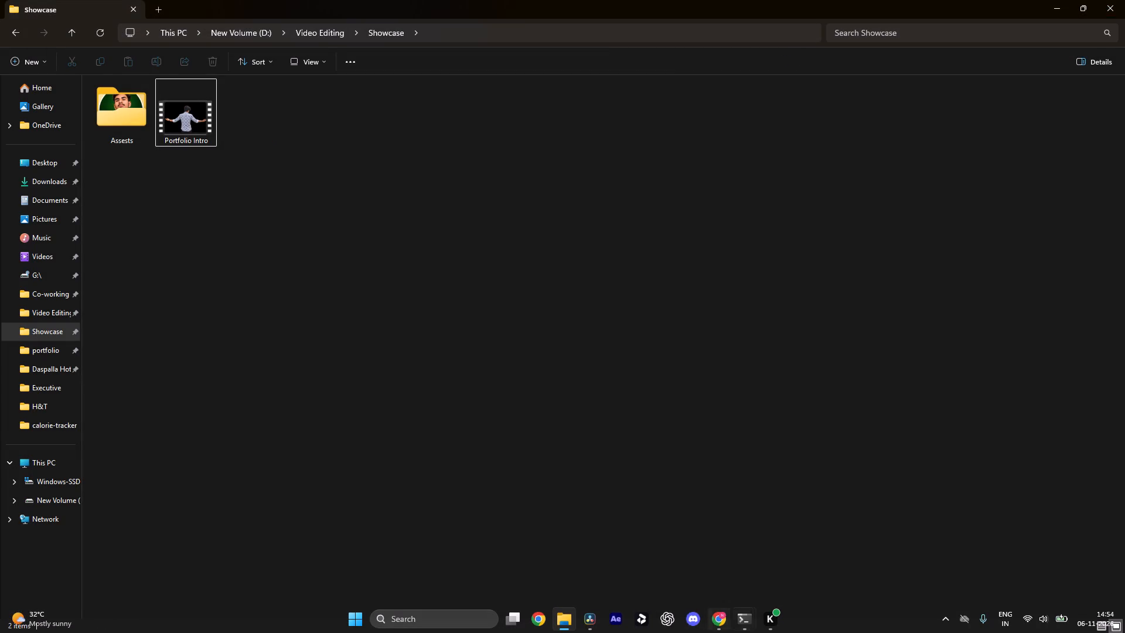
Switch back to DaVinci Resolve and remove the cancelled Job 6 from the render queue.
click(594, 630)
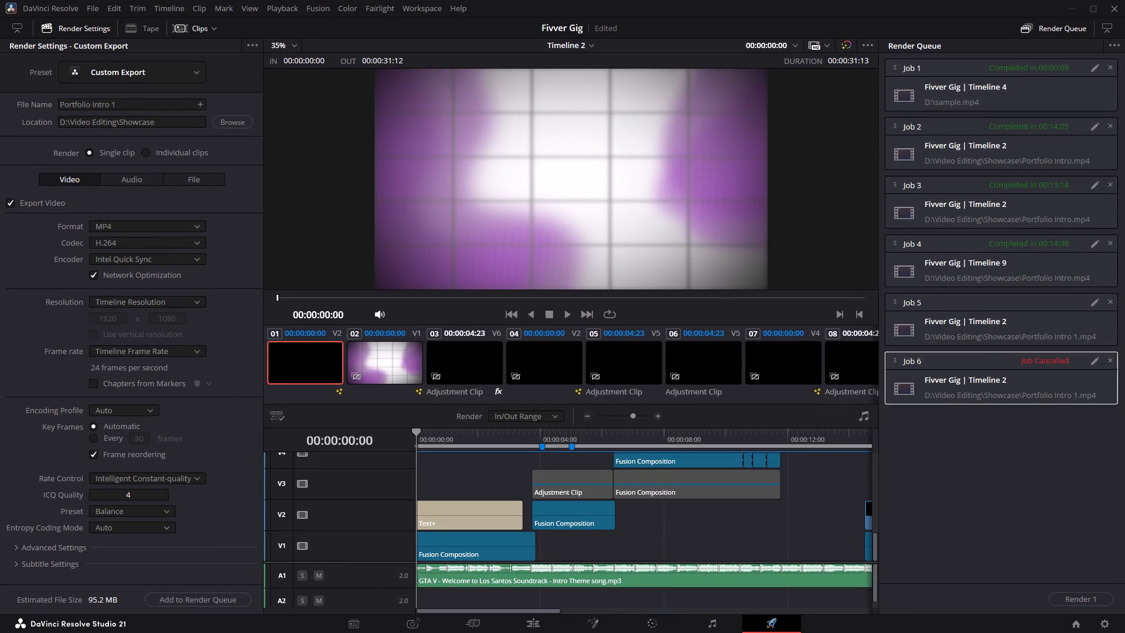
click(1109, 362)
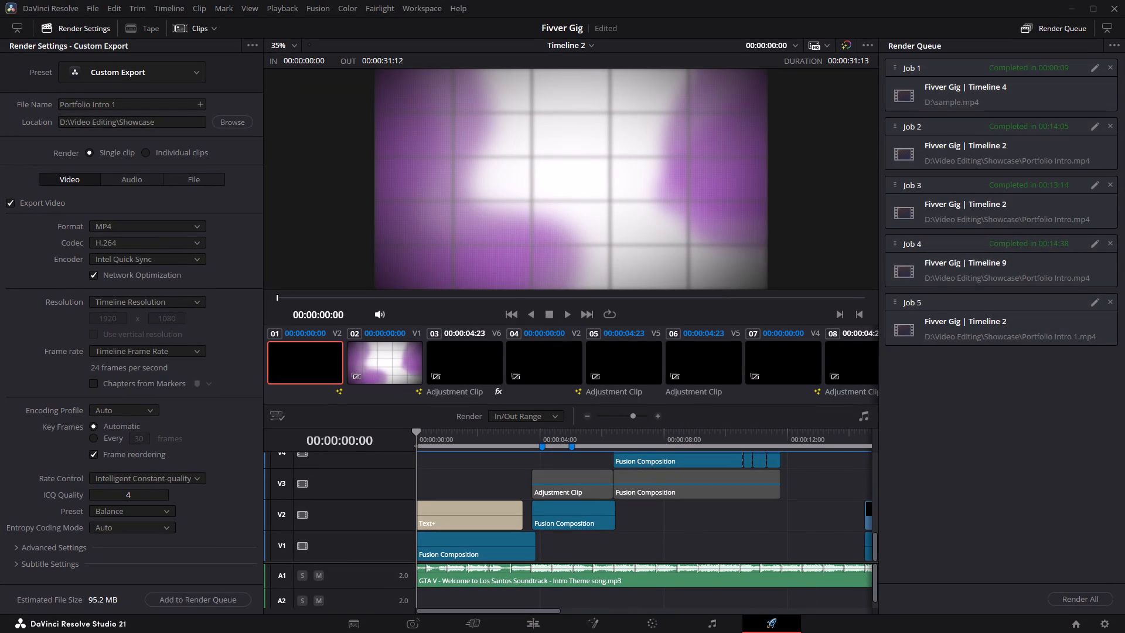
On the Edit page, split the GTA V music clip on Audio 1 at 00:00:14:12, where Fusion Clip 1 starts.
drag(812, 443, 858, 447)
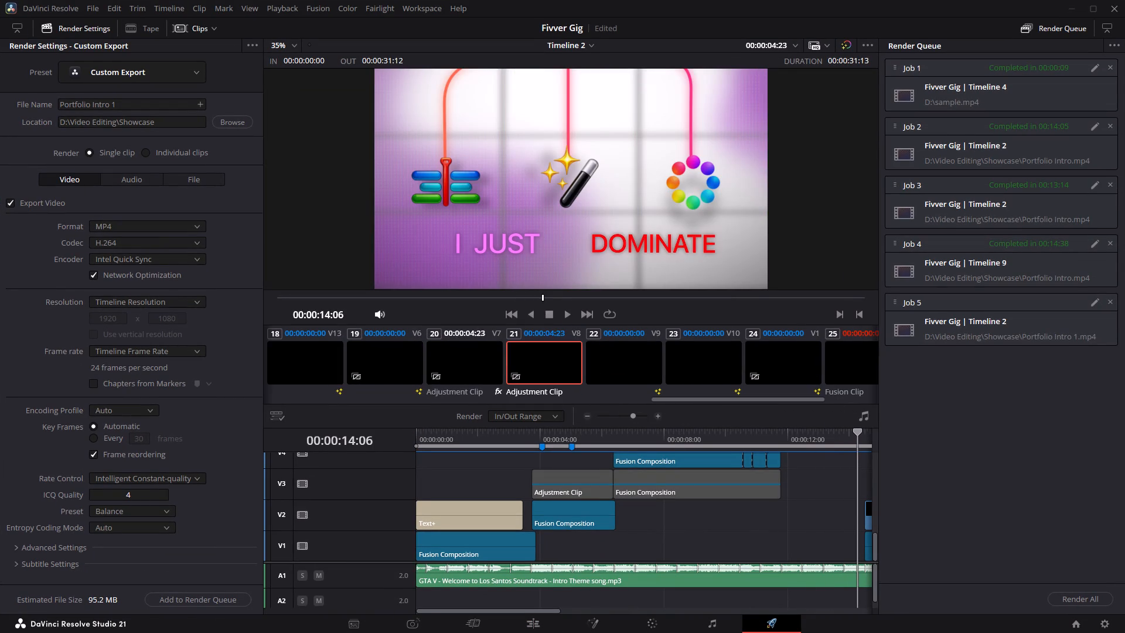
drag(858, 447, 562, 494)
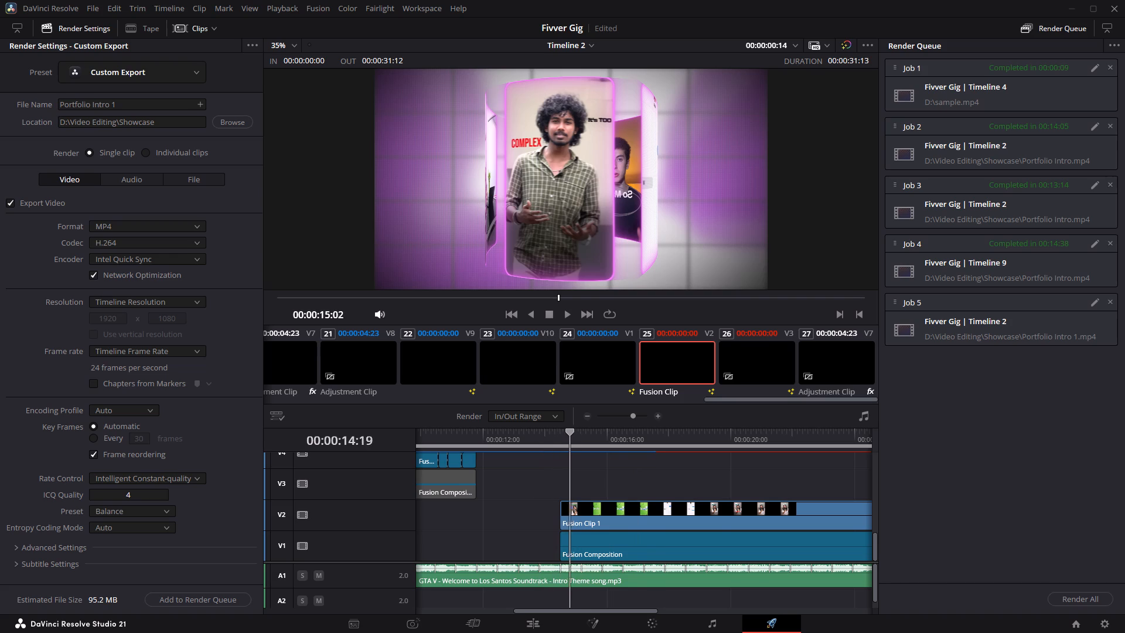
drag(562, 494, 558, 498)
click(529, 632)
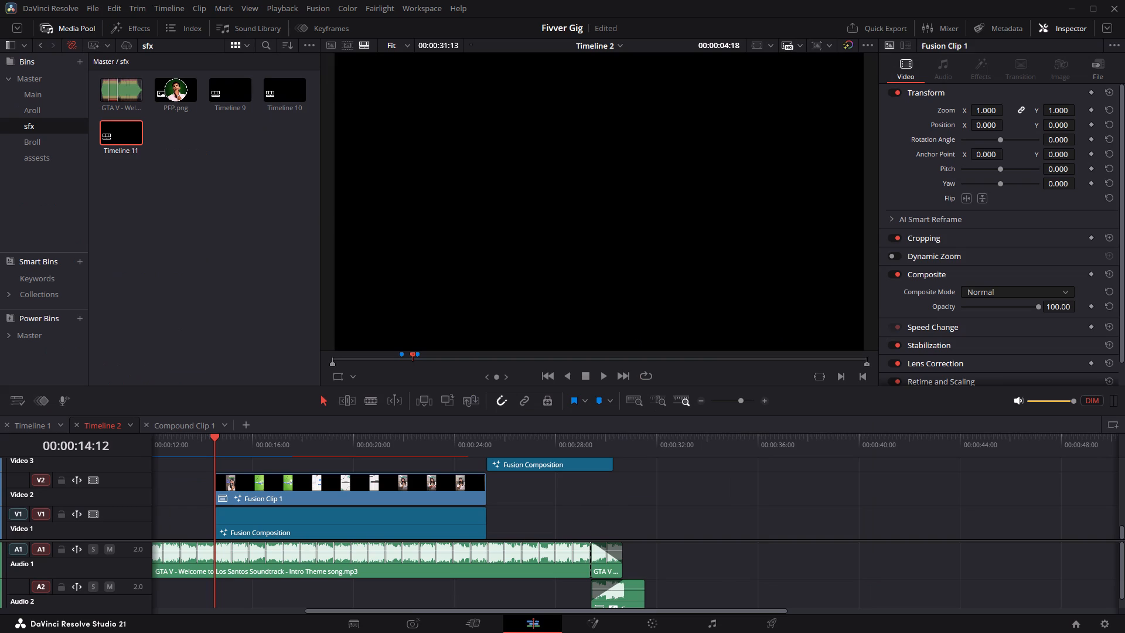
middle_drag(185, 501, 412, 496)
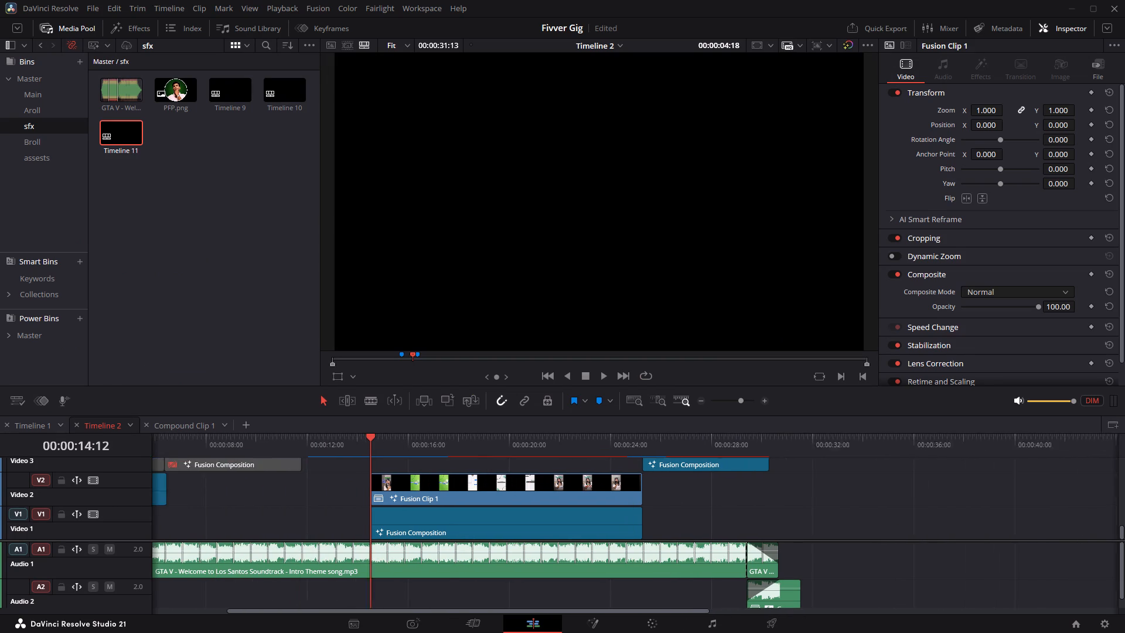
middle_drag(412, 496, 483, 488)
scroll(446, 488, down, 3)
scroll(456, 489, up, 1)
scroll(456, 489, down, 1)
scroll(456, 489, up, 4)
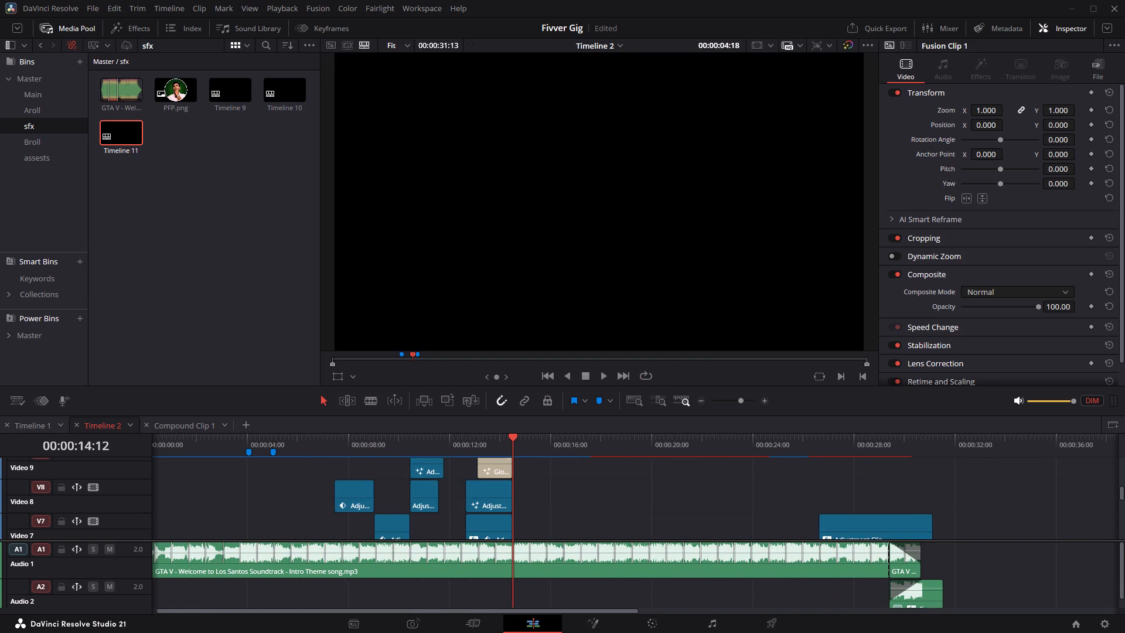
scroll(456, 489, down, 1)
scroll(456, 489, up, 1)
scroll(456, 489, down, 3)
scroll(512, 493, down, 2)
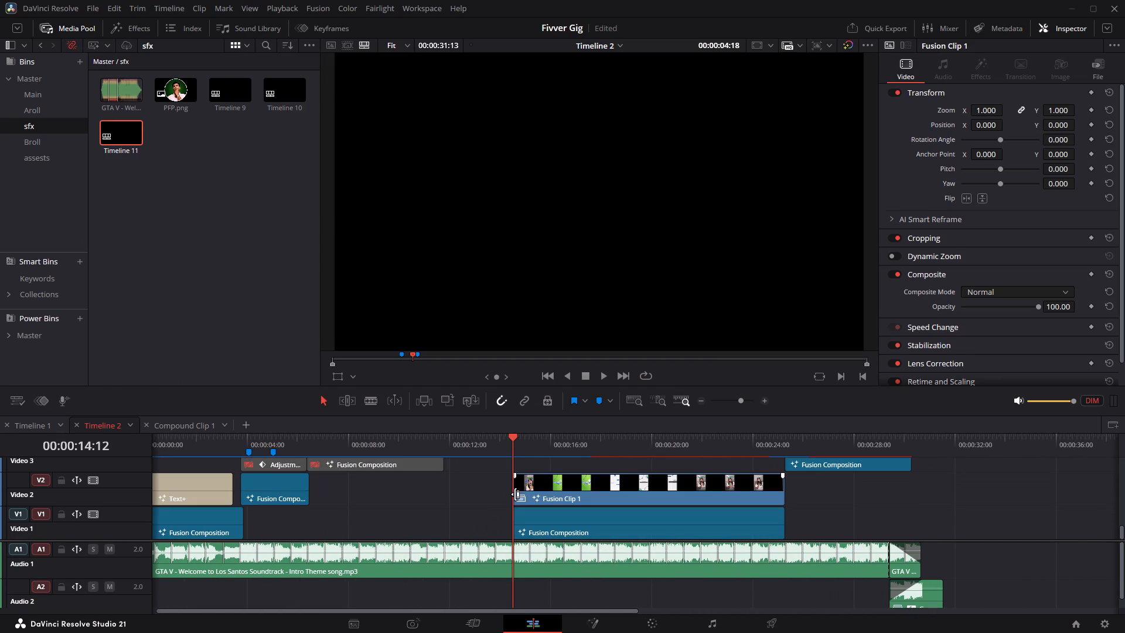
click(543, 569)
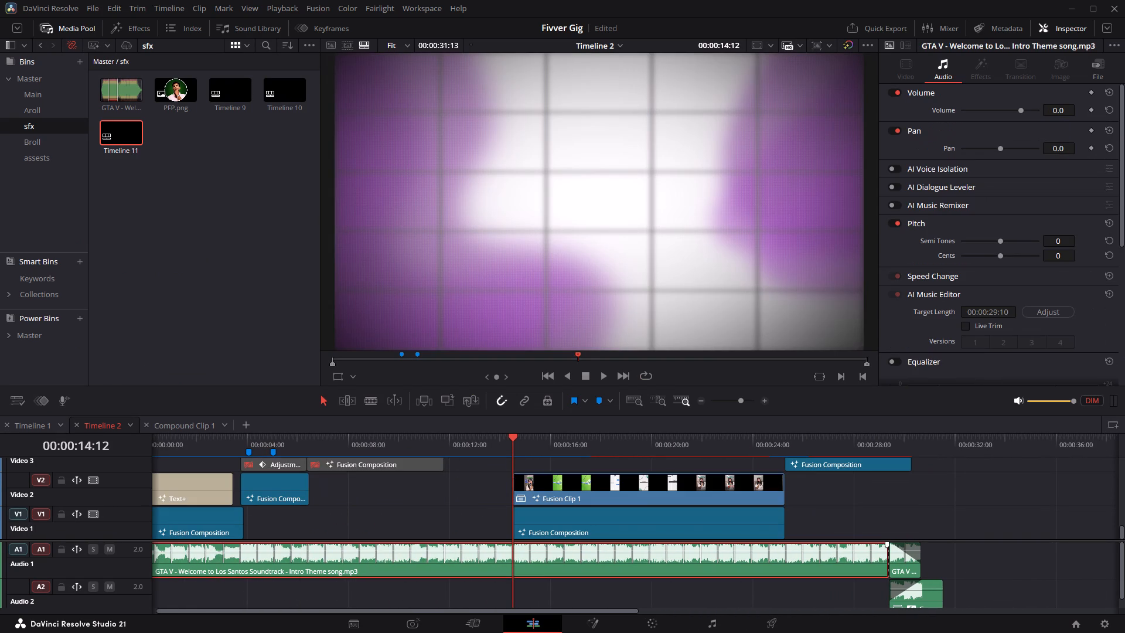
click(557, 597)
key(c)
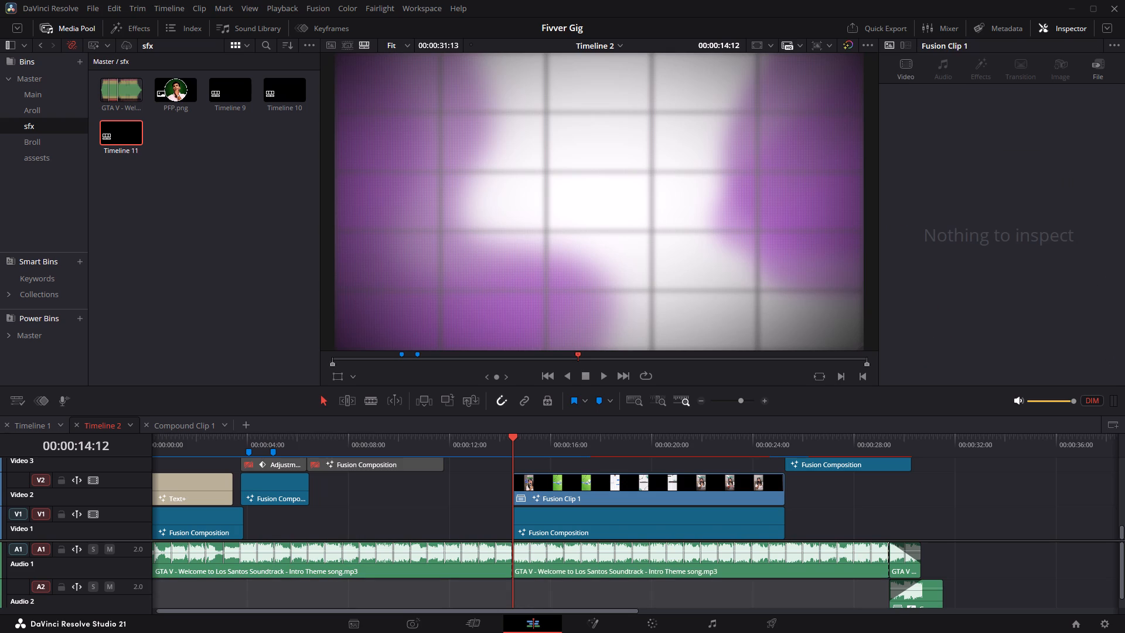
Copy all video clips and the music segment before 00:00:14:12 in Timeline 2 into a new timeline.
drag(479, 600, 182, 398)
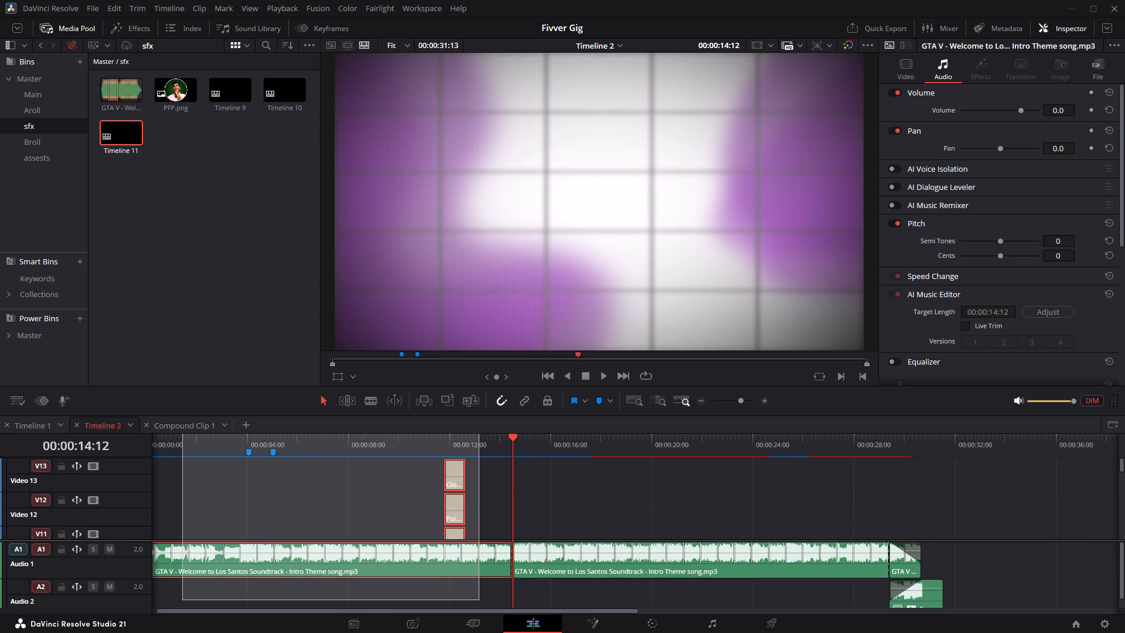
drag(182, 398, 182, 391)
scroll(388, 462, down, 3)
scroll(438, 477, down, 1)
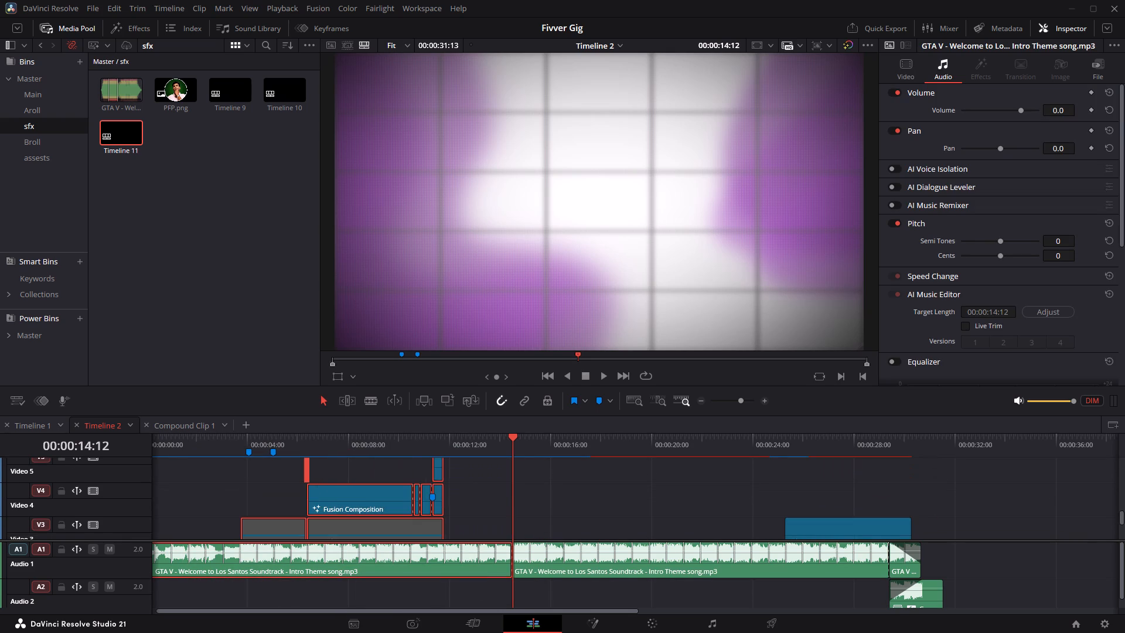
scroll(438, 477, down, 6)
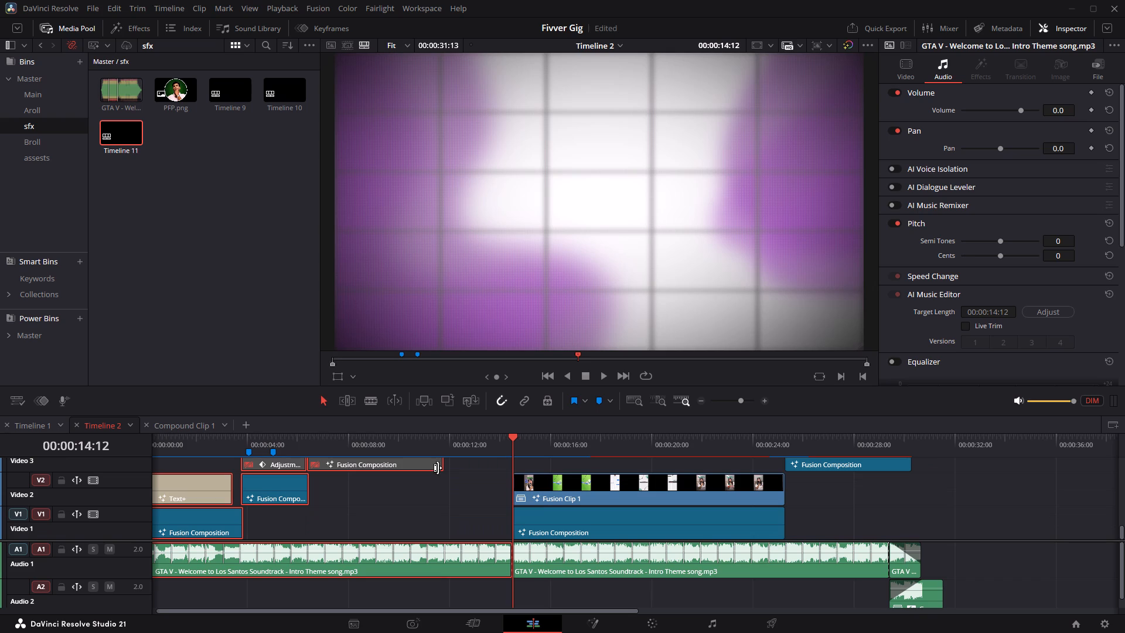
key(ctrl+c)
click(251, 427)
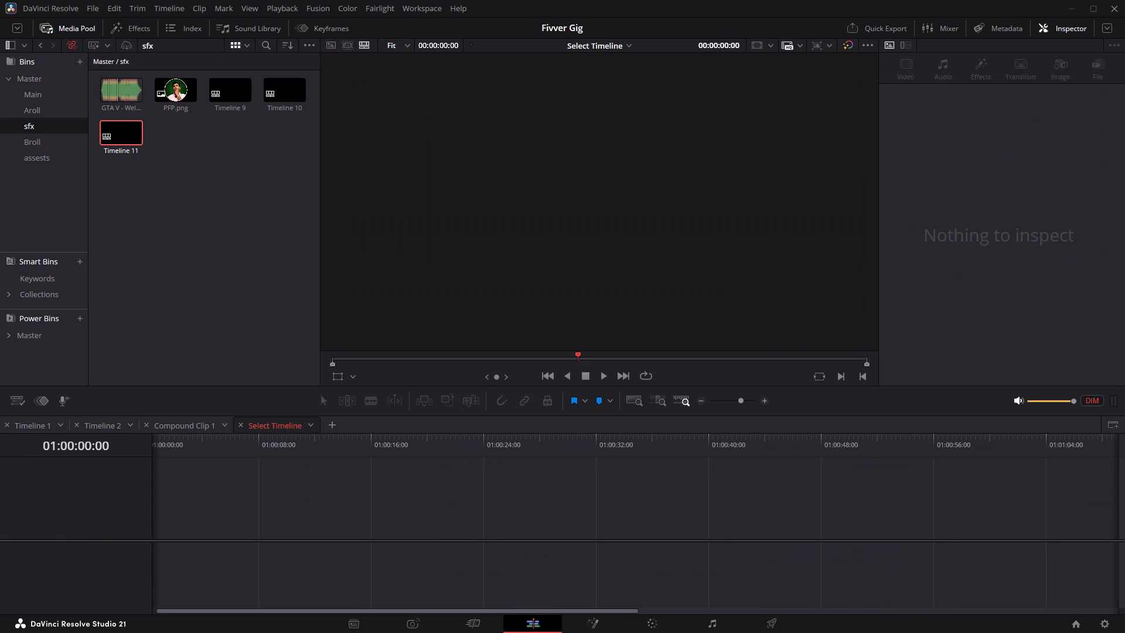
key(ctrl+v)
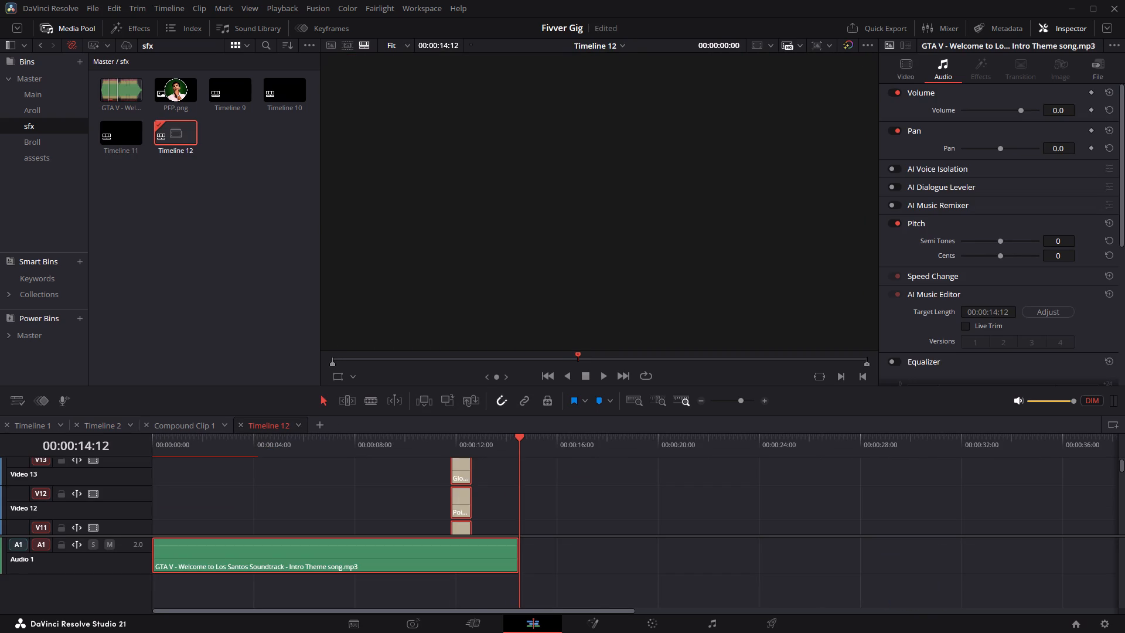
Look through the pasted clips in the new timeline and play back the opening circle transition from 00:00:03:18.
drag(321, 445, 160, 447)
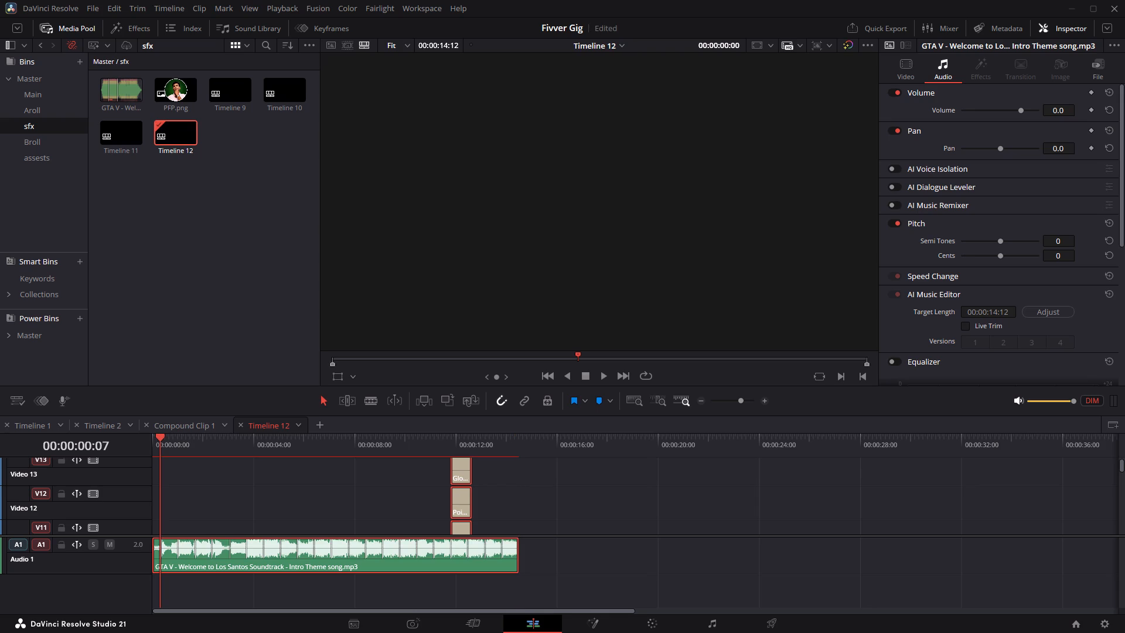
scroll(385, 489, down, 4)
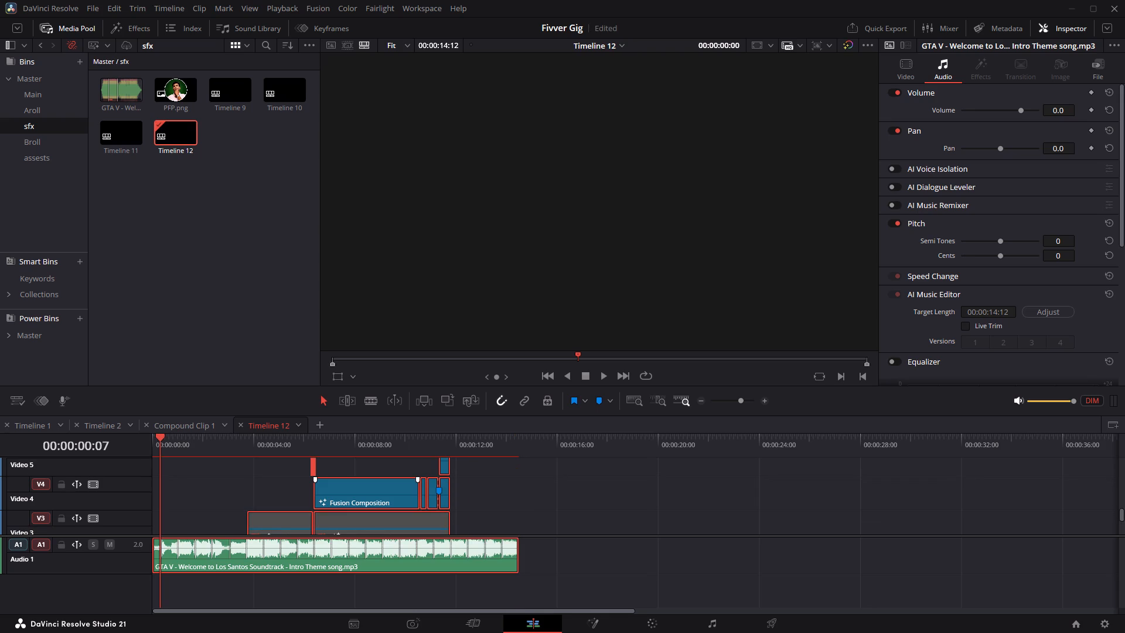
scroll(456, 494, down, 1)
click(557, 489)
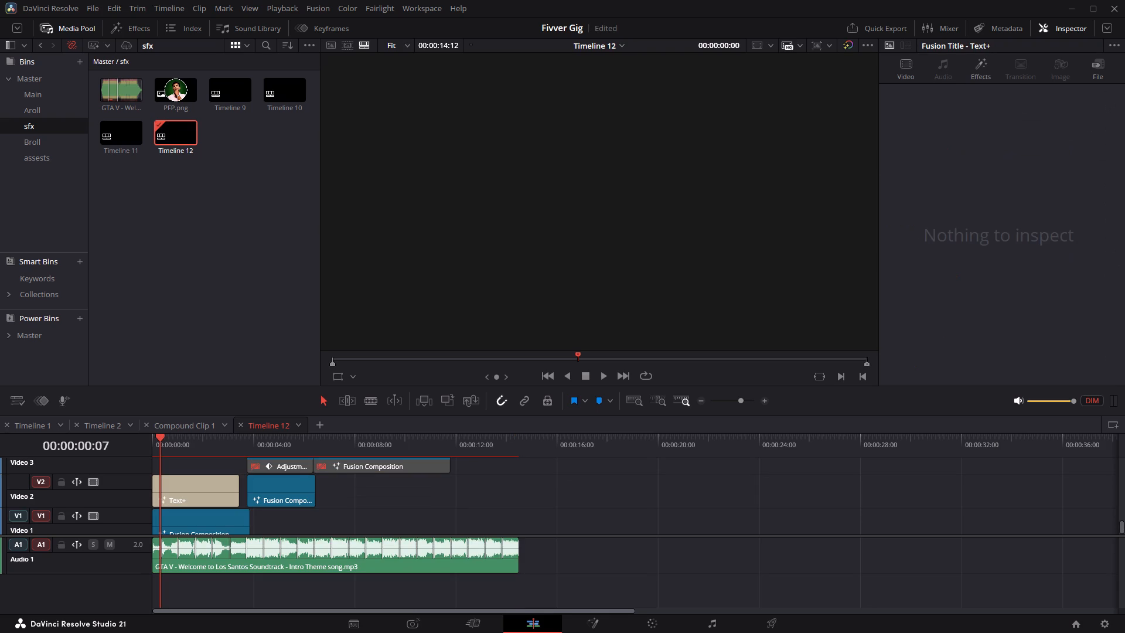
click(240, 447)
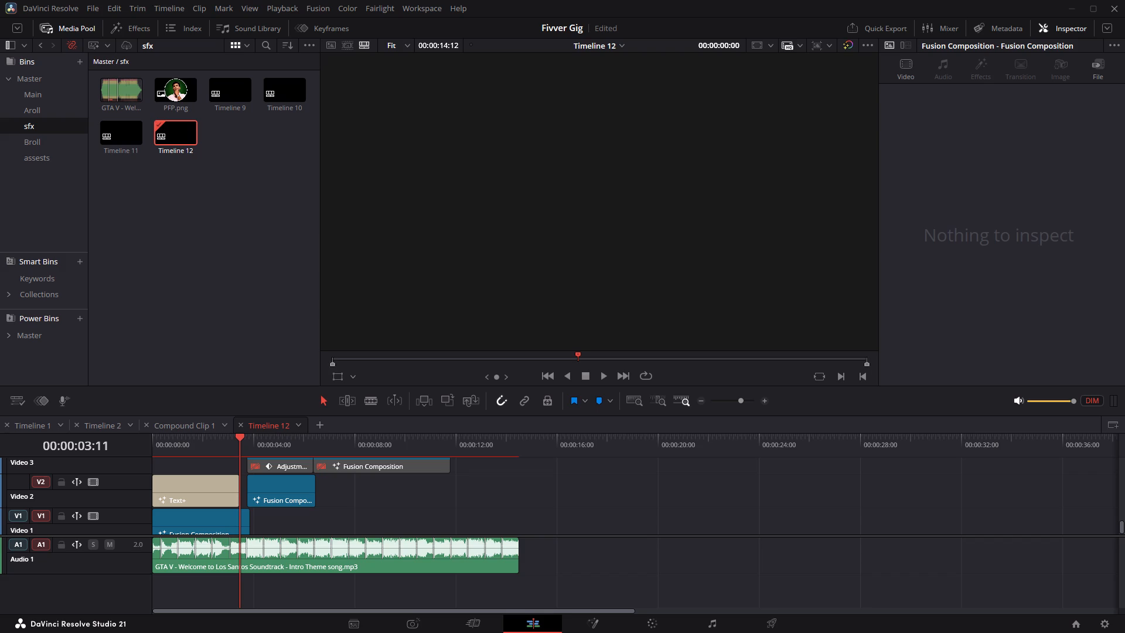
click(245, 444)
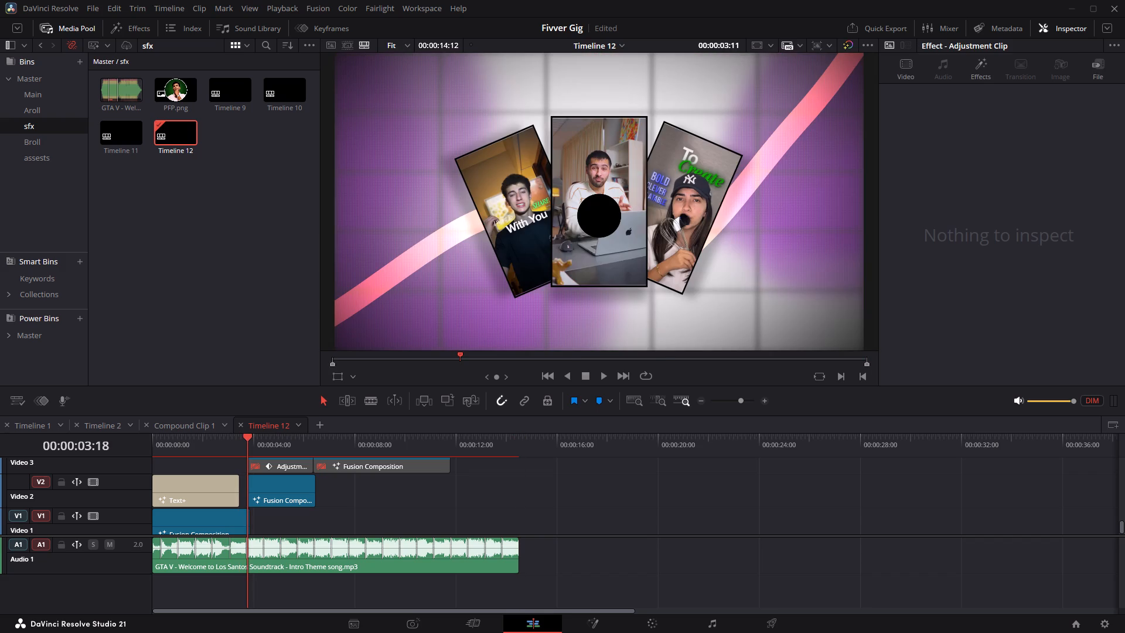
key(space)
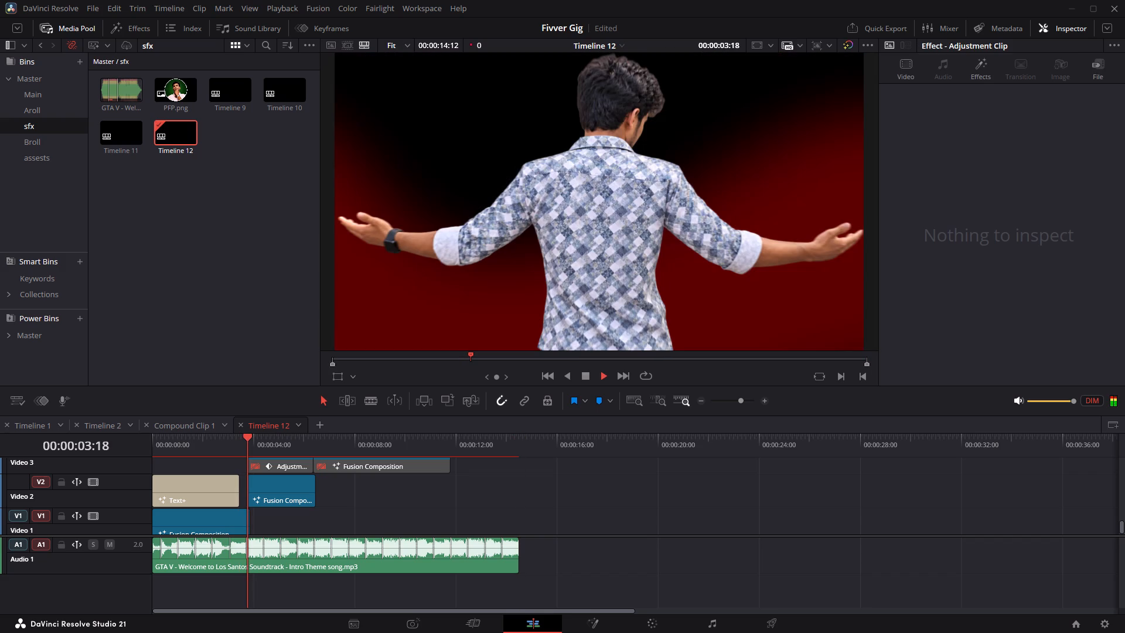
click(771, 627)
key(space)
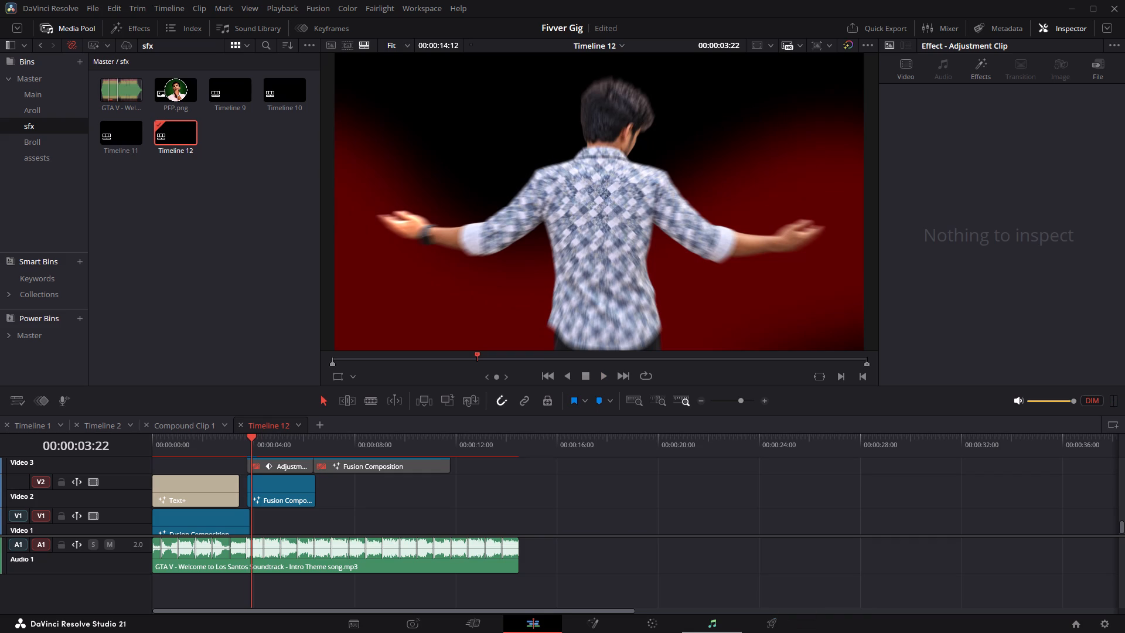
Open the new timeline on the Deliver page and preview its playback from 00:00:03:11.
click(775, 627)
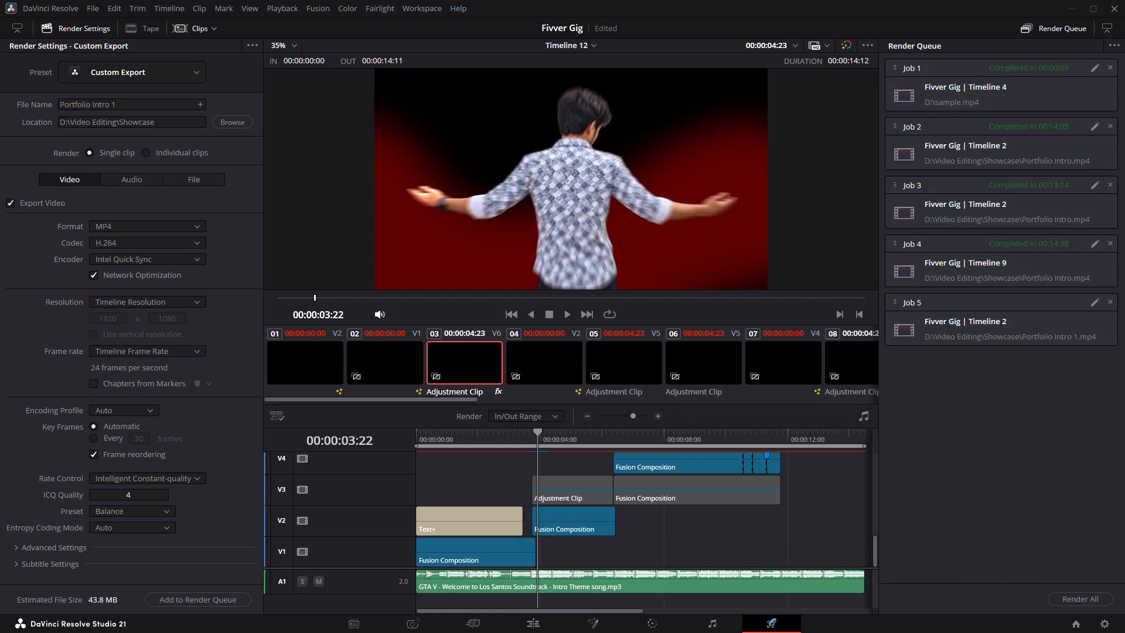
click(518, 444)
key(space)
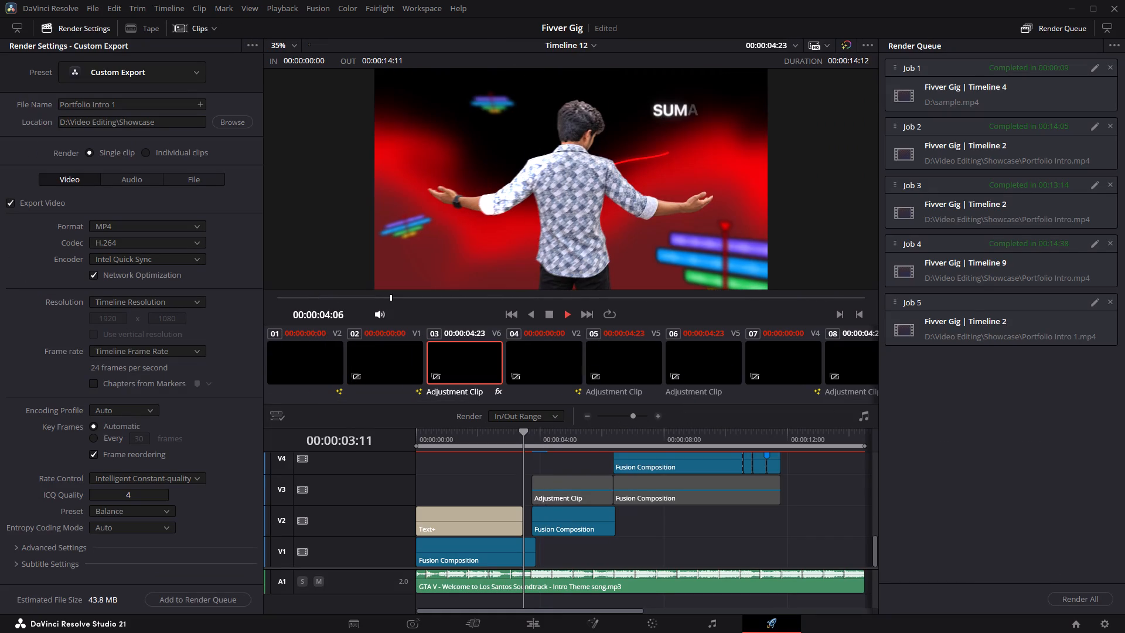
key(space)
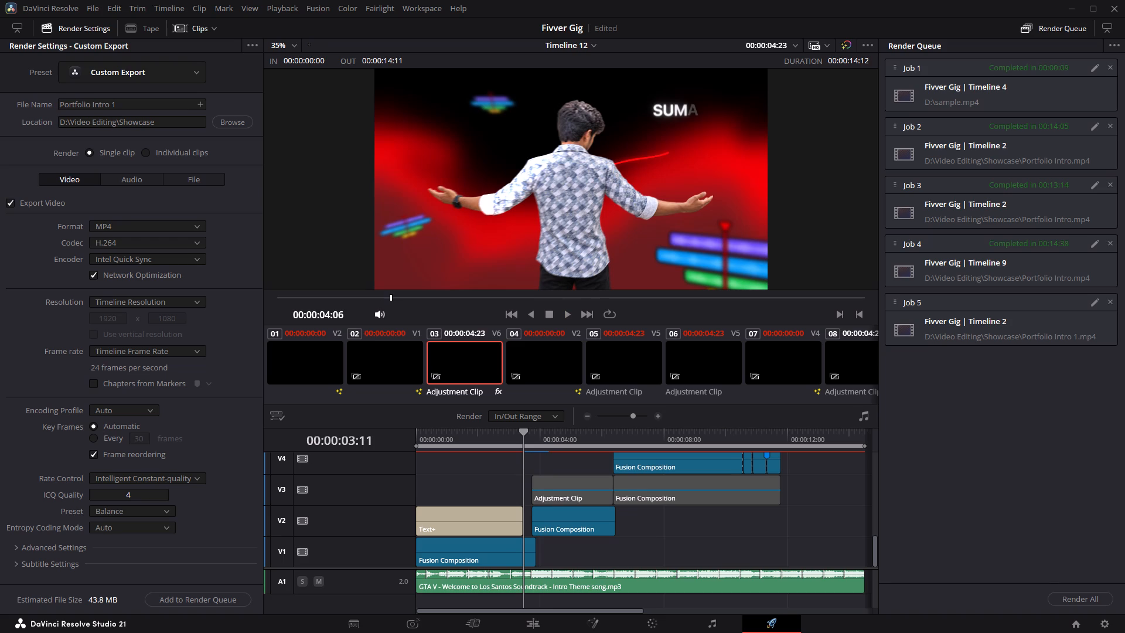
key(space)
click(522, 440)
key(space)
On the Deliver page, replay Timeline 12's circle transition from 00:00:02:14 and again from about 00:00:02:23.
key(space)
drag(531, 440, 504, 449)
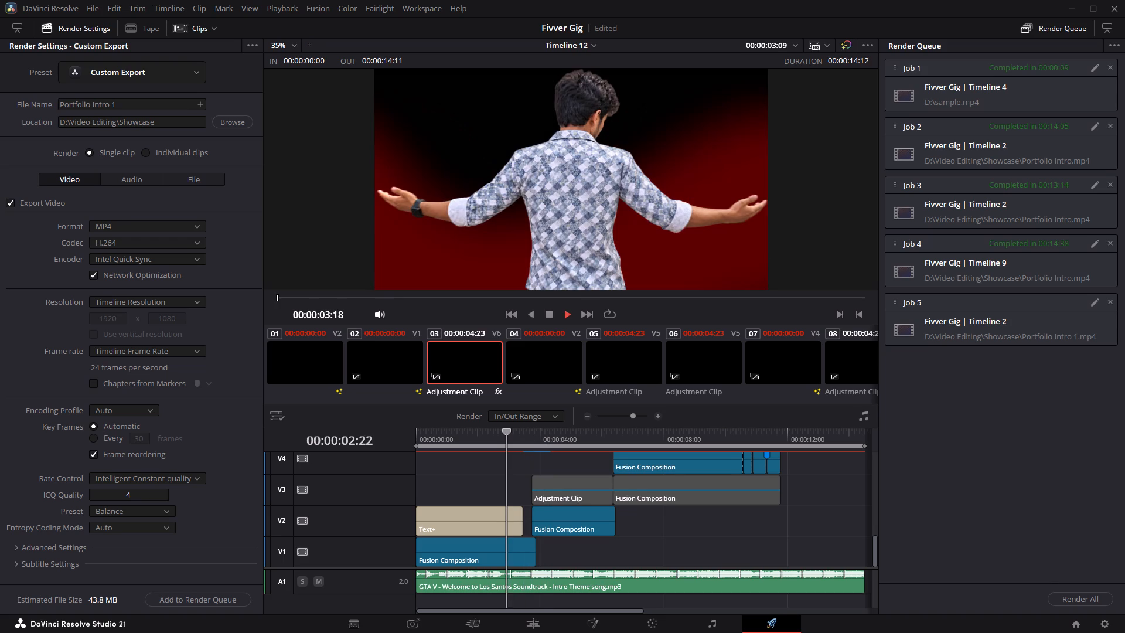
drag(504, 449, 496, 452)
key(space)
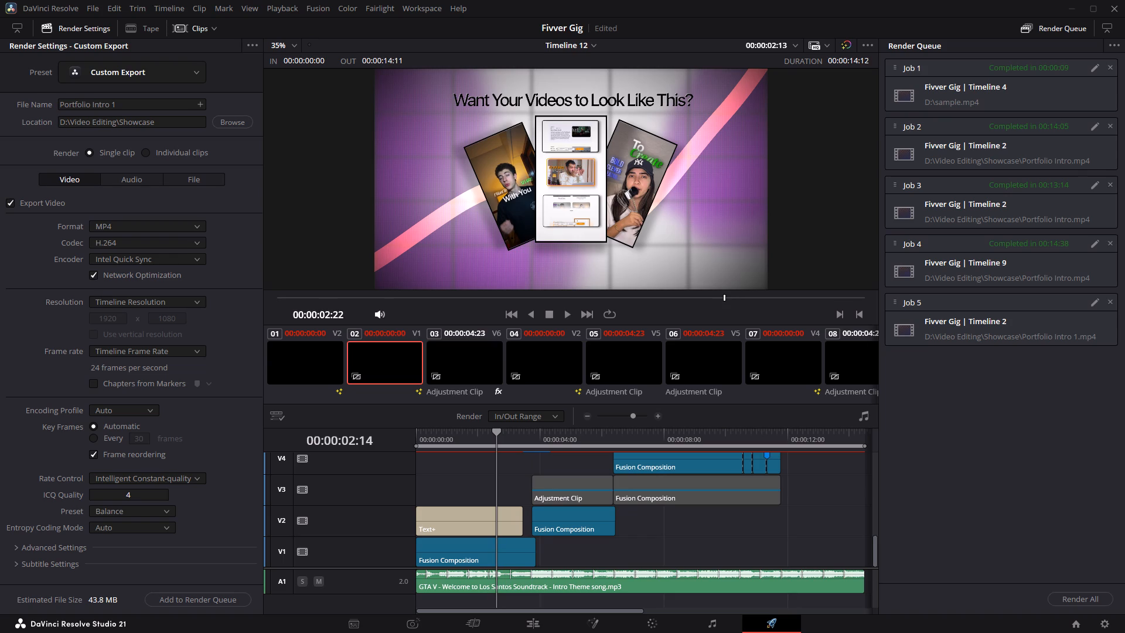
key(space)
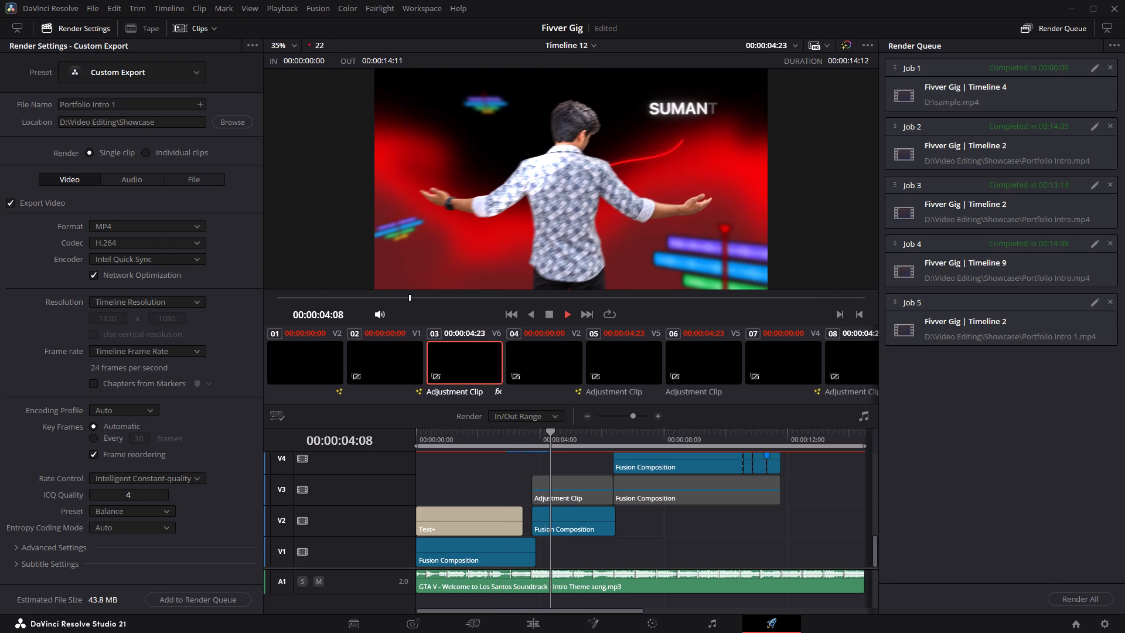
key(space)
click(508, 434)
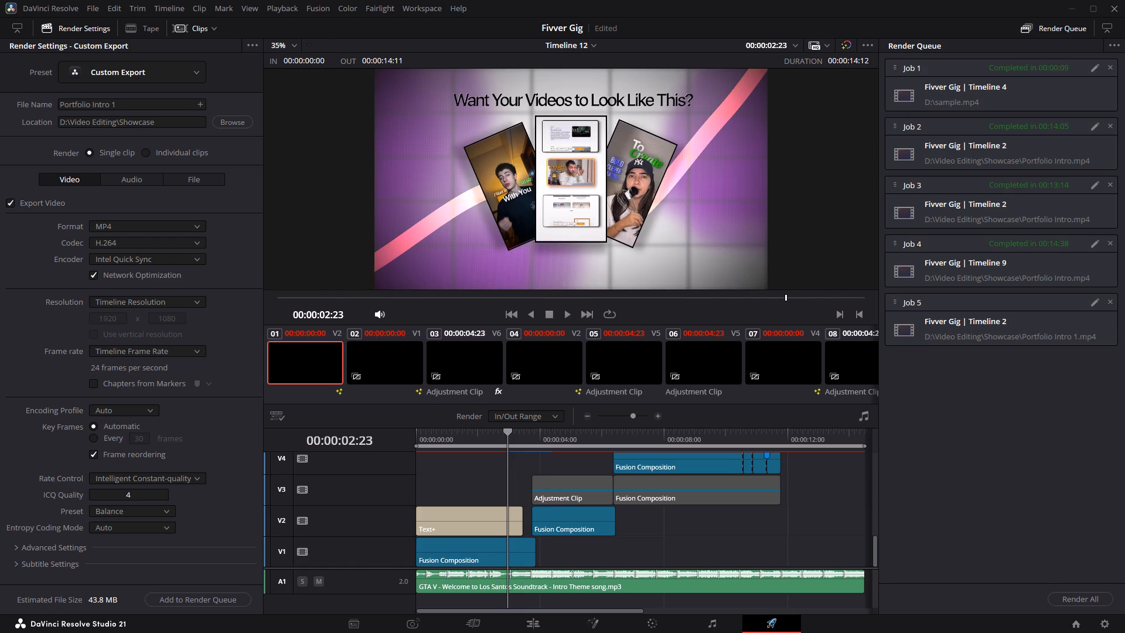
key(space)
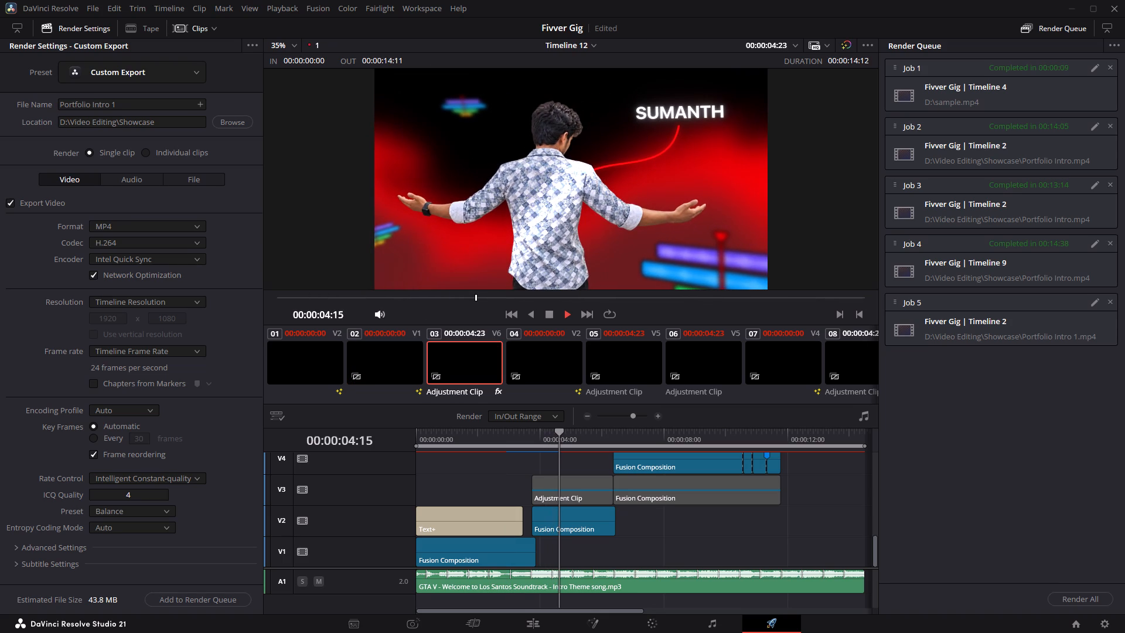
click(511, 435)
key(space)
click(510, 435)
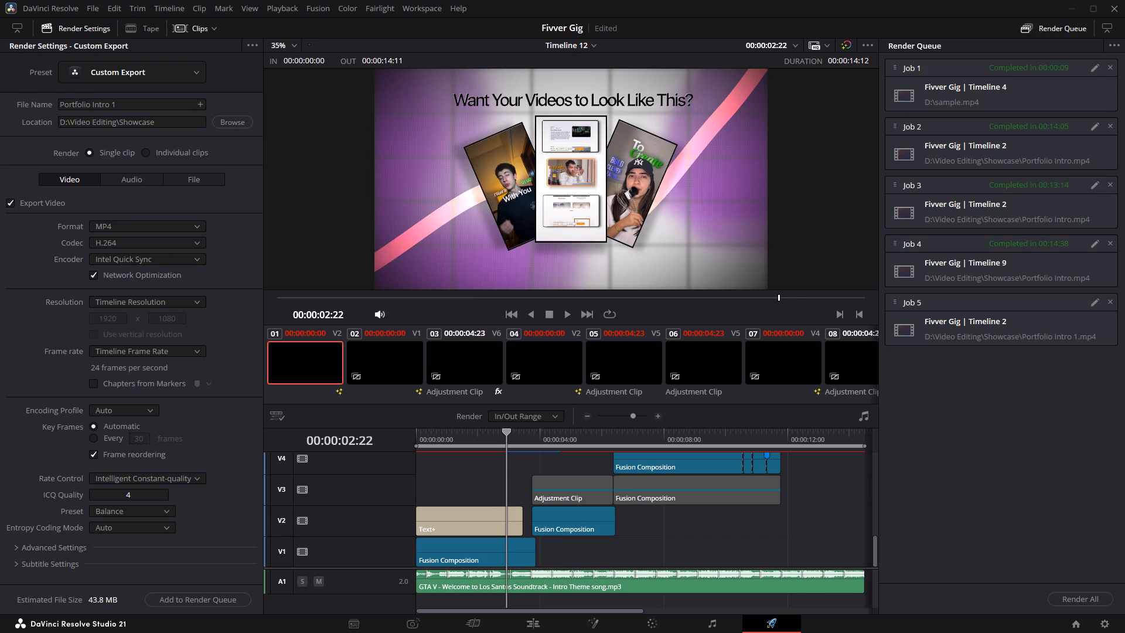
key(space)
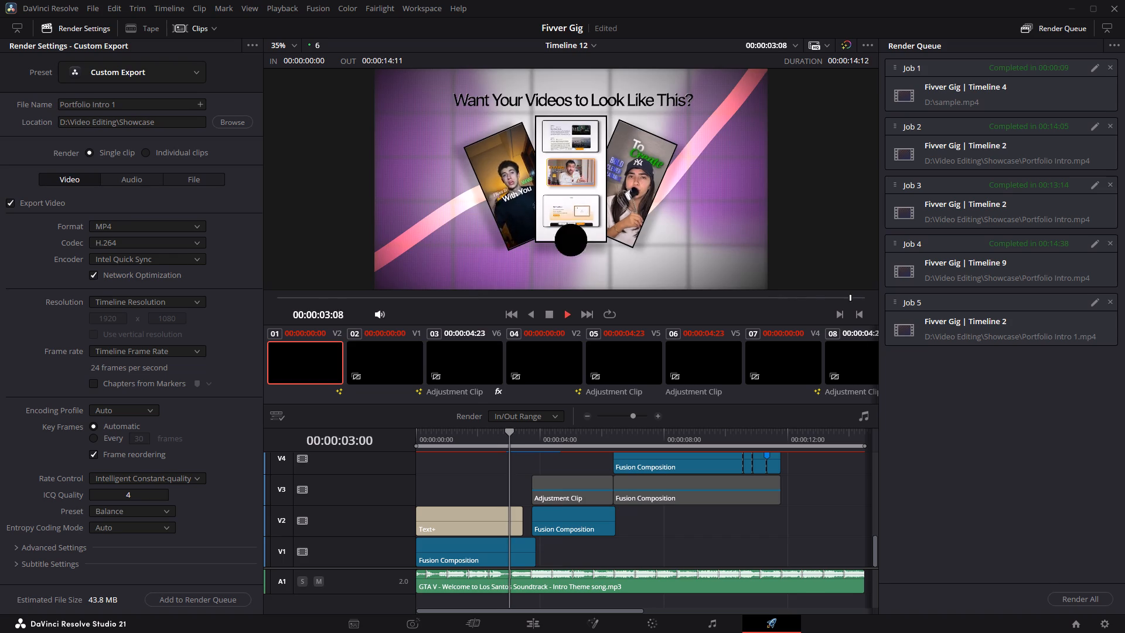
Recheck the circle transition into the clip of the man by playing Timeline 12 from 00:00:03:00 and 00:00:03:05.
key(space)
click(509, 438)
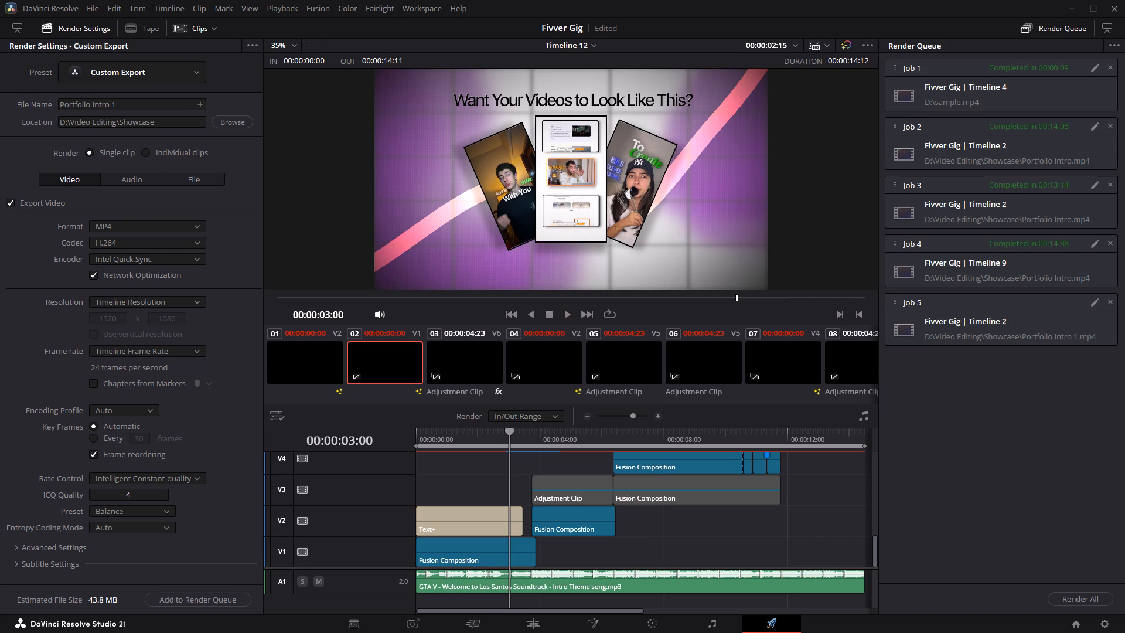
double_click(506, 438)
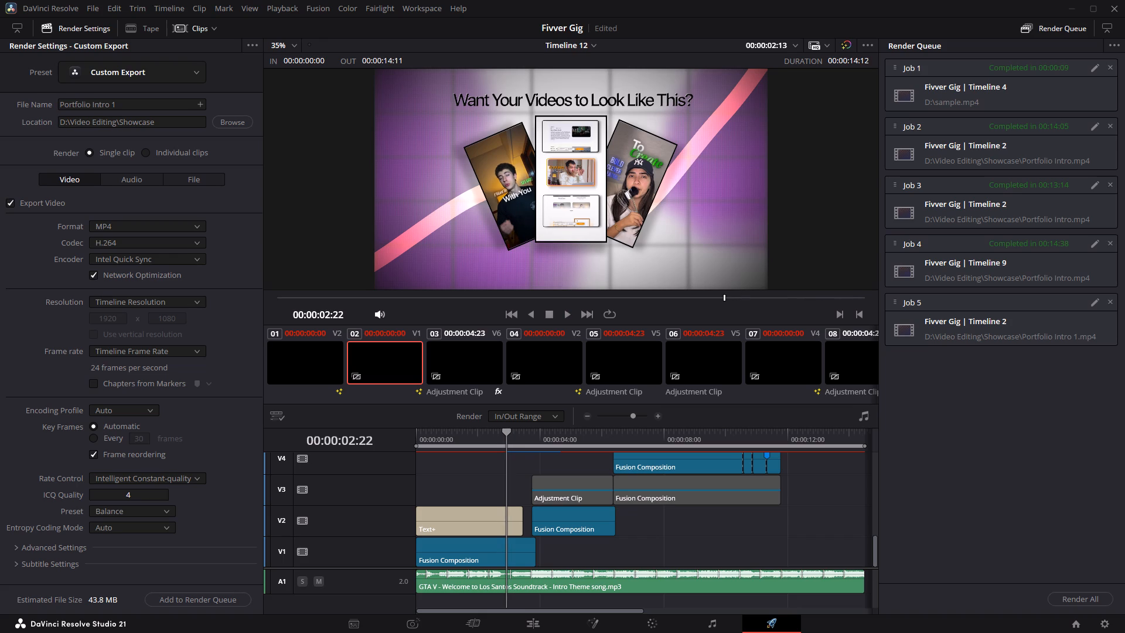
click(509, 438)
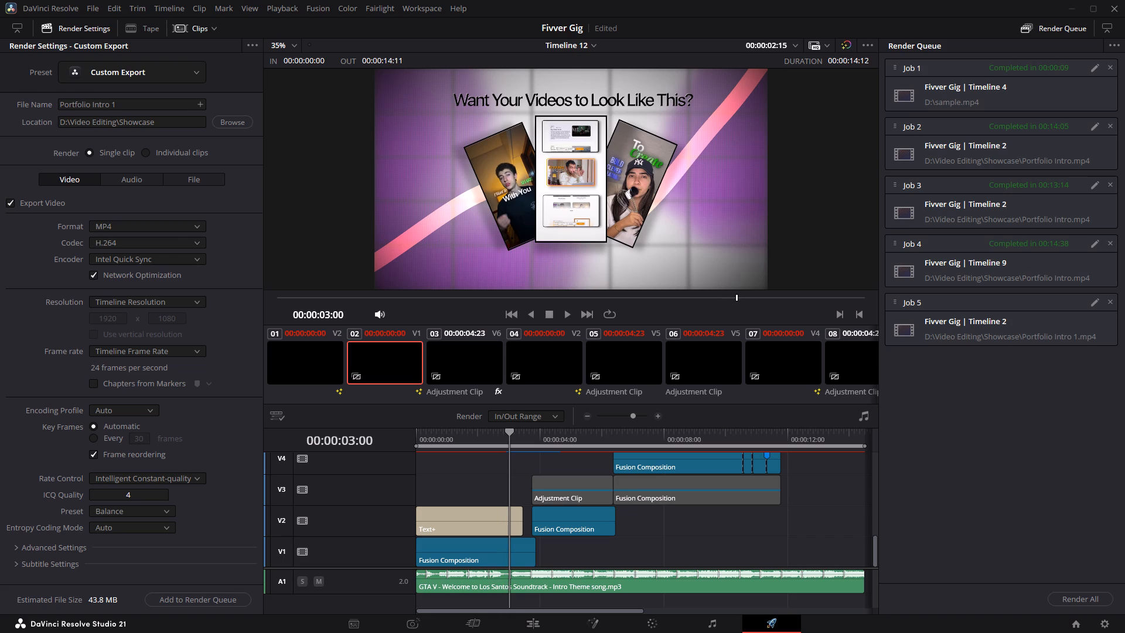
key(space)
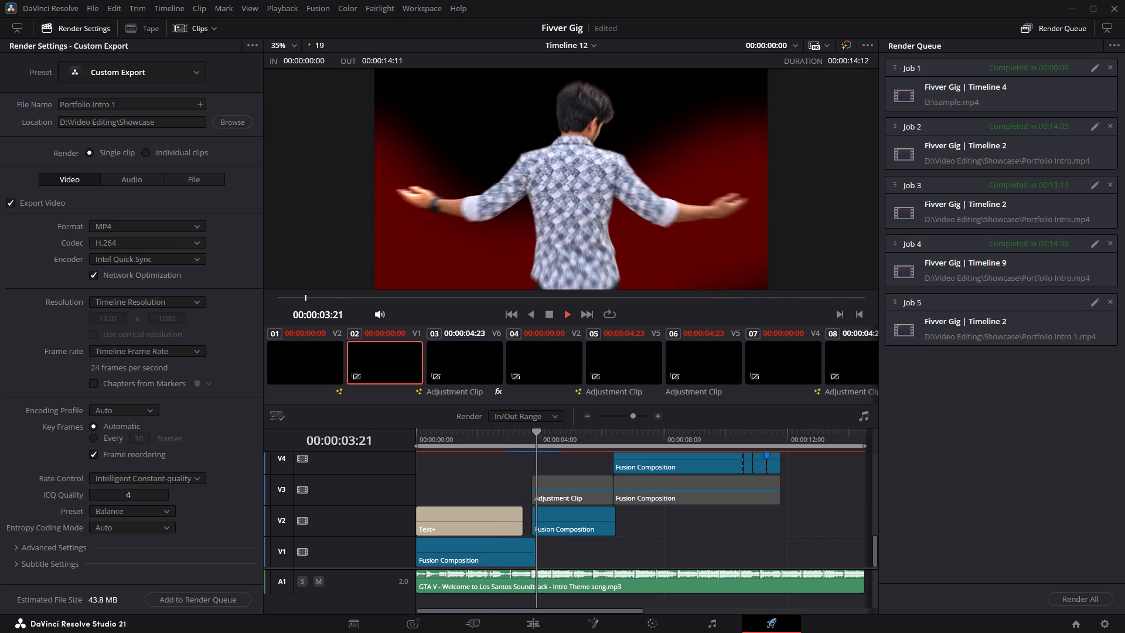
key(space)
click(516, 441)
key(space)
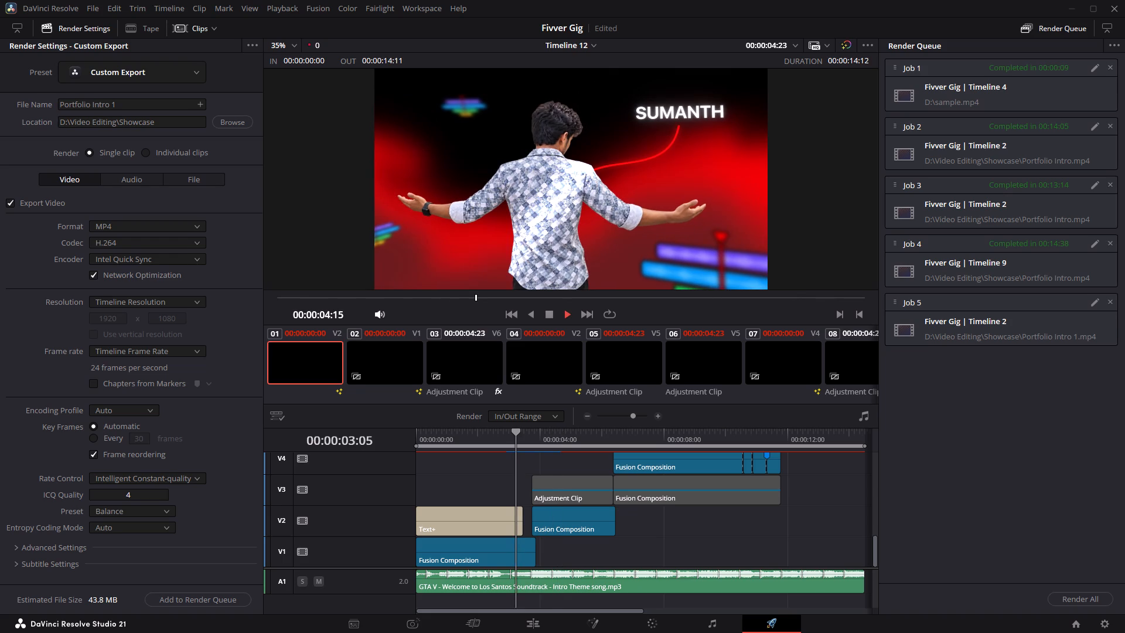
key(space)
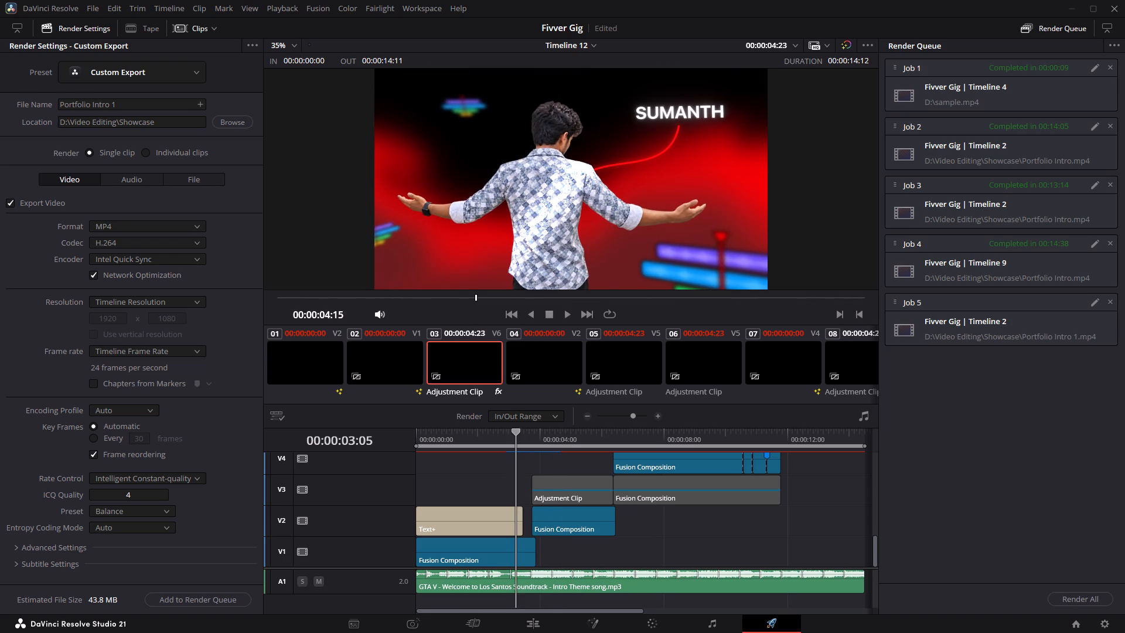
key(space)
key(space)
Open Timeline 2 on the Edit page and play the original circle transition for comparison.
click(524, 632)
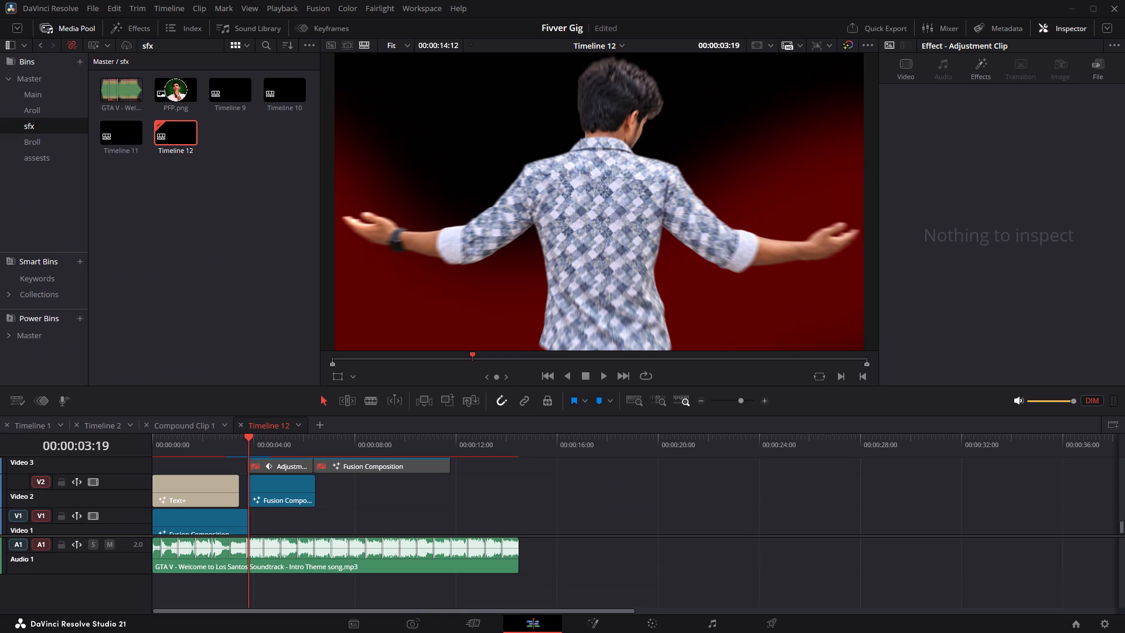
click(111, 431)
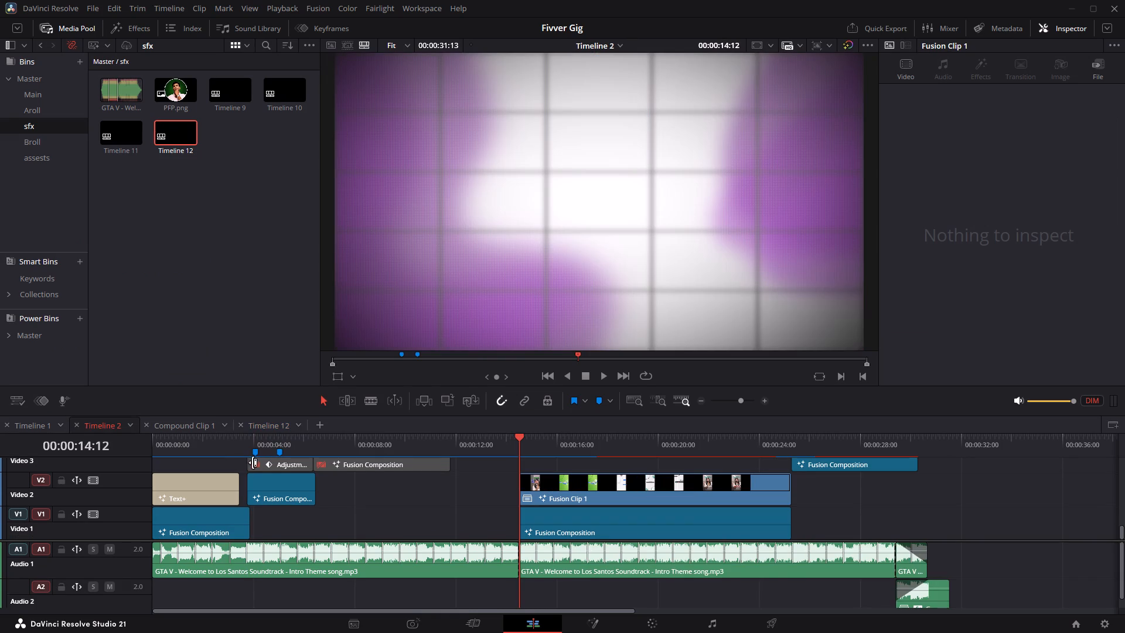
click(218, 444)
key(space)
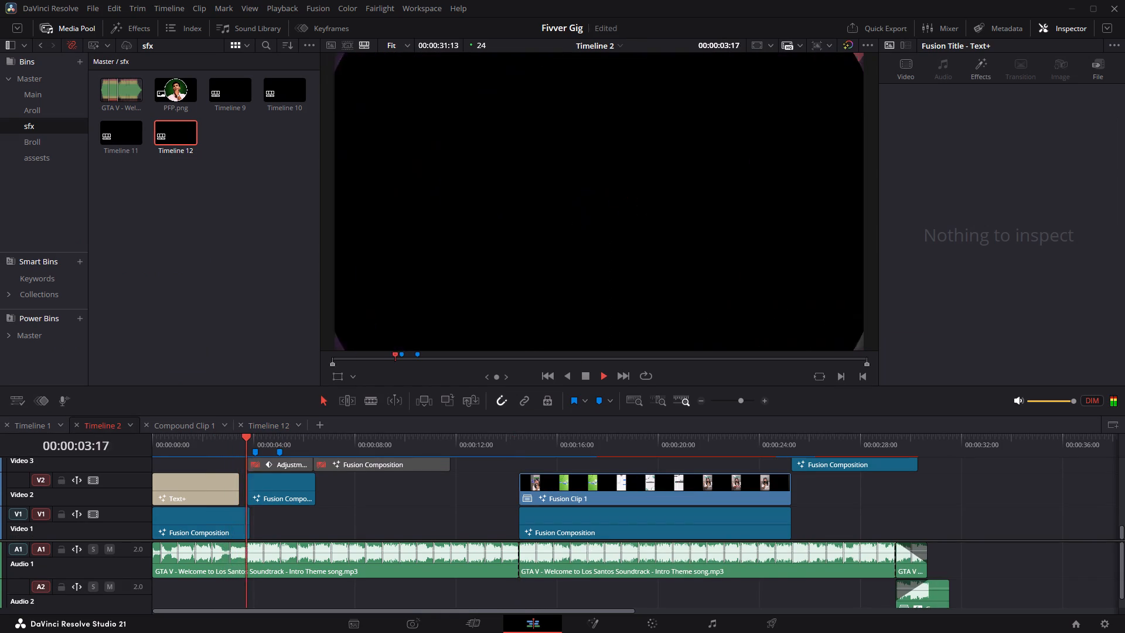
click(233, 445)
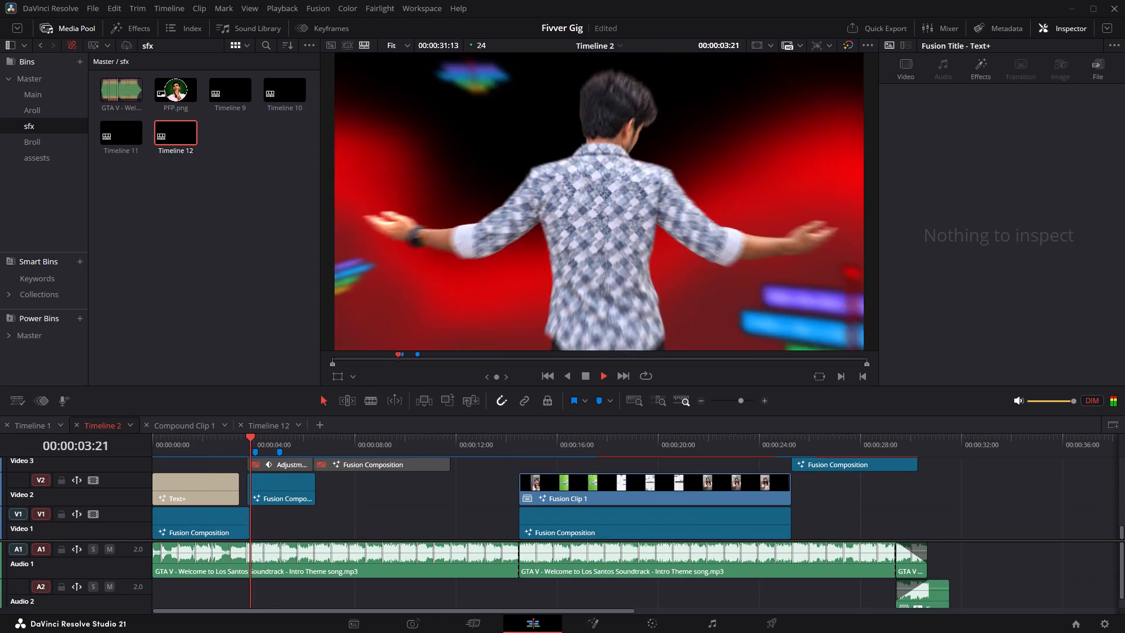
key(space)
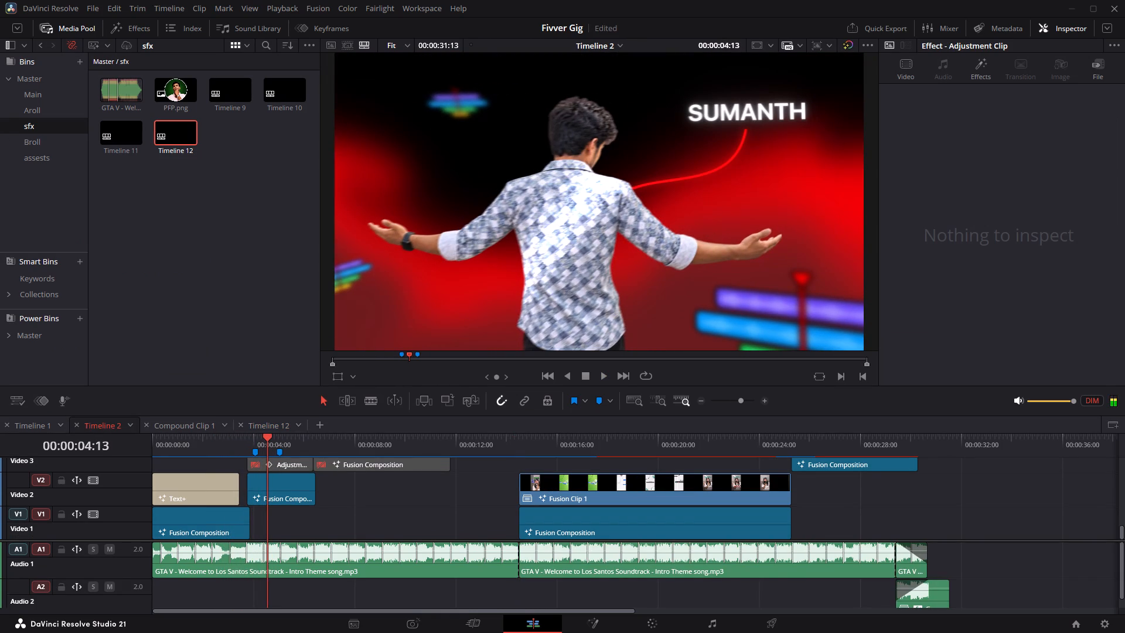
Return to Timeline 12 and play the circle transition repeatedly from 00:00:03:11.
click(271, 418)
click(236, 450)
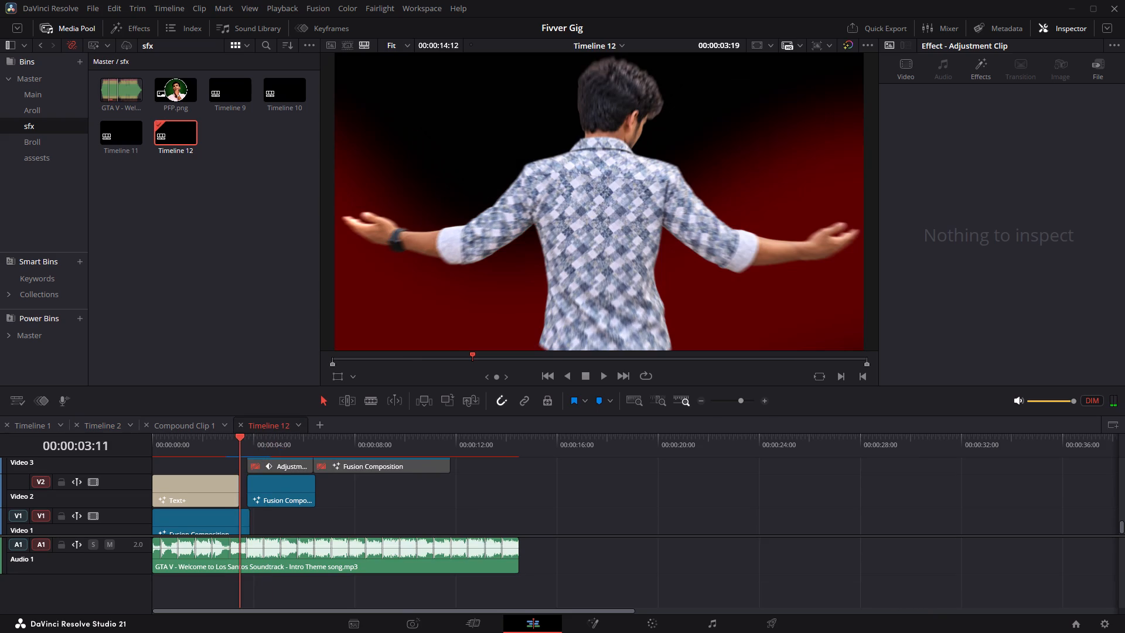
key(space)
key(space)
click(236, 450)
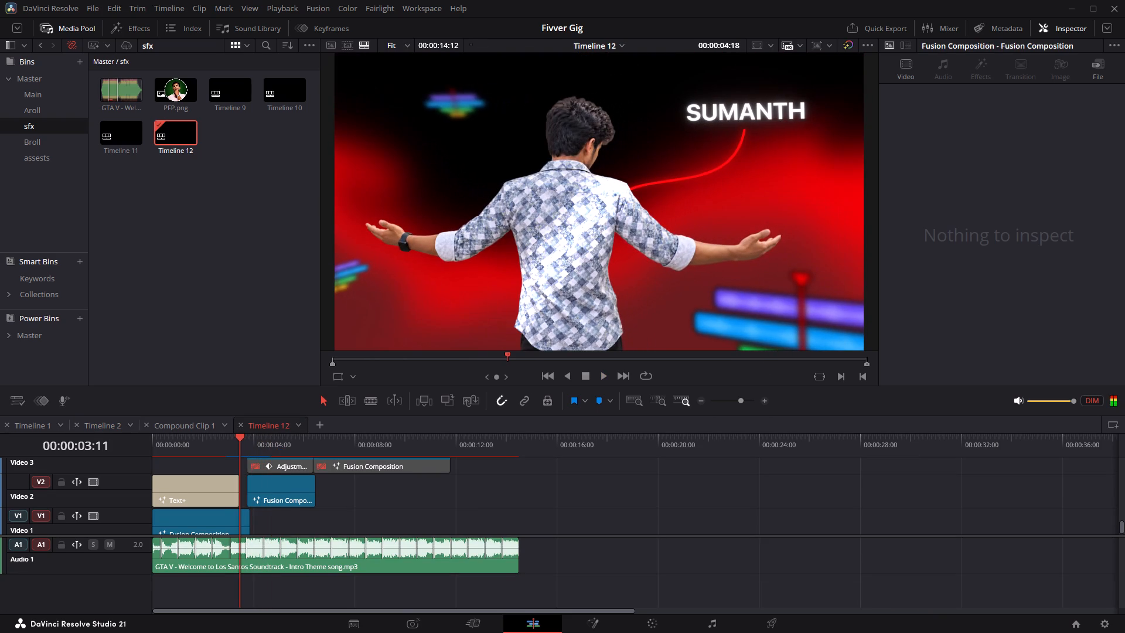
key(space)
key(space)
click(236, 450)
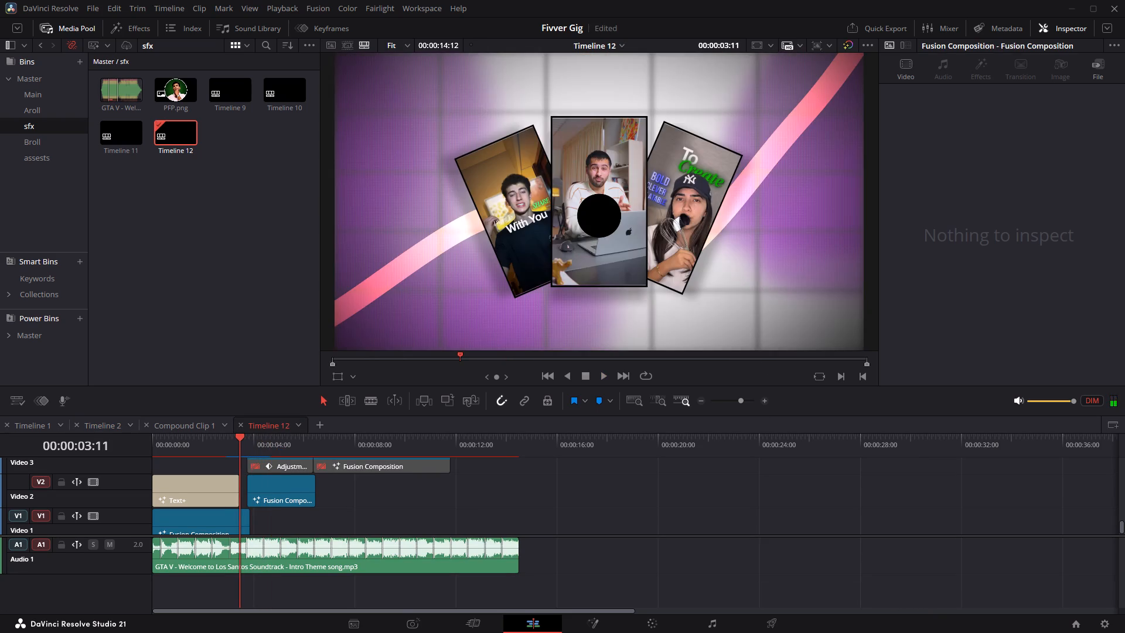
key(space)
key(space)
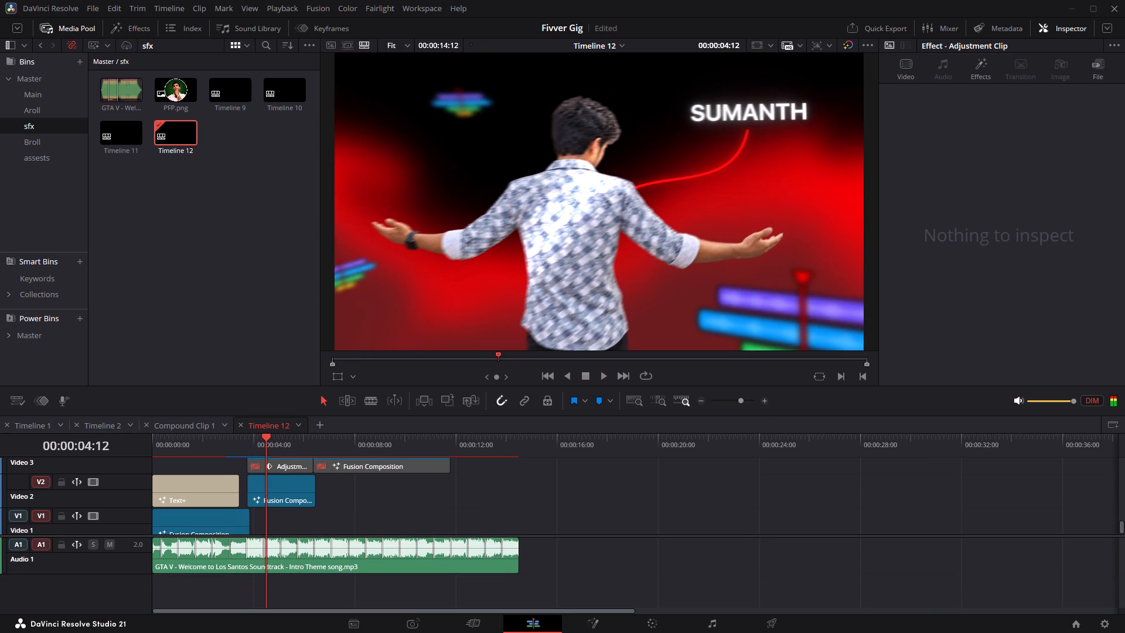
Replace the Fusion Composition on Video 2 of Timeline 12 with a fresh copy from Timeline 2, placed at 00:00:03:18.
click(281, 485)
key(BackSpace)
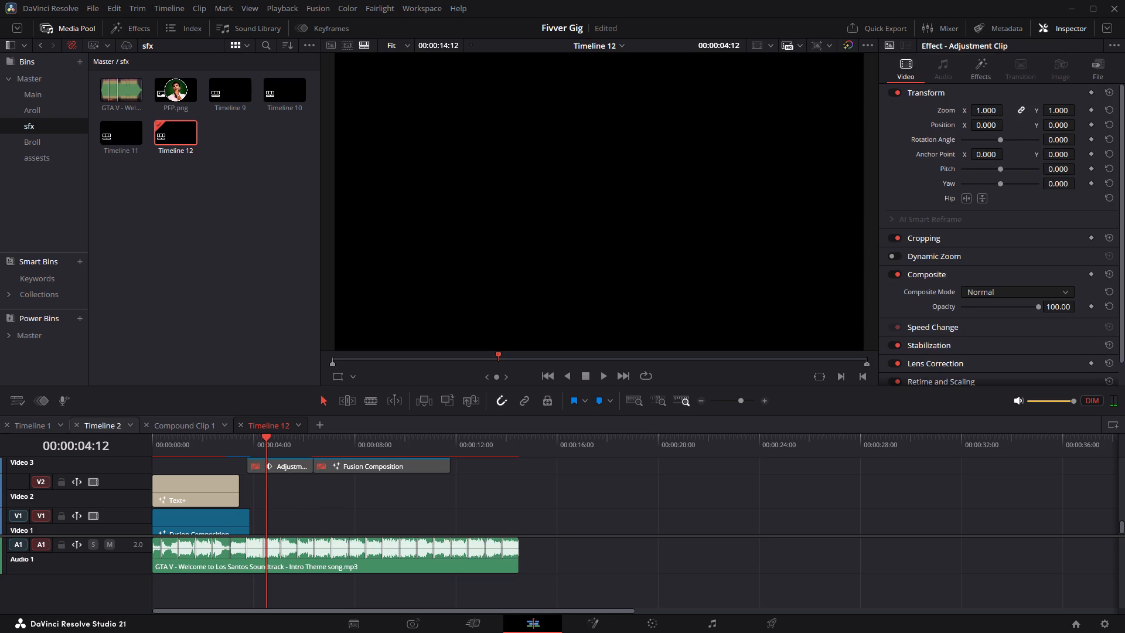
click(99, 428)
click(281, 492)
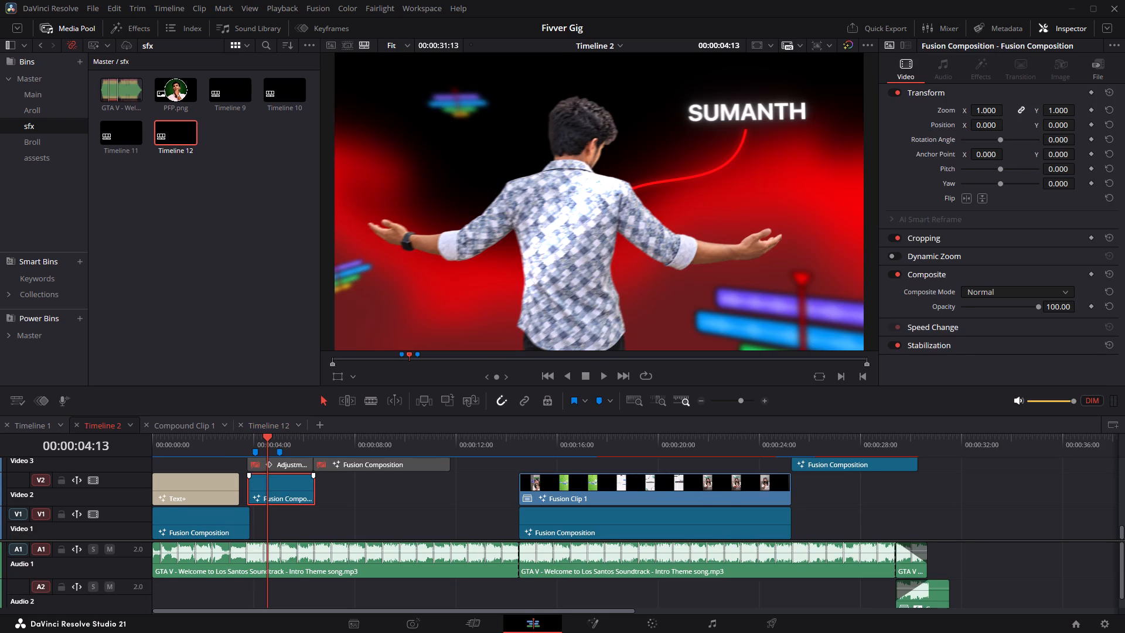
key(ctrl+c)
click(268, 423)
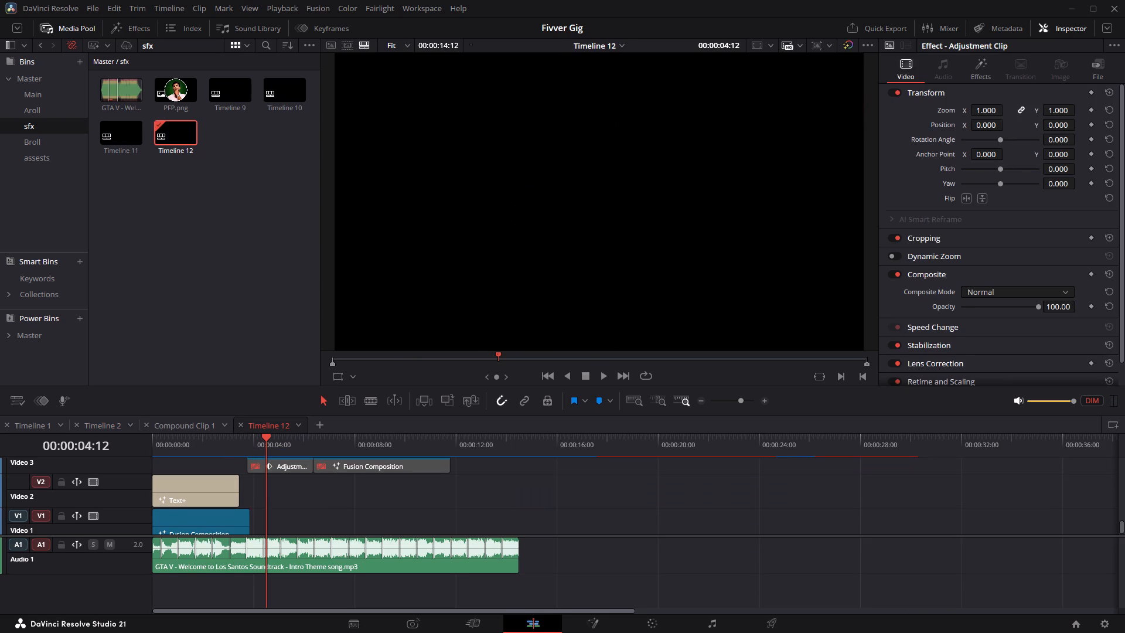
click(250, 448)
key(ctrl+v)
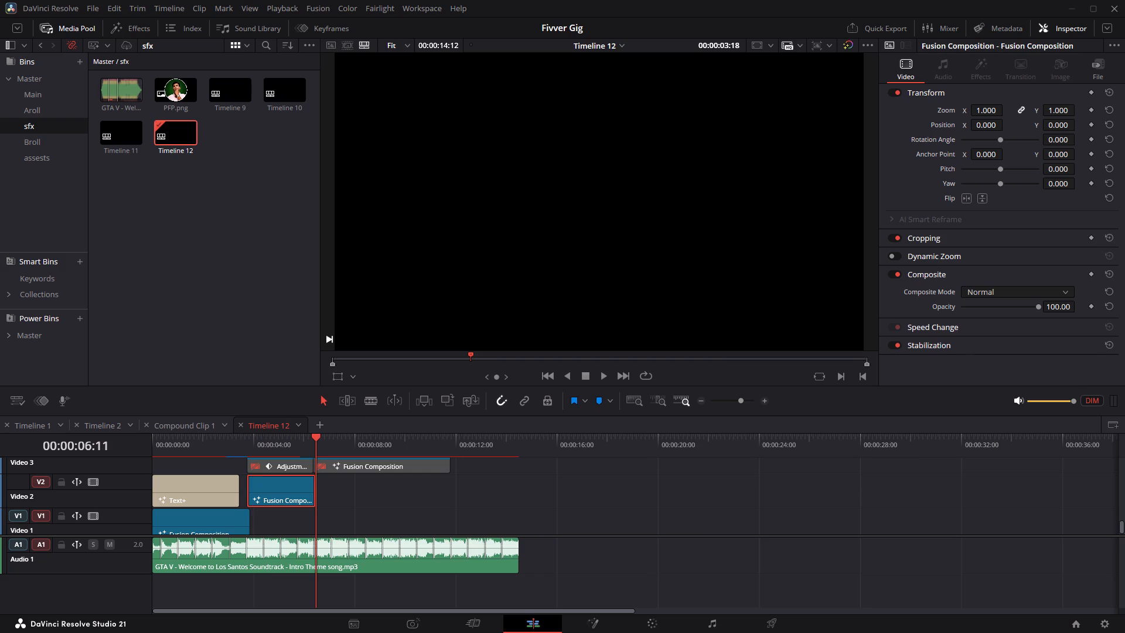
Preview the replaced Fusion Composition on the Deliver page, playing from 00:00:03:11.
click(237, 448)
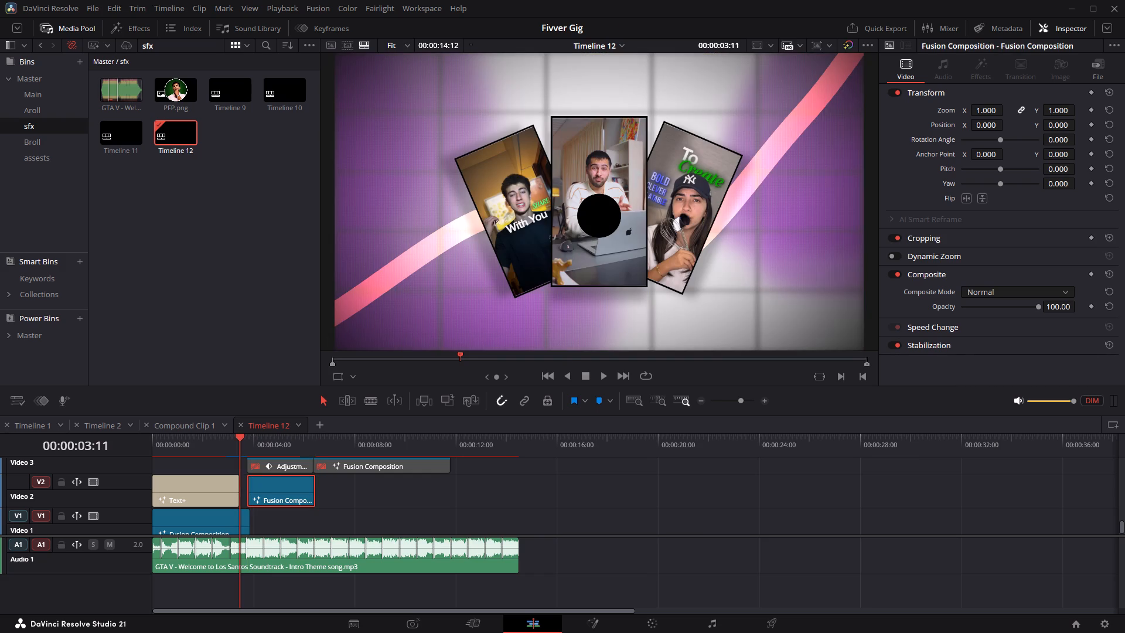
click(793, 629)
key(space)
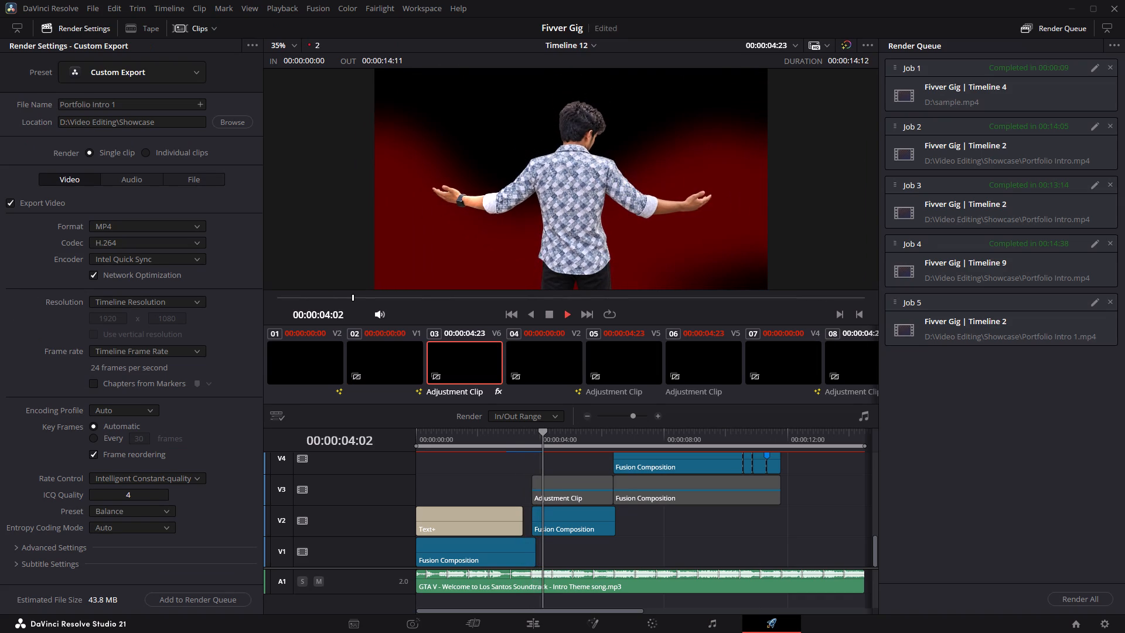
key(space)
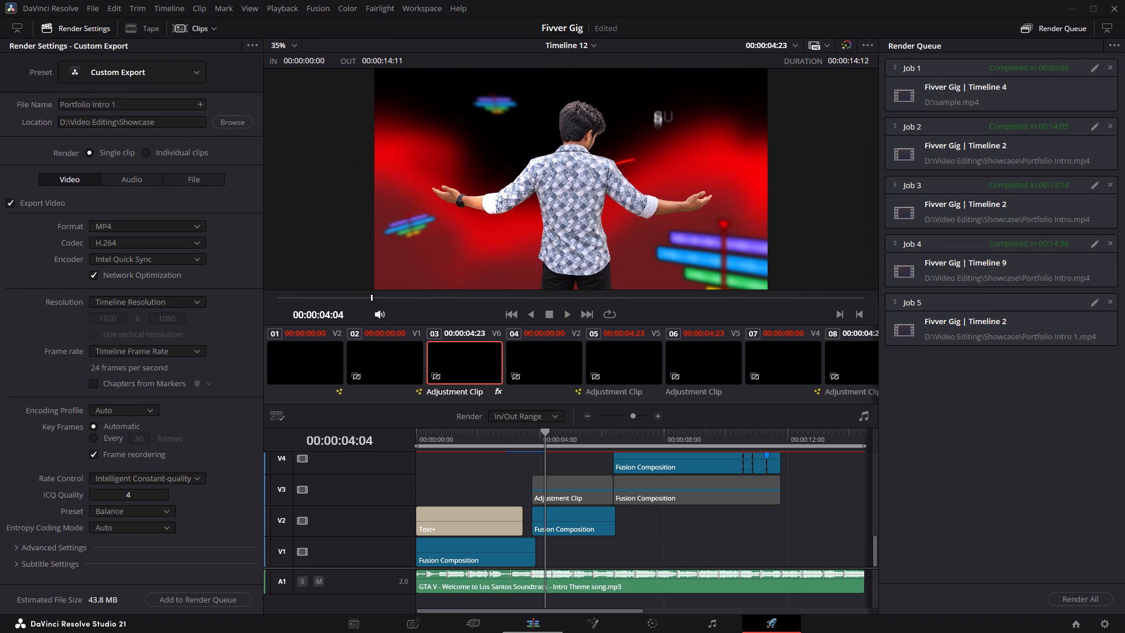
Go back to the Edit page and play Timeline 12 through the circle transition and from 00:00:04:14.
click(550, 632)
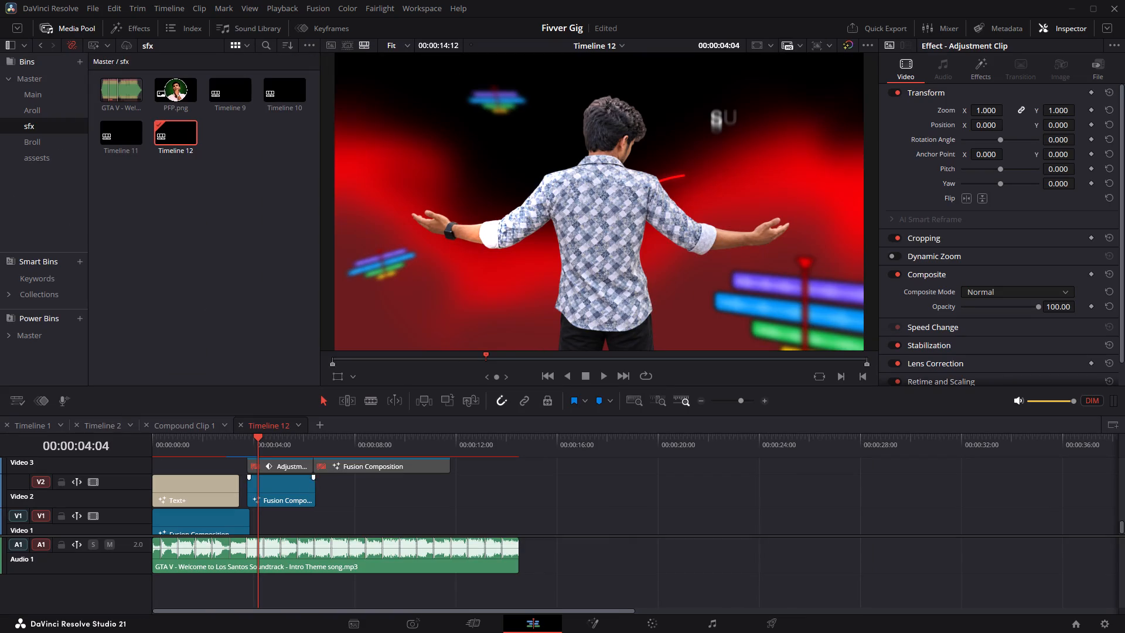
click(236, 447)
key(space)
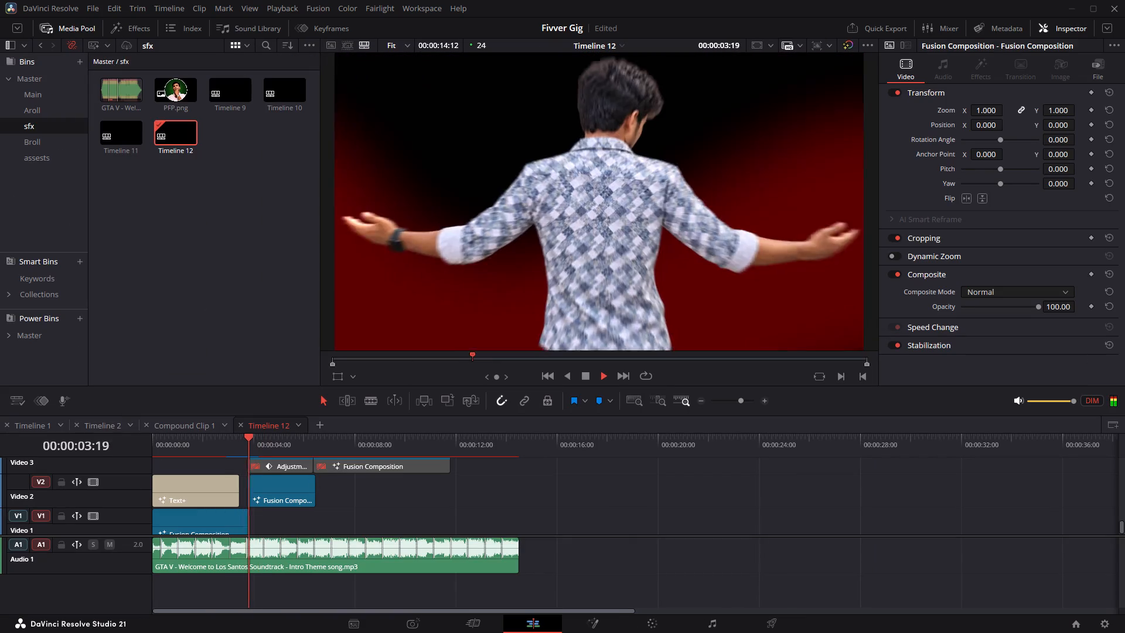
key(space)
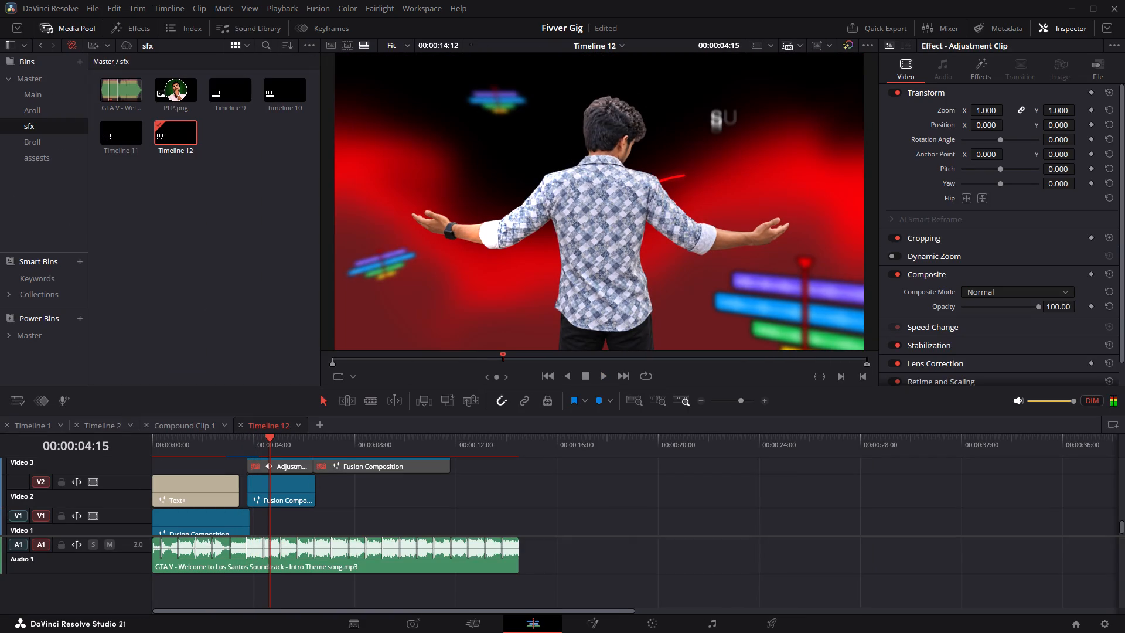
click(268, 446)
key(space)
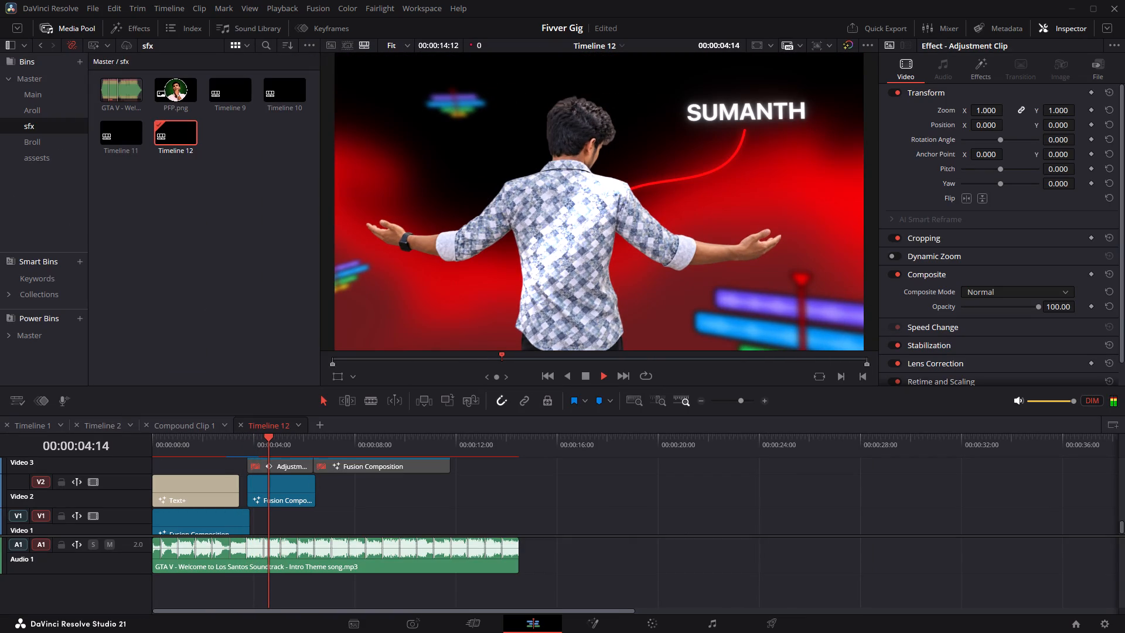
Open Timeline 12 on the Deliver page again and play it on from 00:00:04:16.
click(768, 624)
key(space)
click(782, 622)
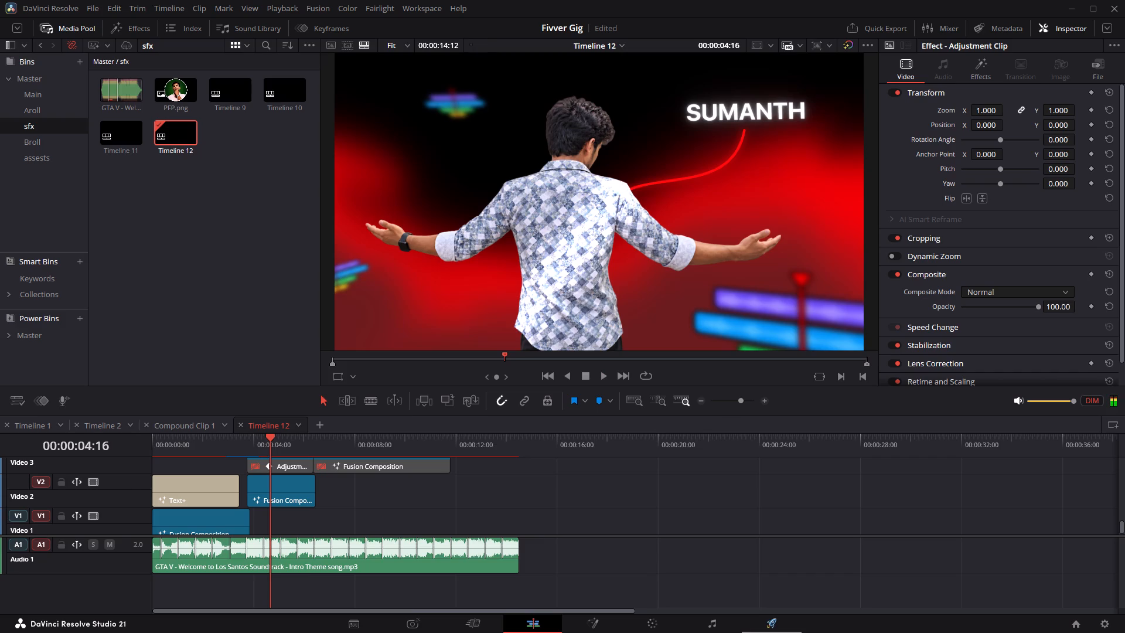
key(space)
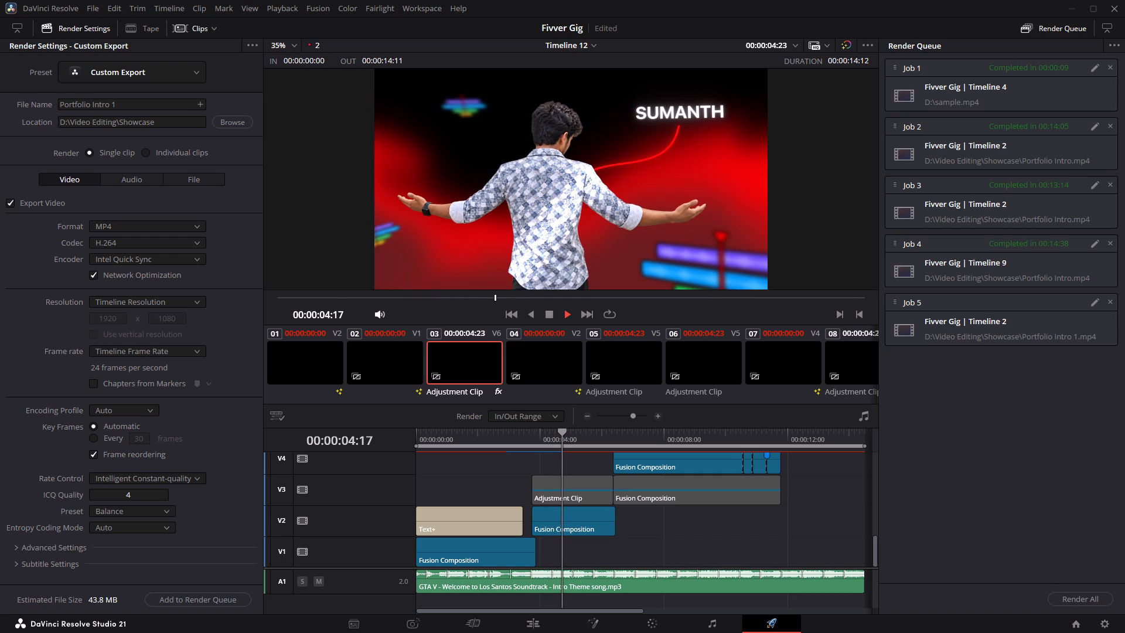
Play Timeline 12 on the Deliver page from 00:00:06:00 to check the change into the next shot.
click(598, 442)
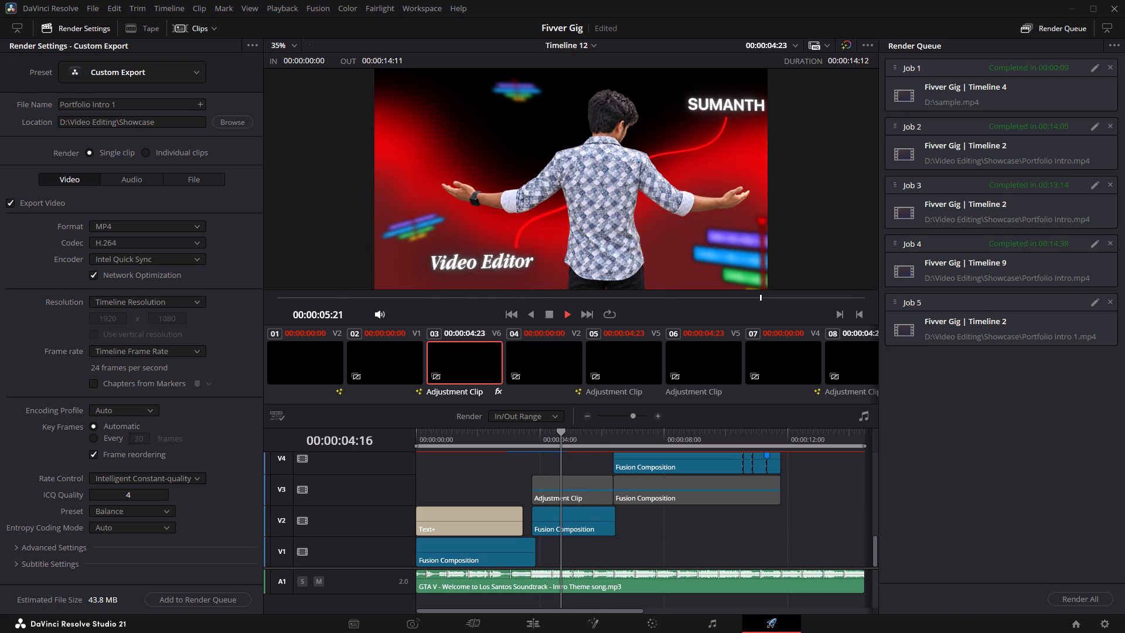
click(601, 435)
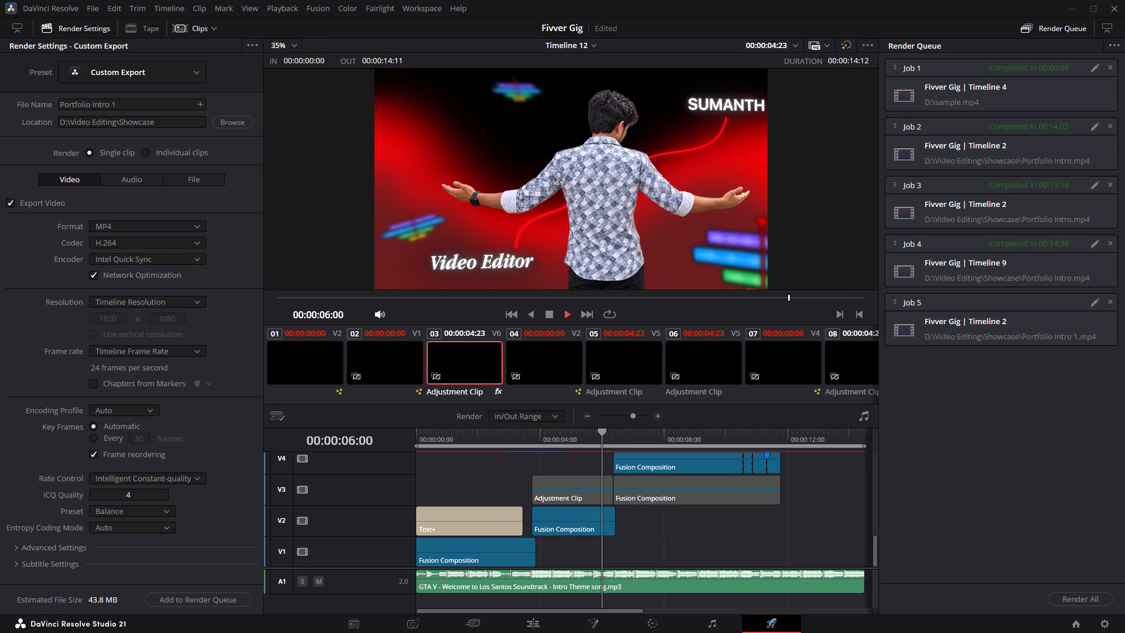
key(space)
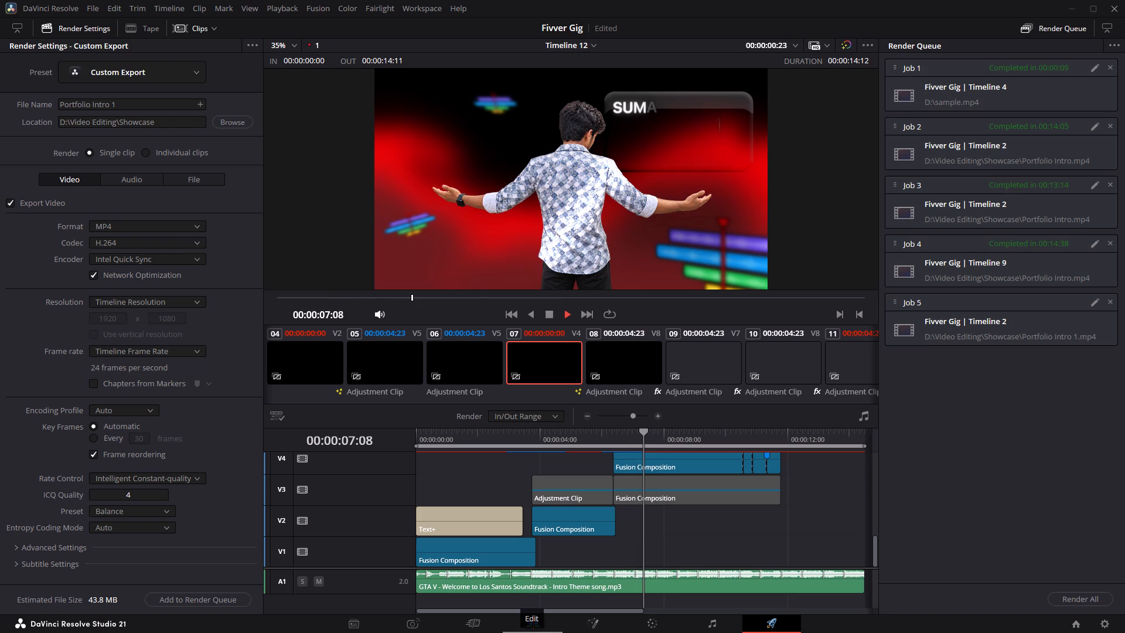
Play Timeline 12 on the Edit page through the circle transition, then replay the shot change around 00:00:06.
click(235, 445)
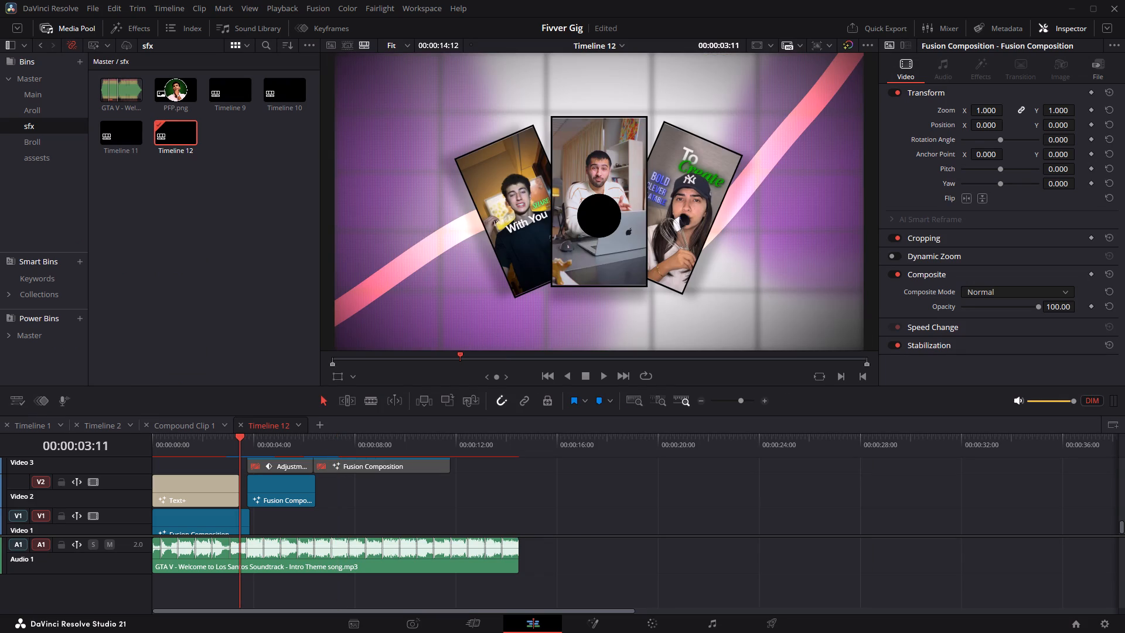
click(235, 445)
key(space)
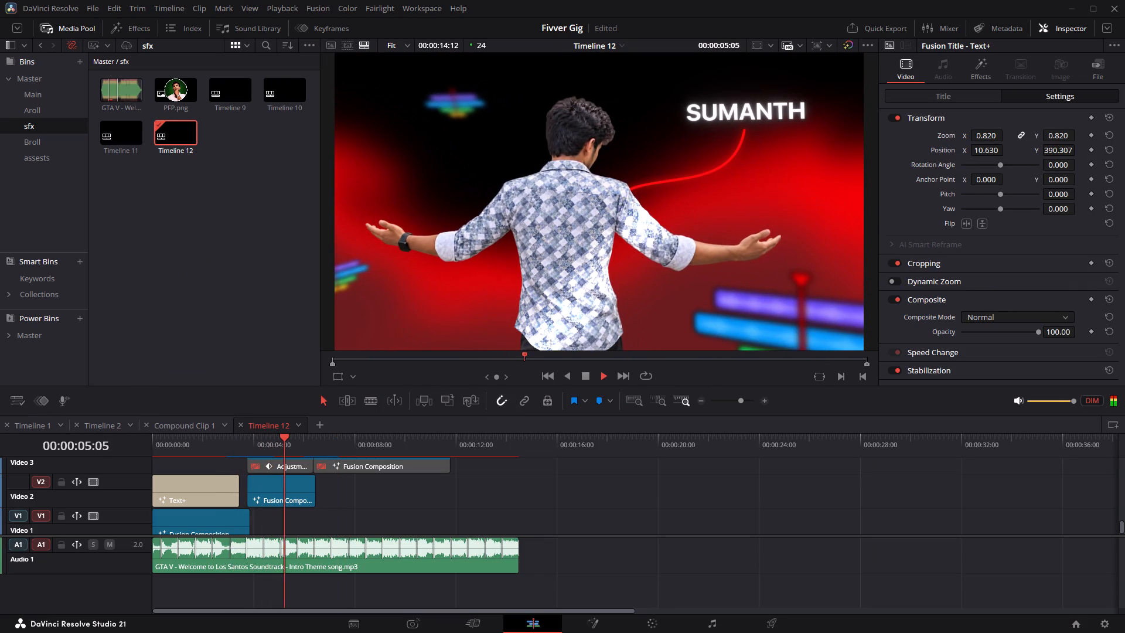
click(308, 438)
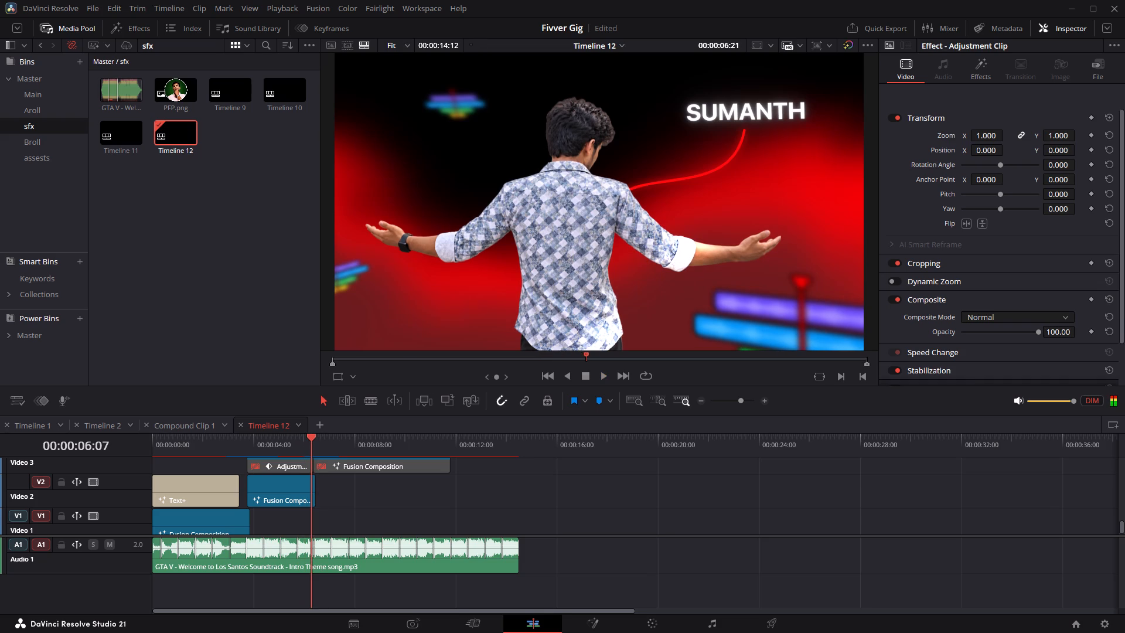
key(space)
click(308, 438)
key(space)
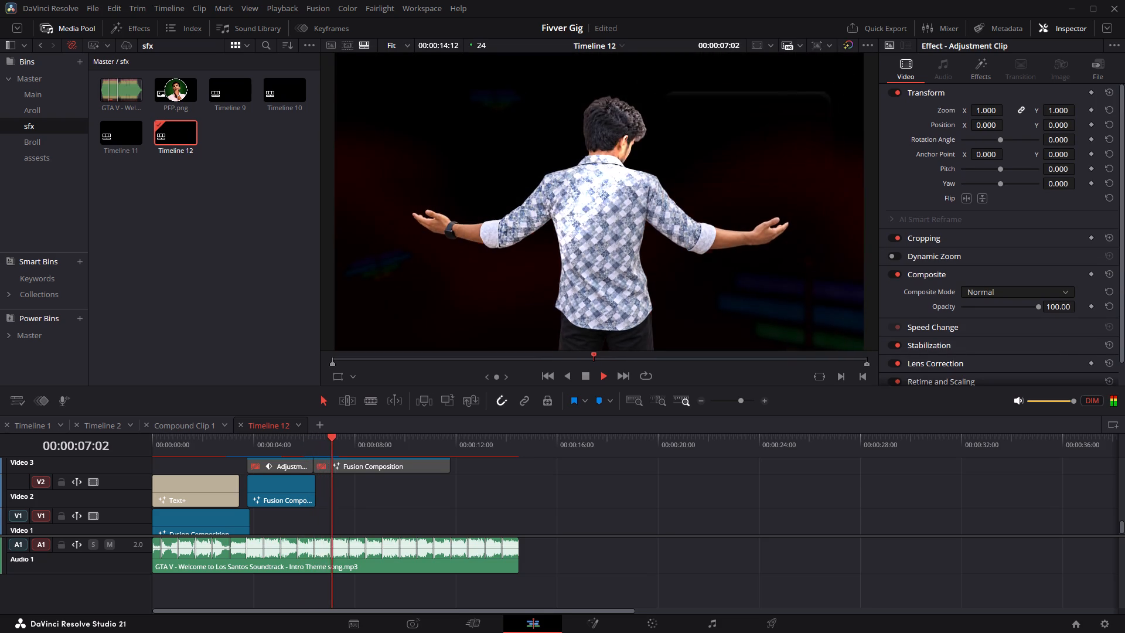
click(308, 438)
key(space)
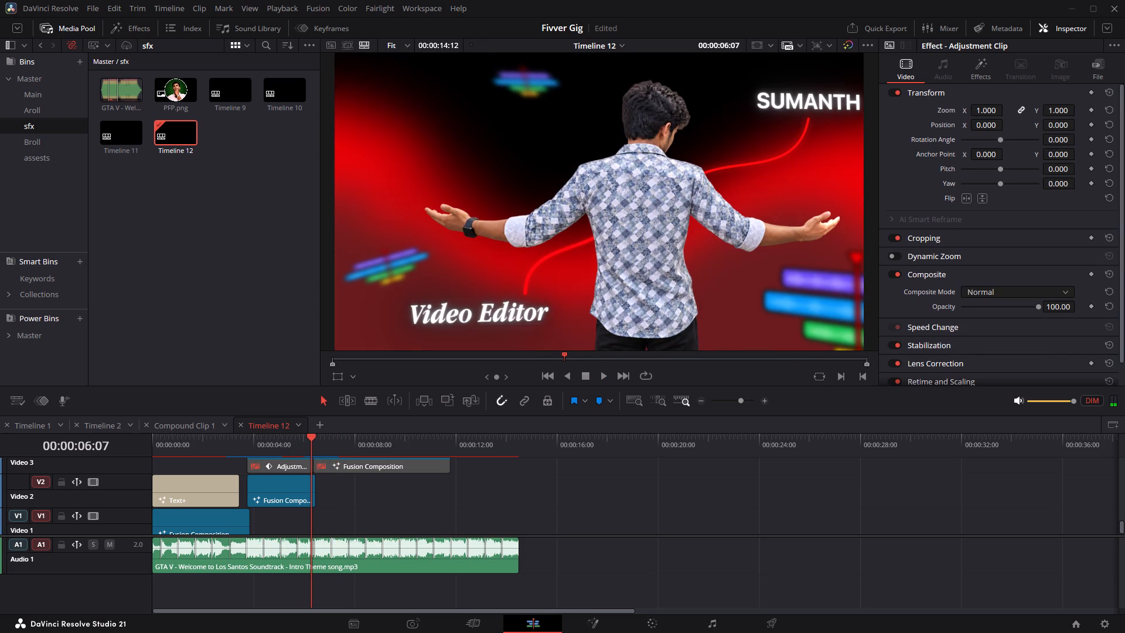
key(space)
click(540, 497)
key(space)
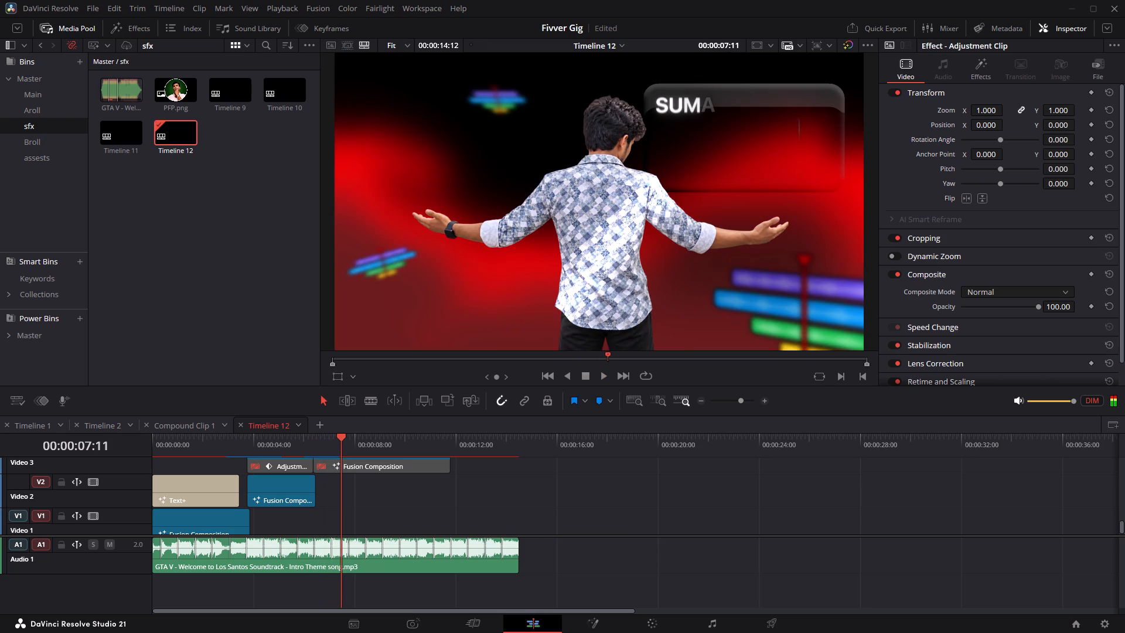
Delete all clips from Timeline 12 and close that timeline.
click(540, 497)
key(ctrl+a)
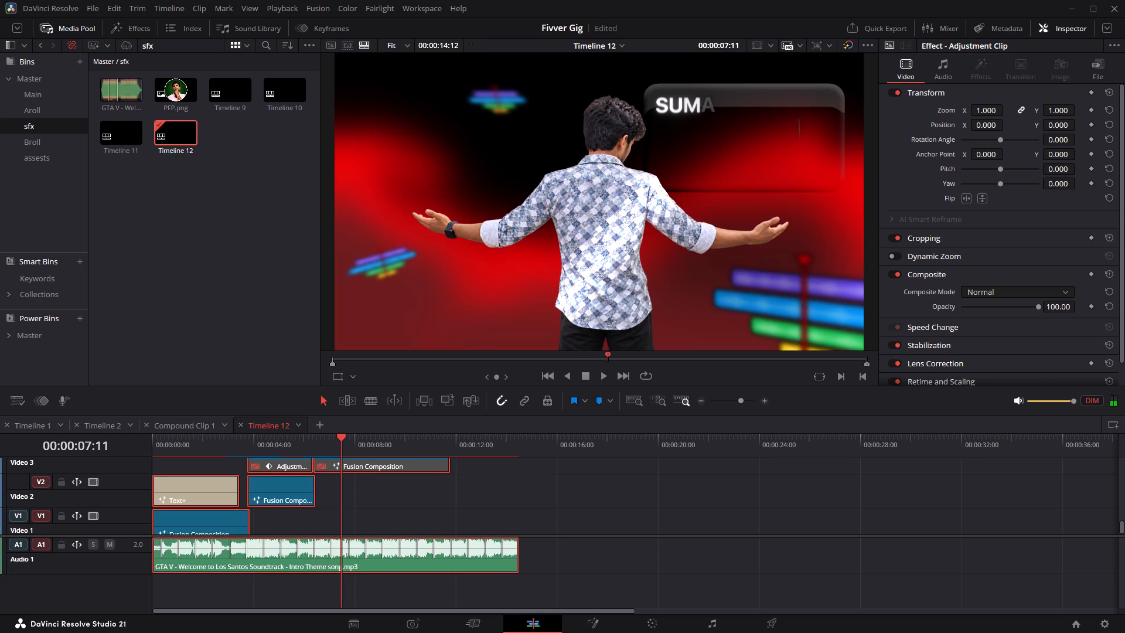
key(BackSpace)
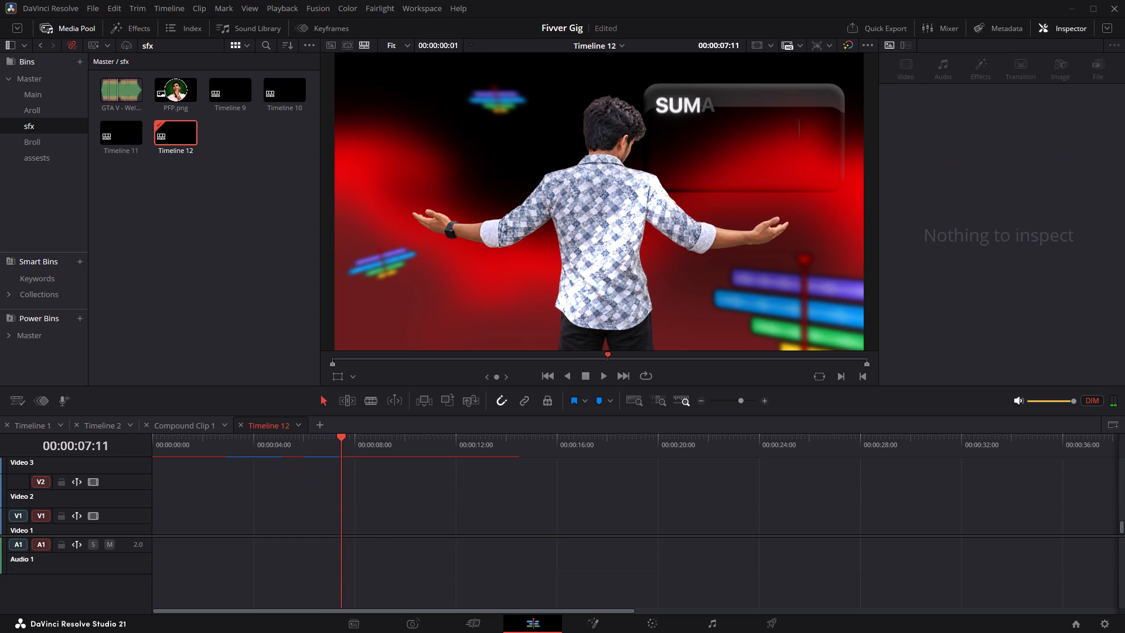
click(240, 426)
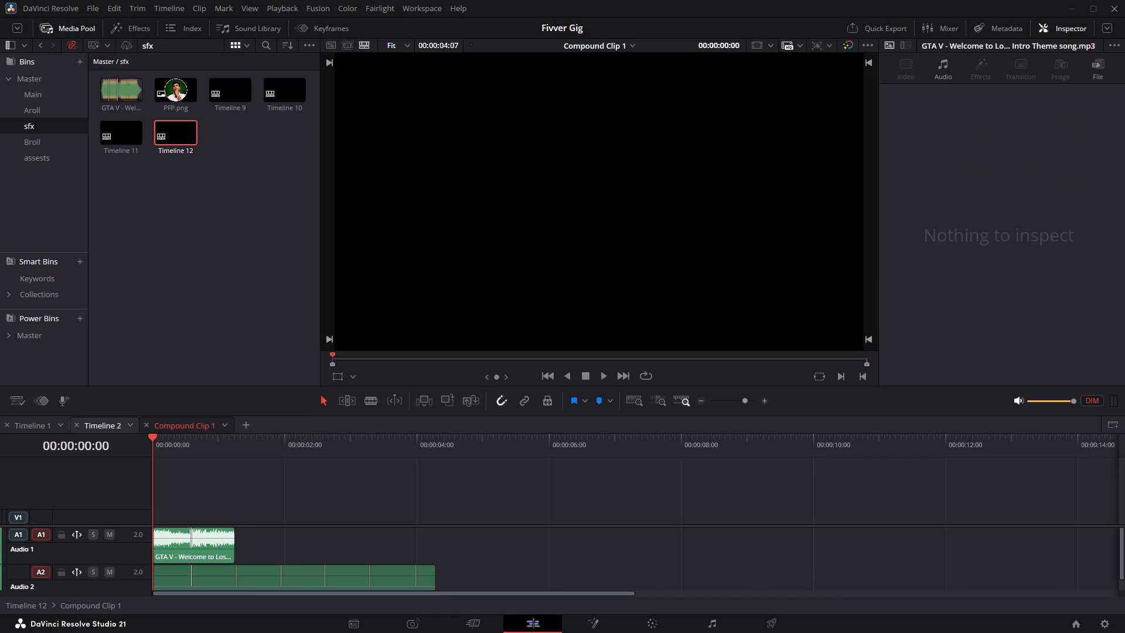
Switch to Timeline 2 and play it through the circle transition, then replay it from about 00:00:06 past the intro's end.
click(111, 425)
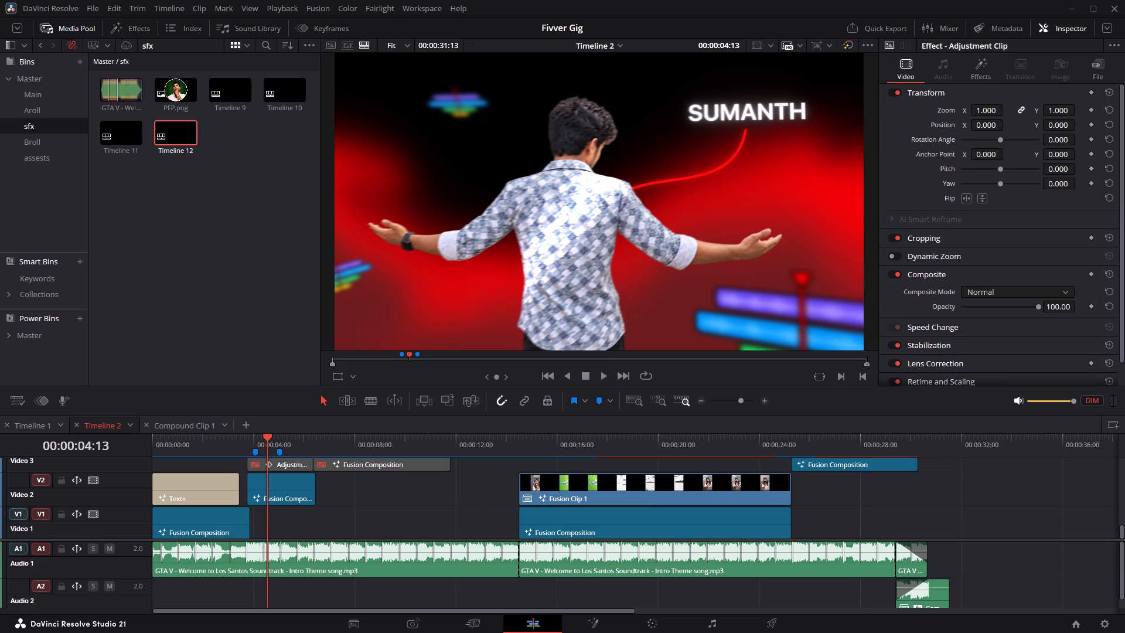
click(224, 445)
key(space)
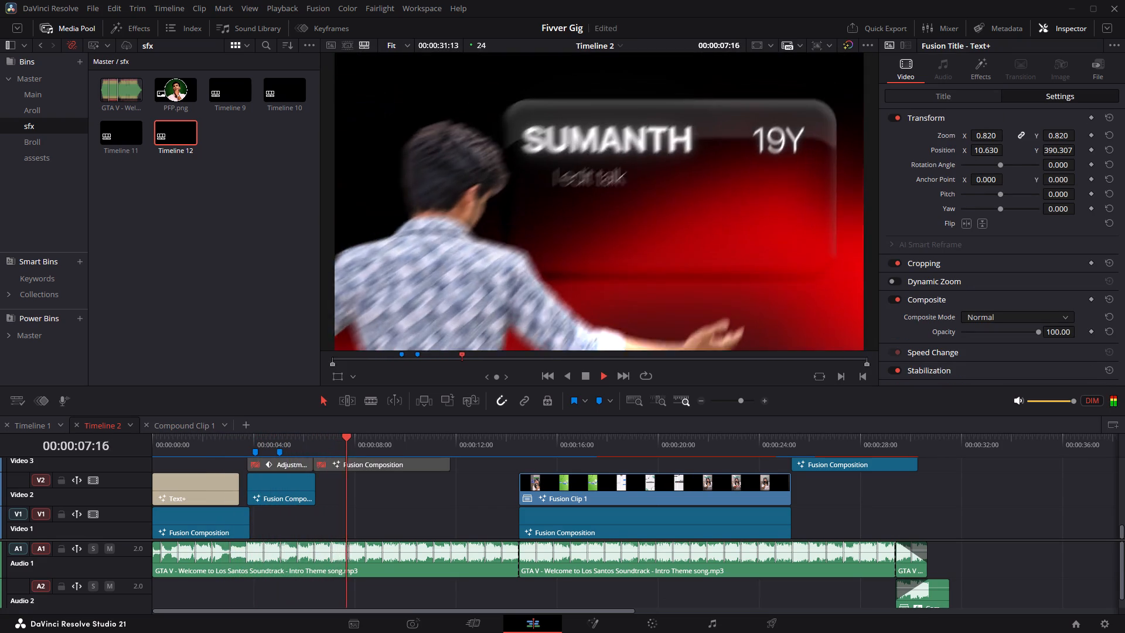
click(302, 436)
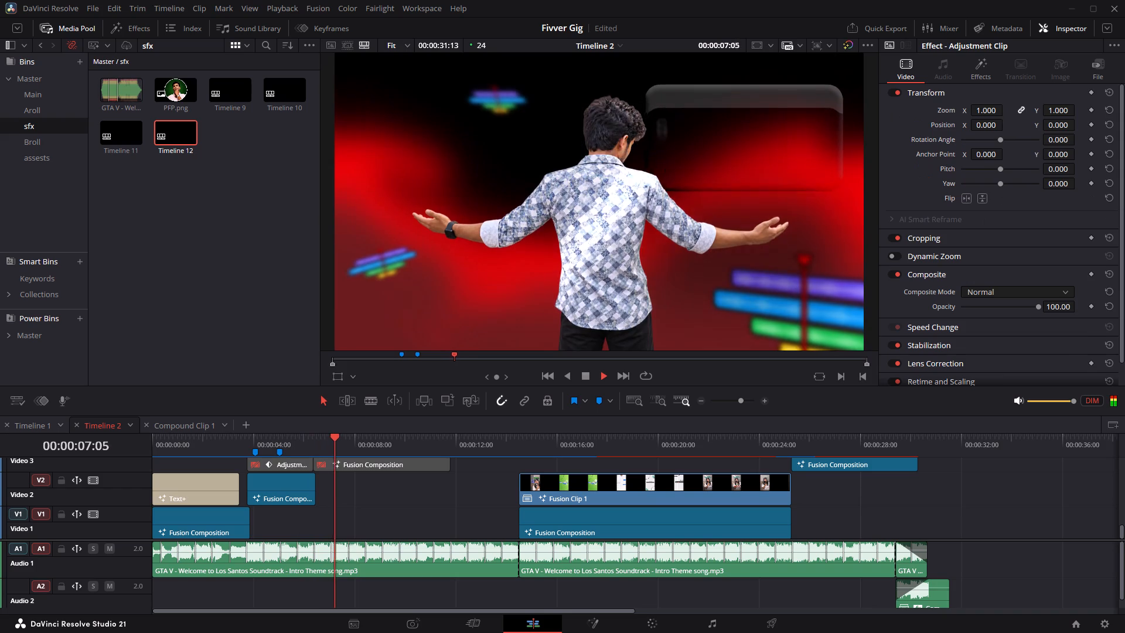
click(302, 436)
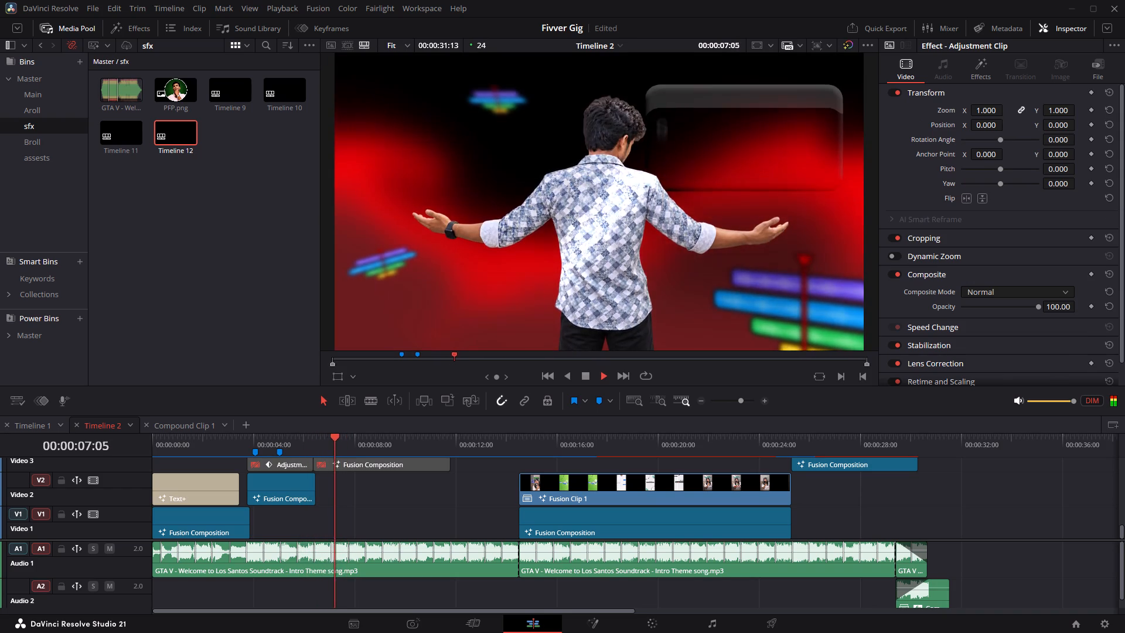
click(302, 436)
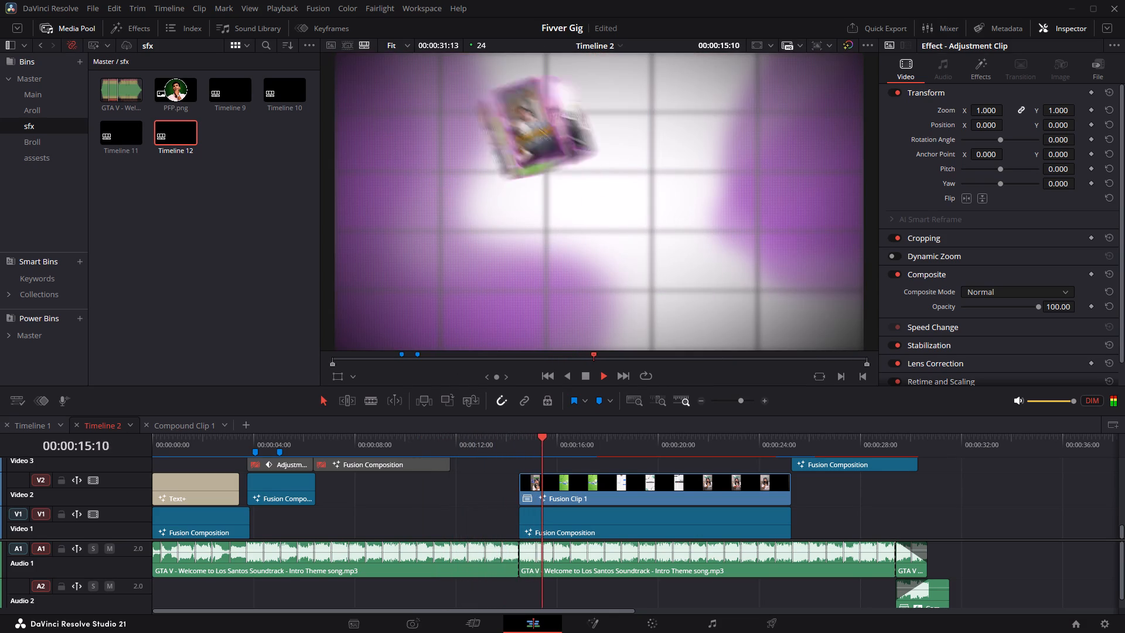
key(space)
Place the Timeline 2 playhead at 00:00:14:12, where Fusion Clip 1 starts.
click(513, 444)
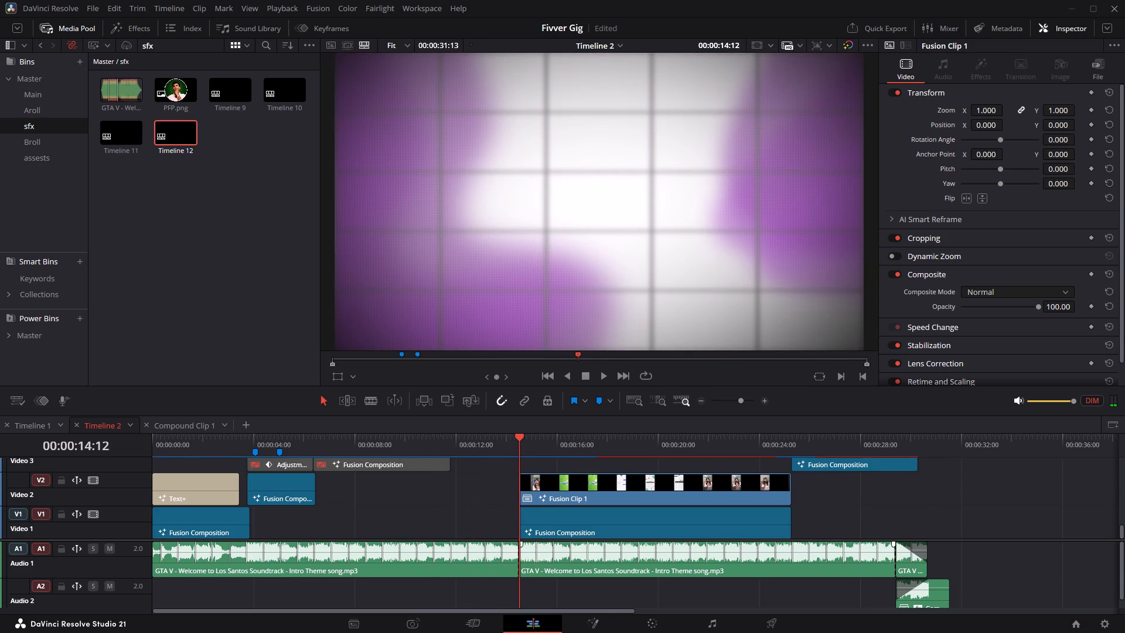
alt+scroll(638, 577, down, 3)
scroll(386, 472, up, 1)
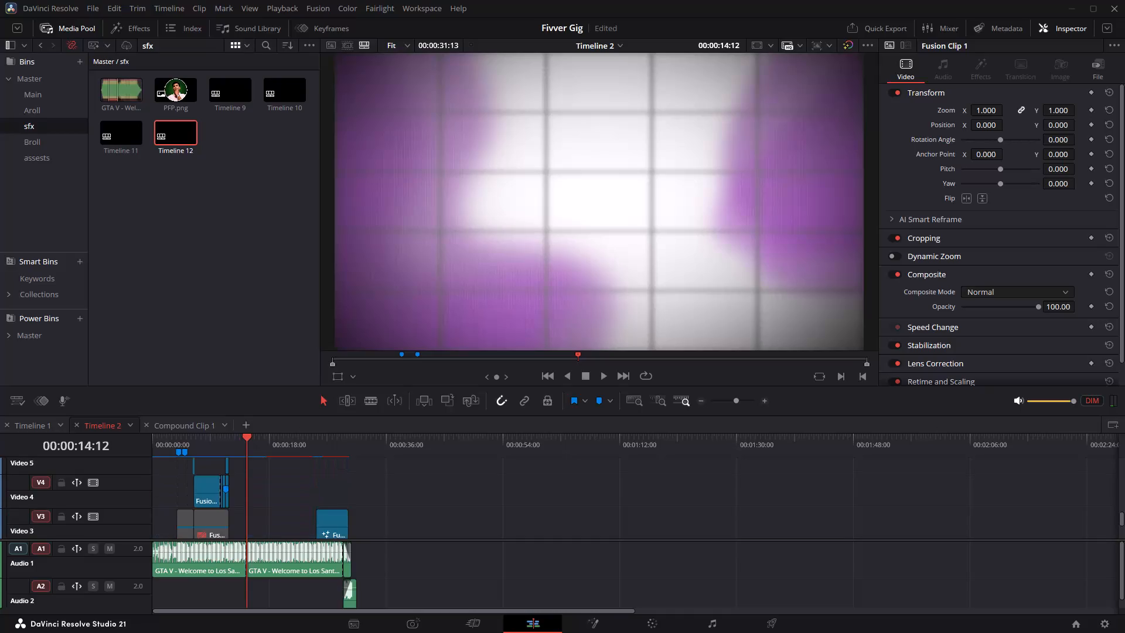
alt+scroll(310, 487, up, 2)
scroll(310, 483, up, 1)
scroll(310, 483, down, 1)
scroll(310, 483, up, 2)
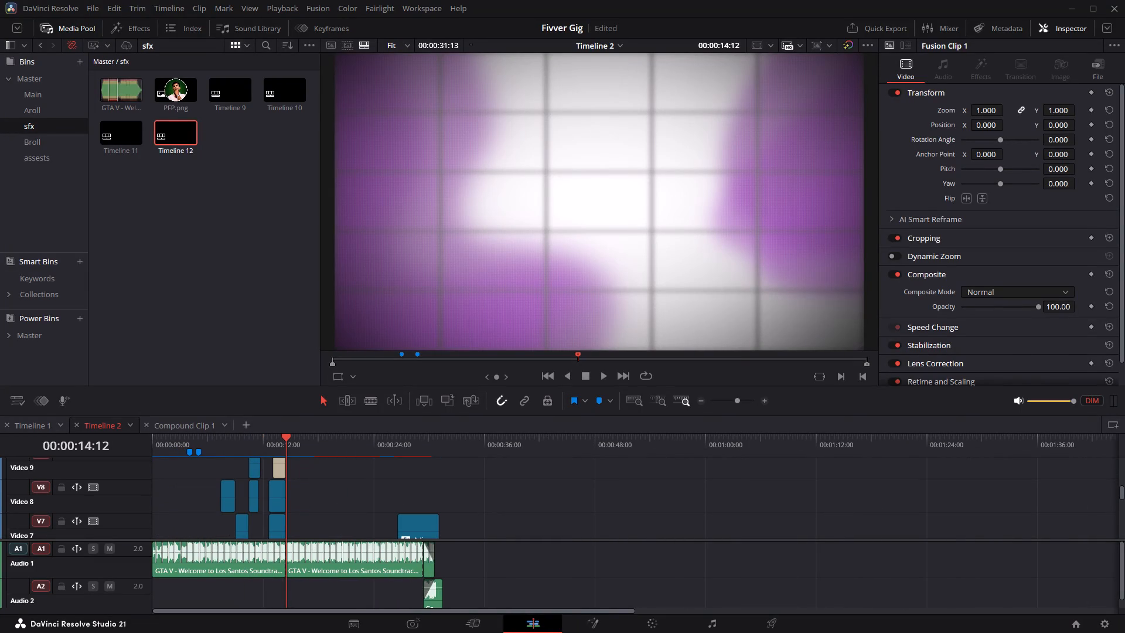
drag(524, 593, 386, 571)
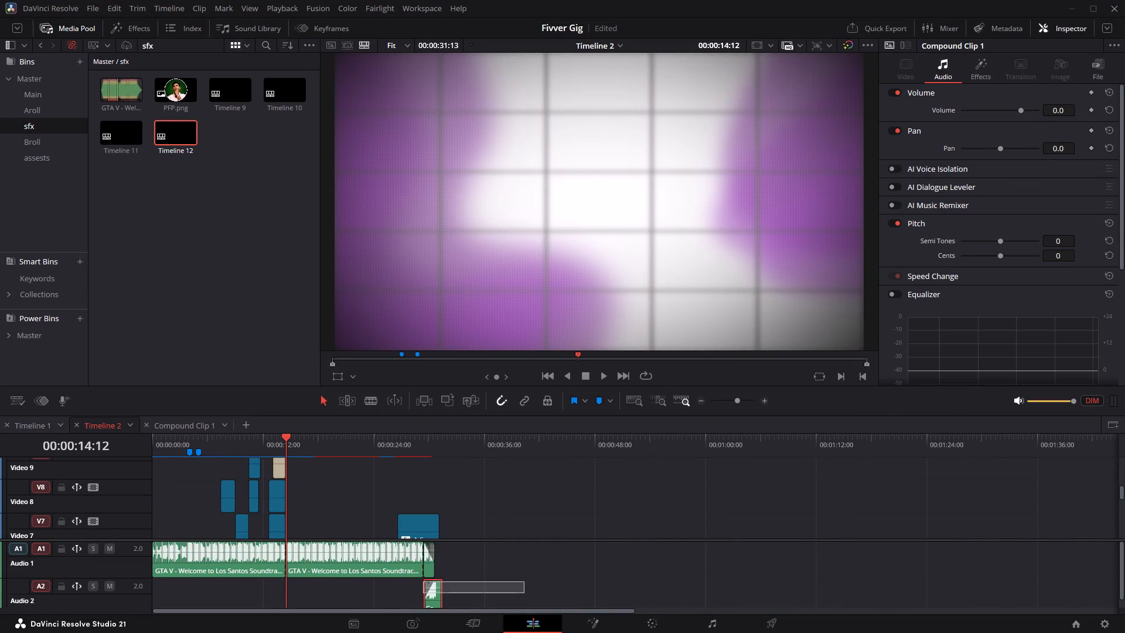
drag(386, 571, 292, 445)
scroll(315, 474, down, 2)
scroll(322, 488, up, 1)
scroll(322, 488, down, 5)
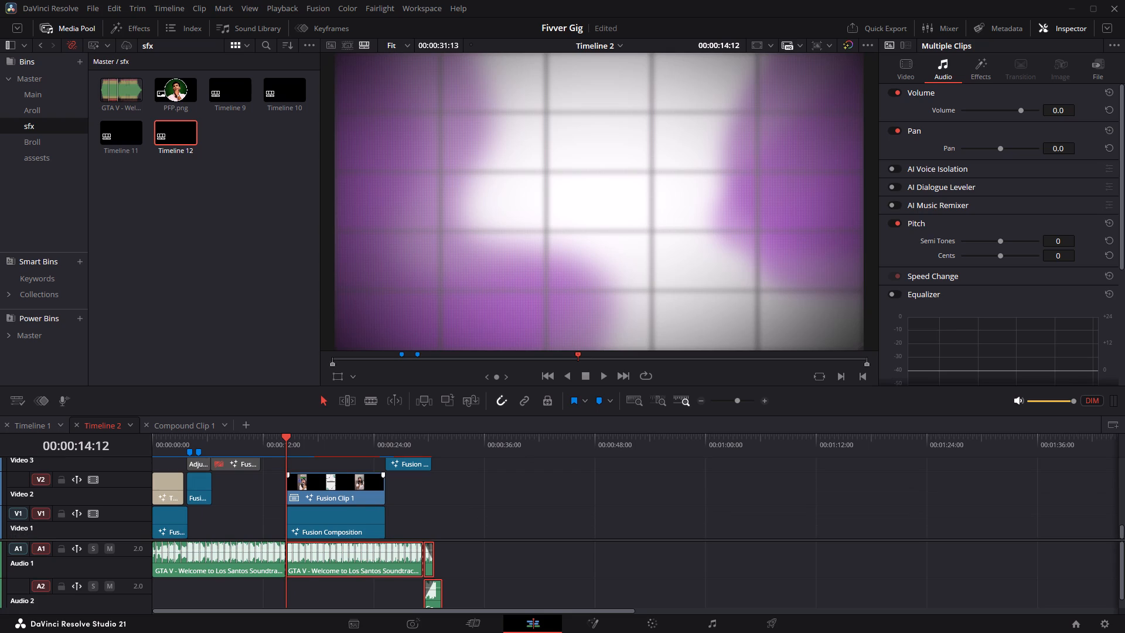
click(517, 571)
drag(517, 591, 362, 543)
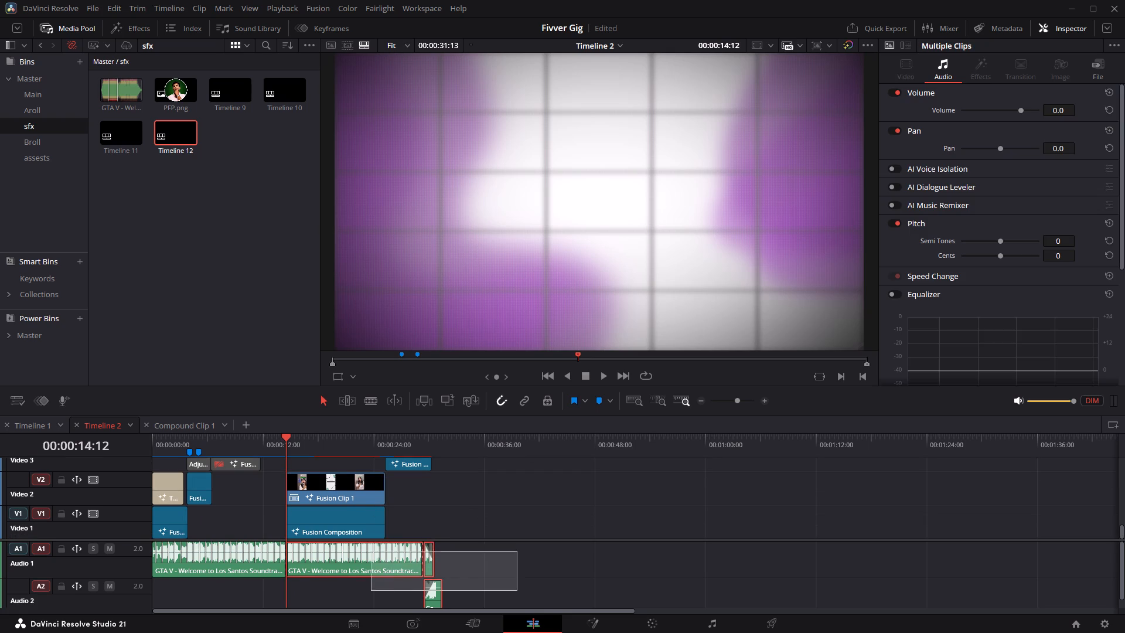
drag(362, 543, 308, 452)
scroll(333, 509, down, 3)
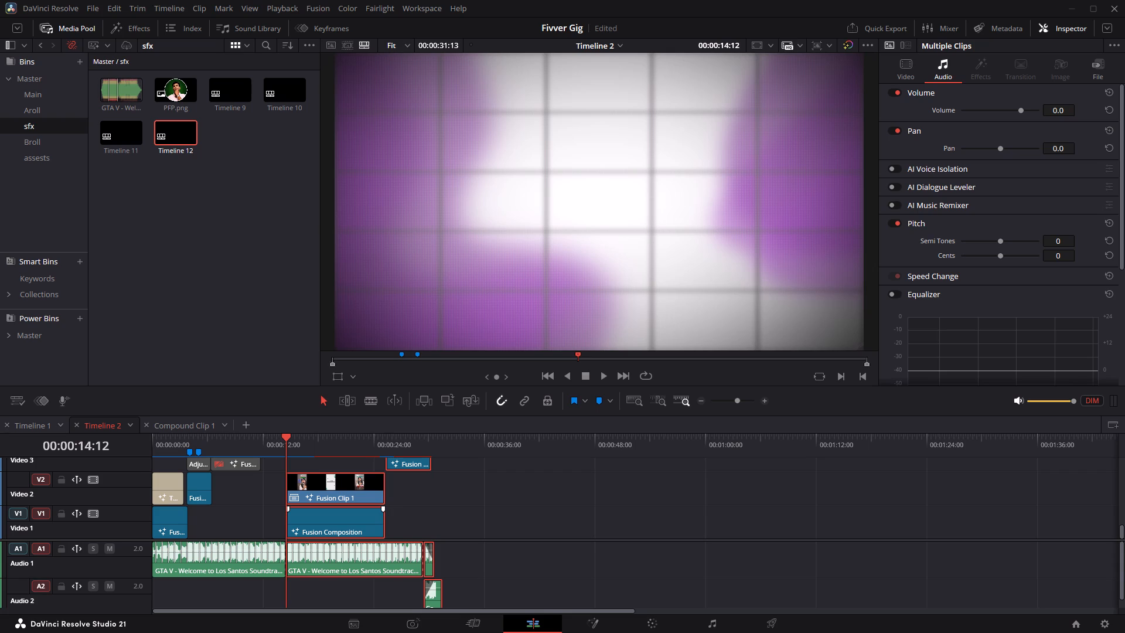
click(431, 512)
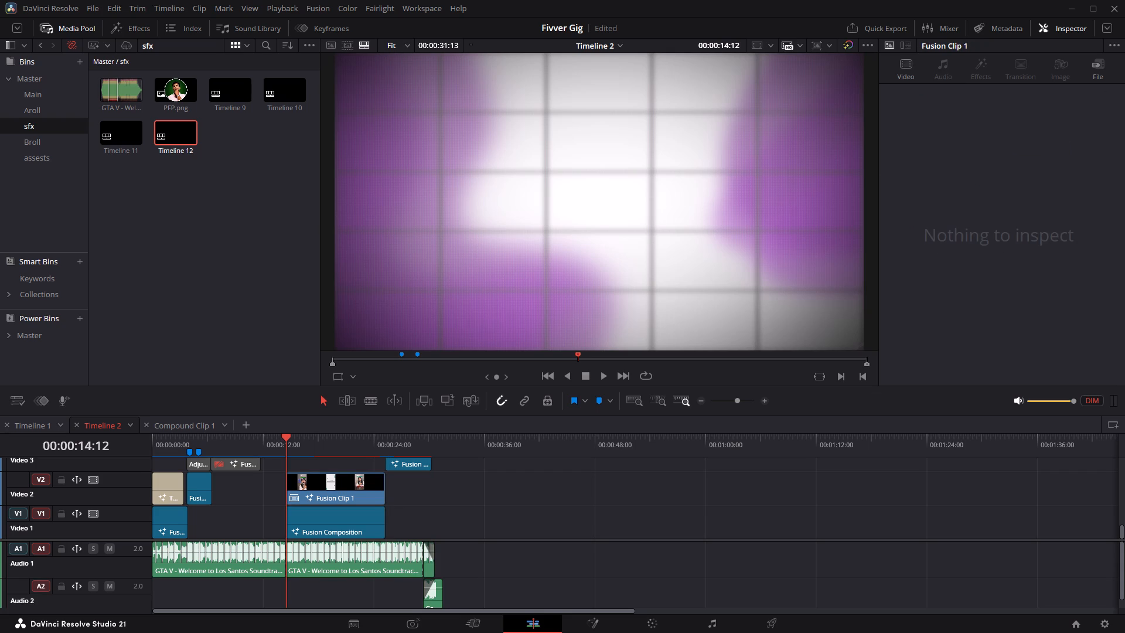
Open Timeline 2 on the Deliver page and set the render range's out point to 00:00:14:11, just before Fusion Clip 1.
click(769, 632)
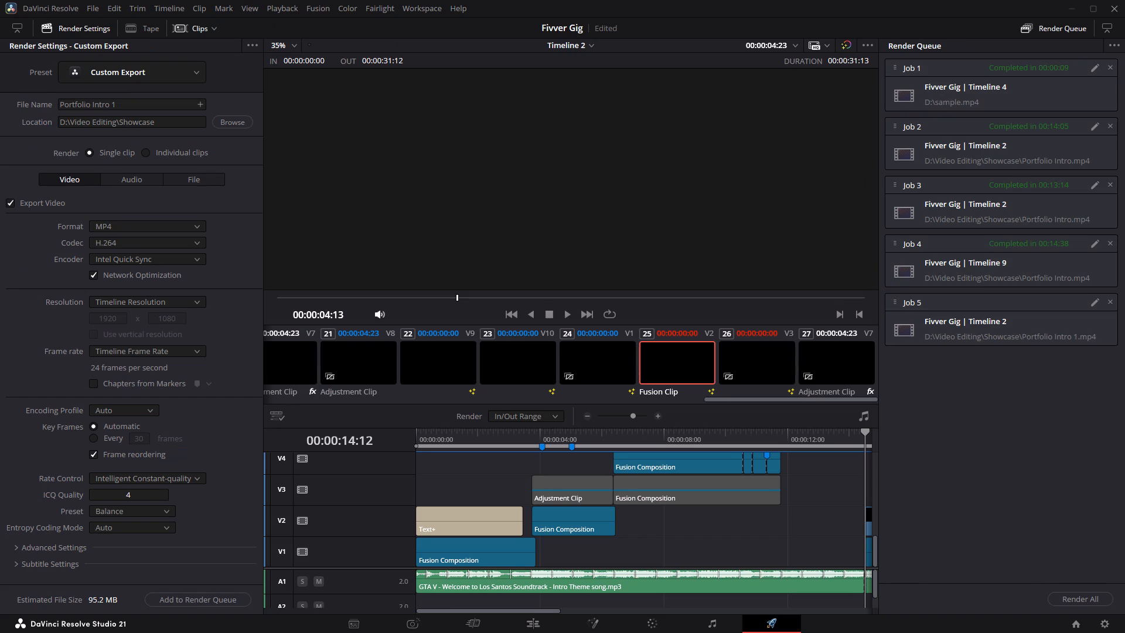
middle_drag(833, 495, 529, 506)
alt+scroll(529, 506, down, 2)
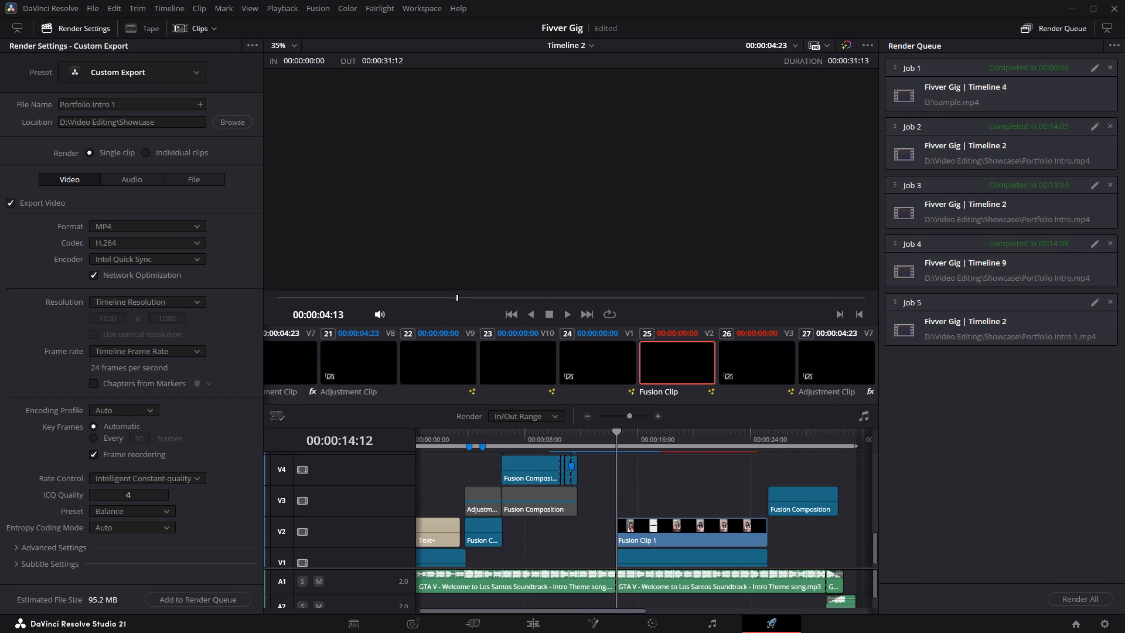
alt+scroll(529, 506, down, 1)
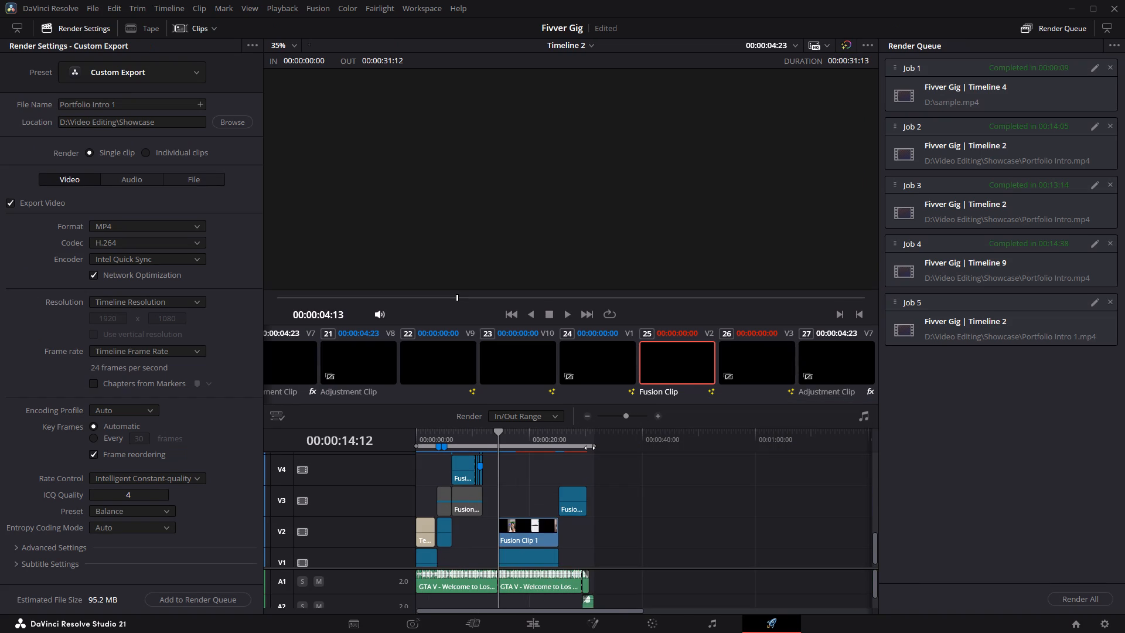
drag(590, 448, 496, 451)
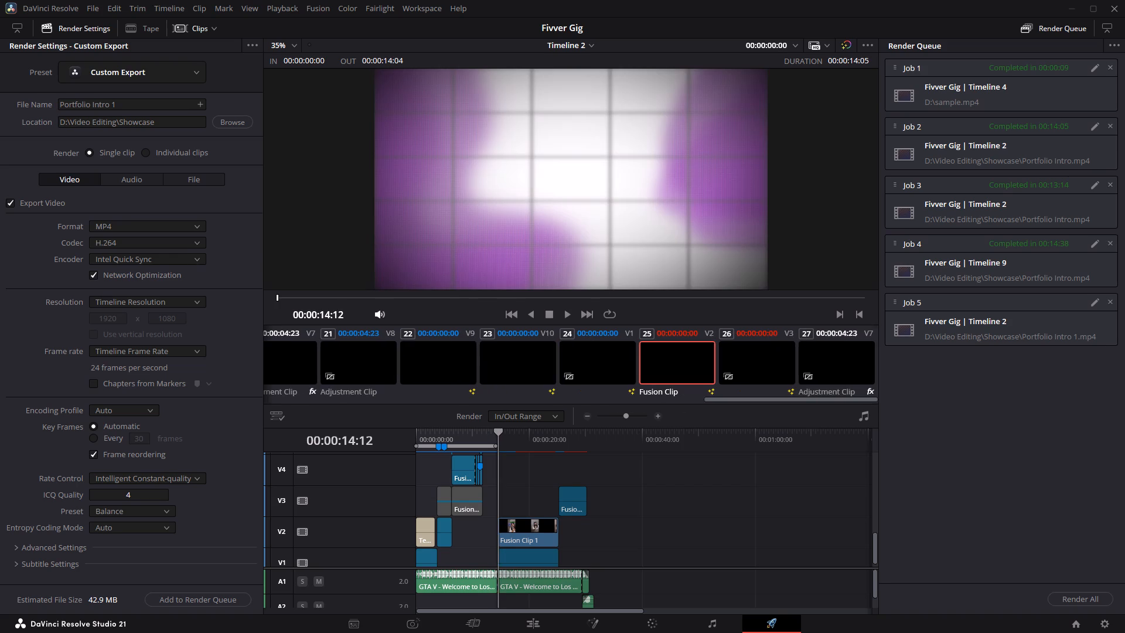
alt+scroll(506, 472, up, 3)
alt+scroll(570, 490, up, 5)
alt+scroll(570, 490, down, 1)
alt+scroll(570, 490, up, 2)
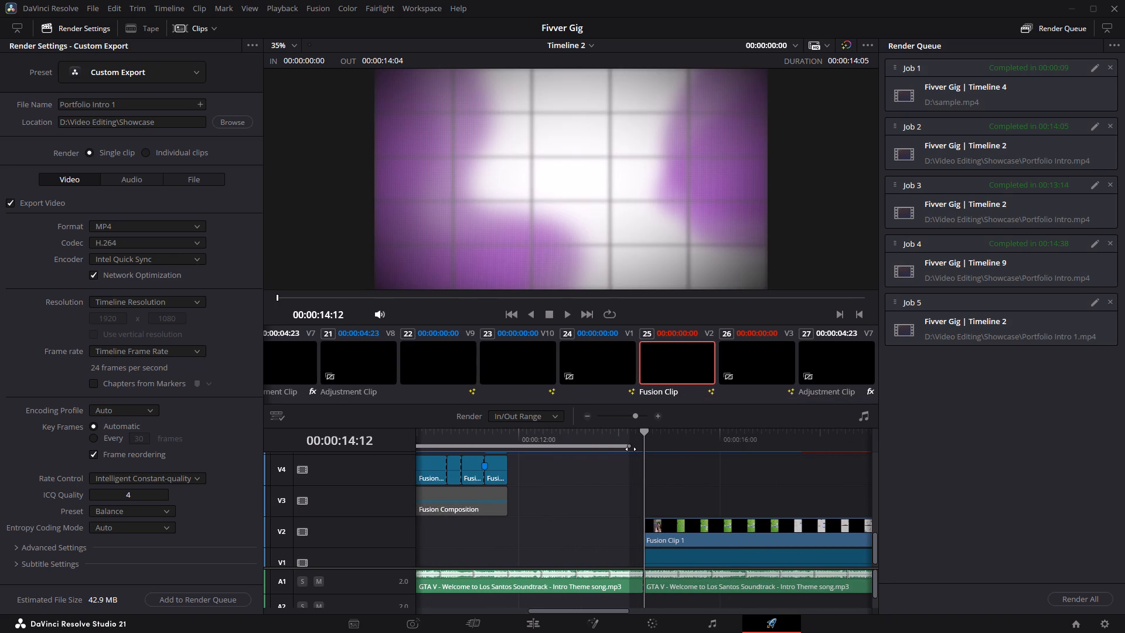
drag(630, 449, 645, 449)
click(555, 417)
click(555, 417)
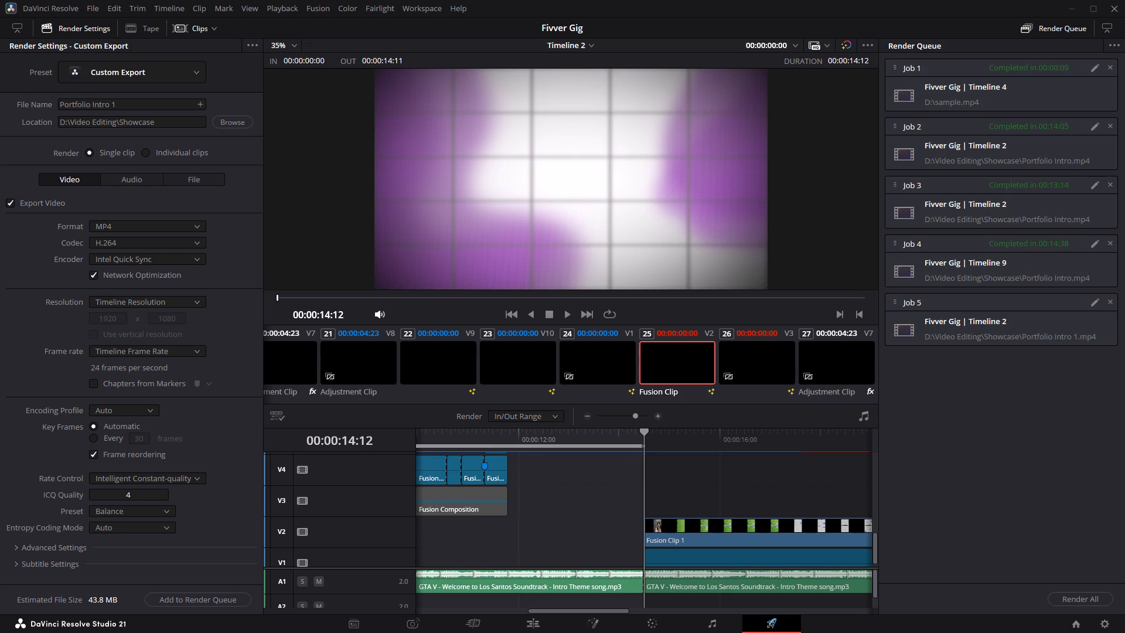
Set the export encoder to Auto.
click(193, 264)
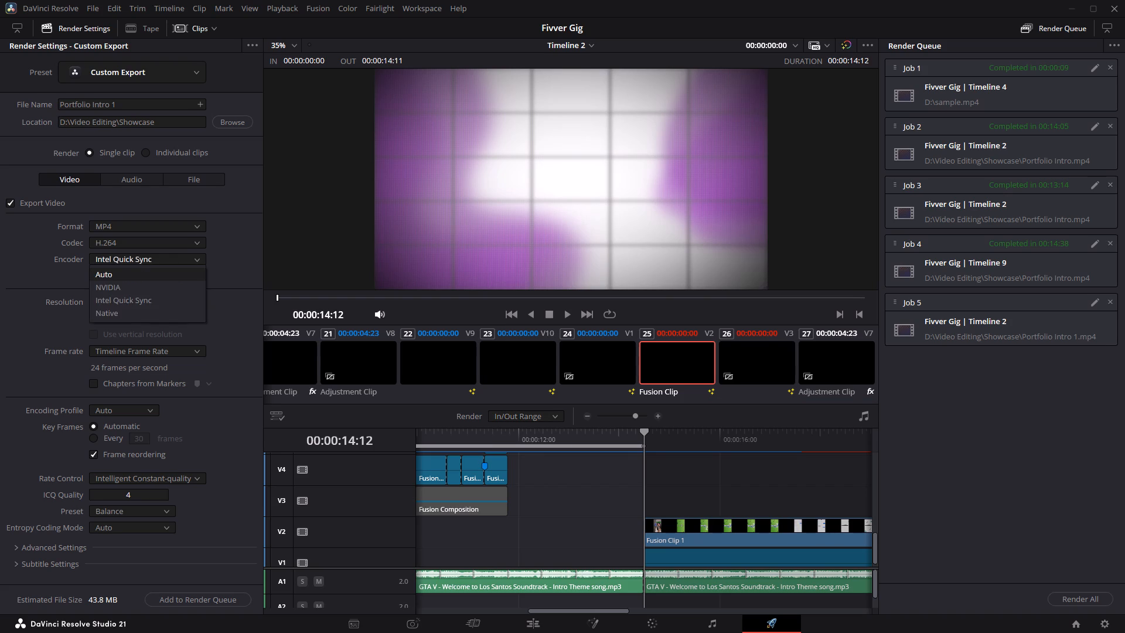
click(174, 278)
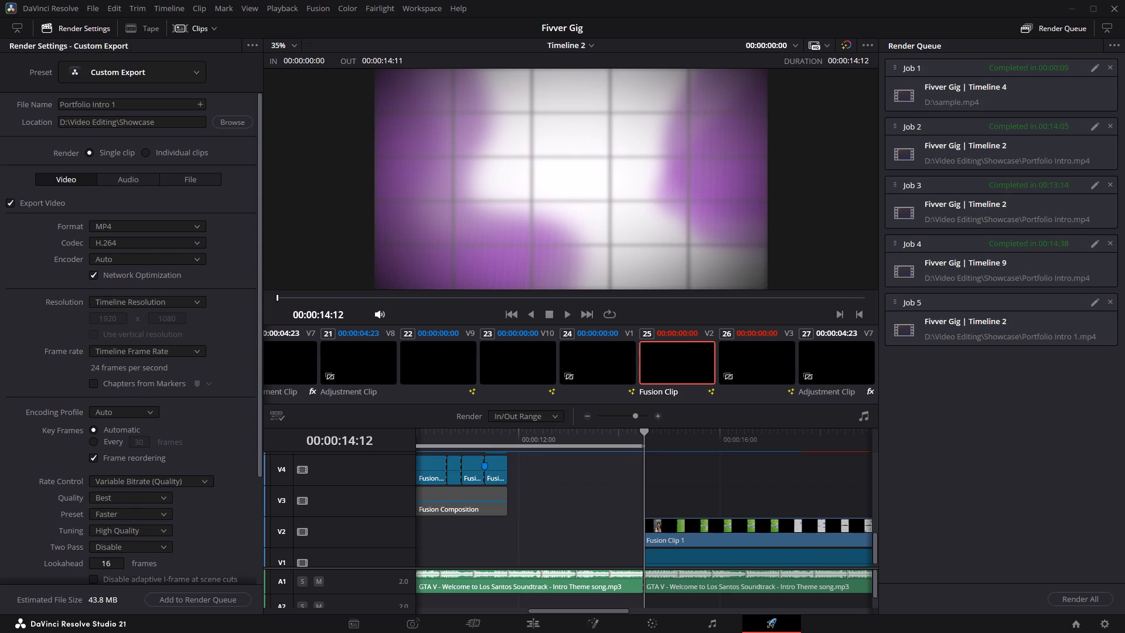
Add the Timeline 2 range to the render queue as Portfolio Intro 1.mp4 and start rendering it.
click(243, 606)
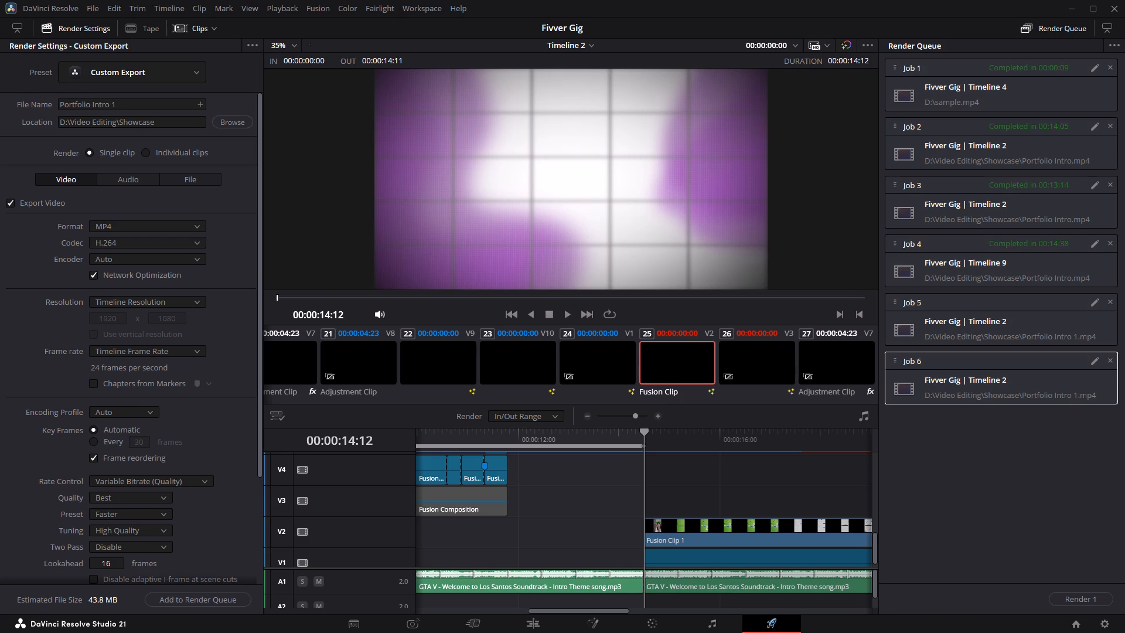
click(1080, 595)
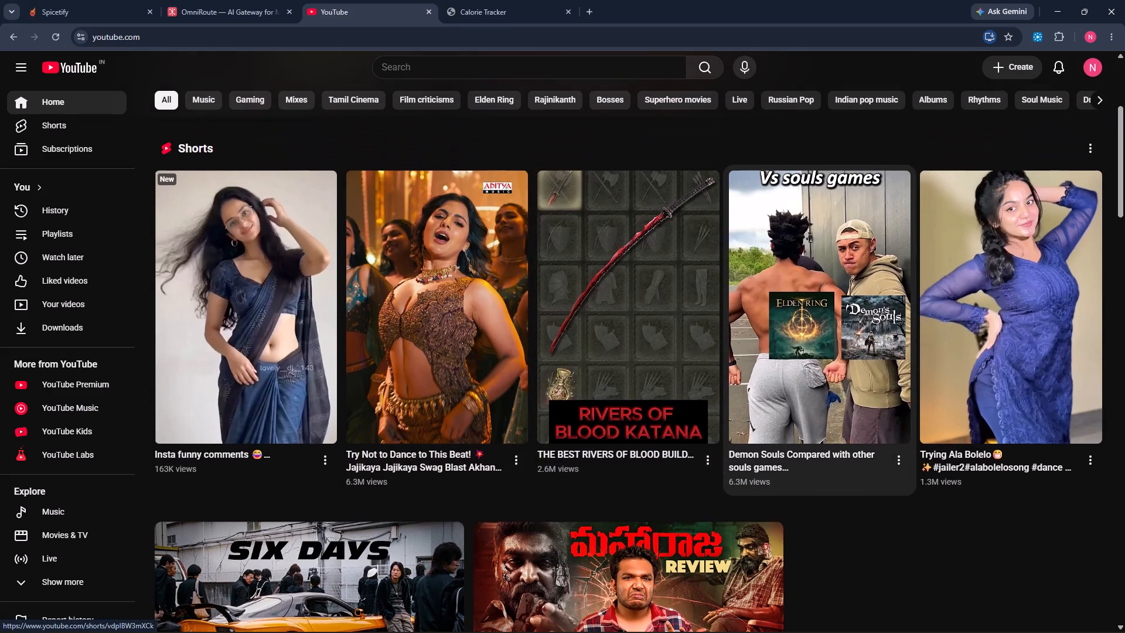
click(971, 353)
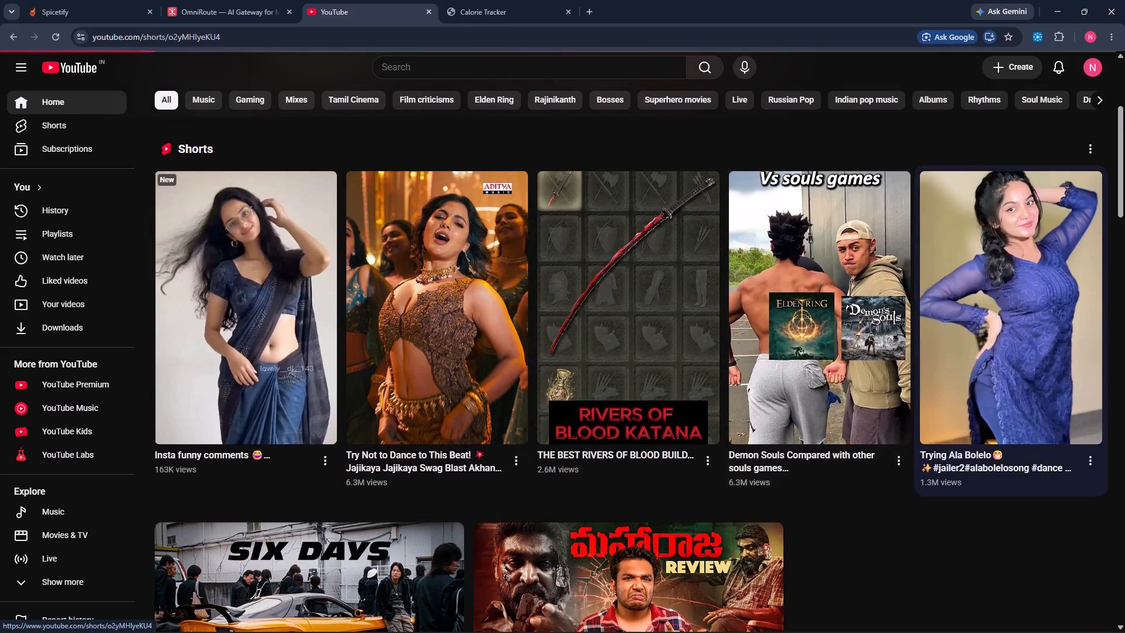
scroll(653, 403, down, 3)
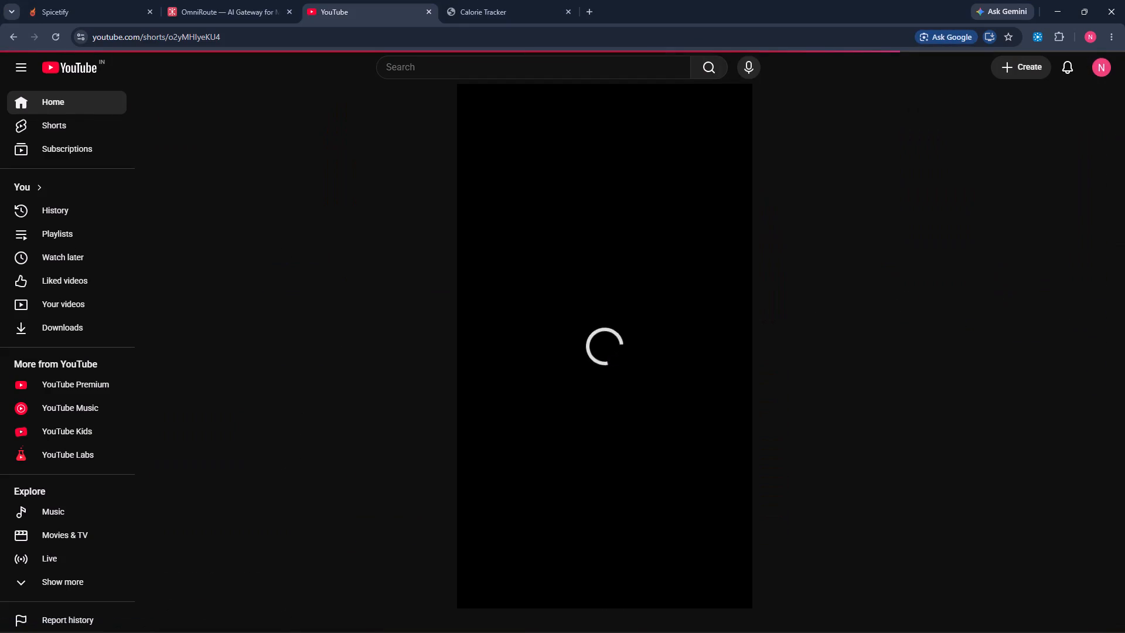
View the Calorie Tracker dashboard and check the Portfolio Intro 1 render's progress in DaVinci Resolve.
click(514, 13)
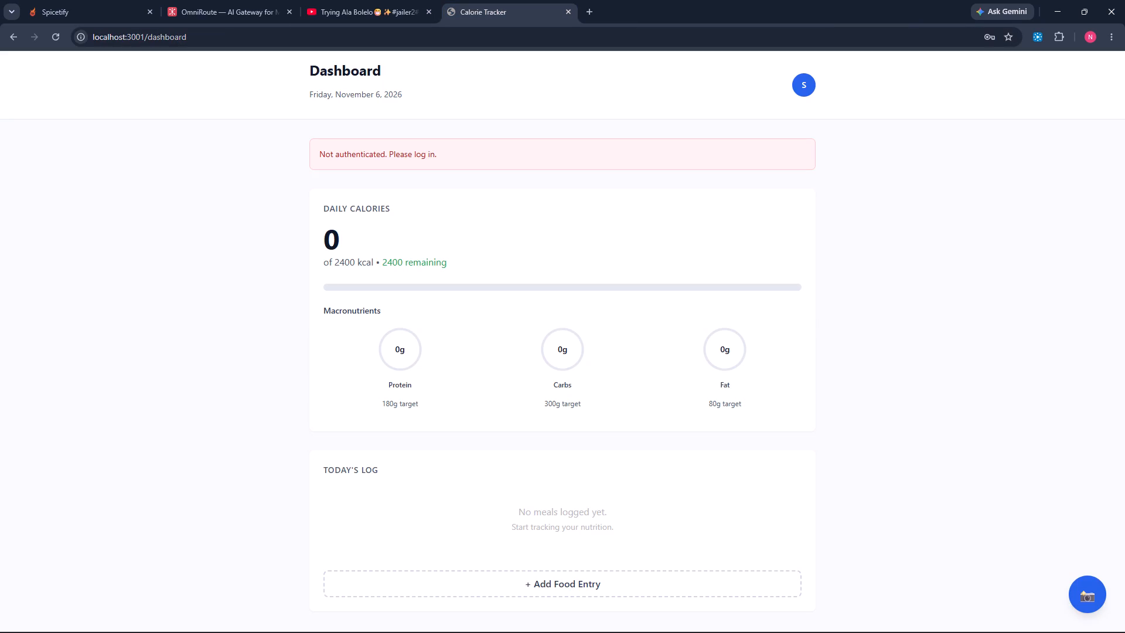
key(alt+Tab)
key(alt+Tab)
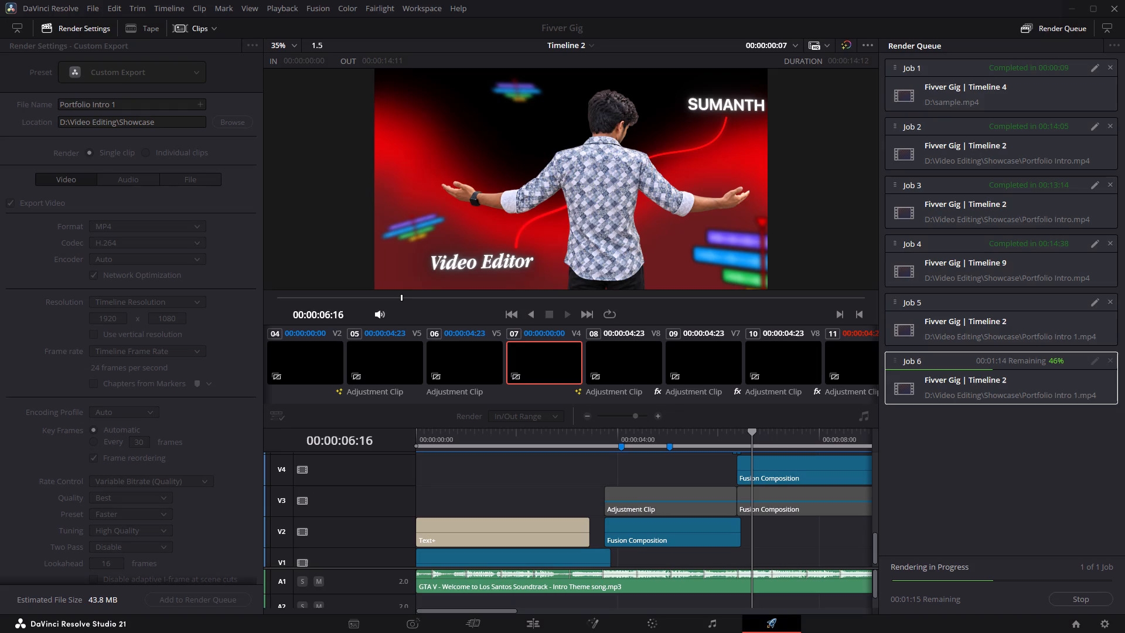
key(alt+Tab)
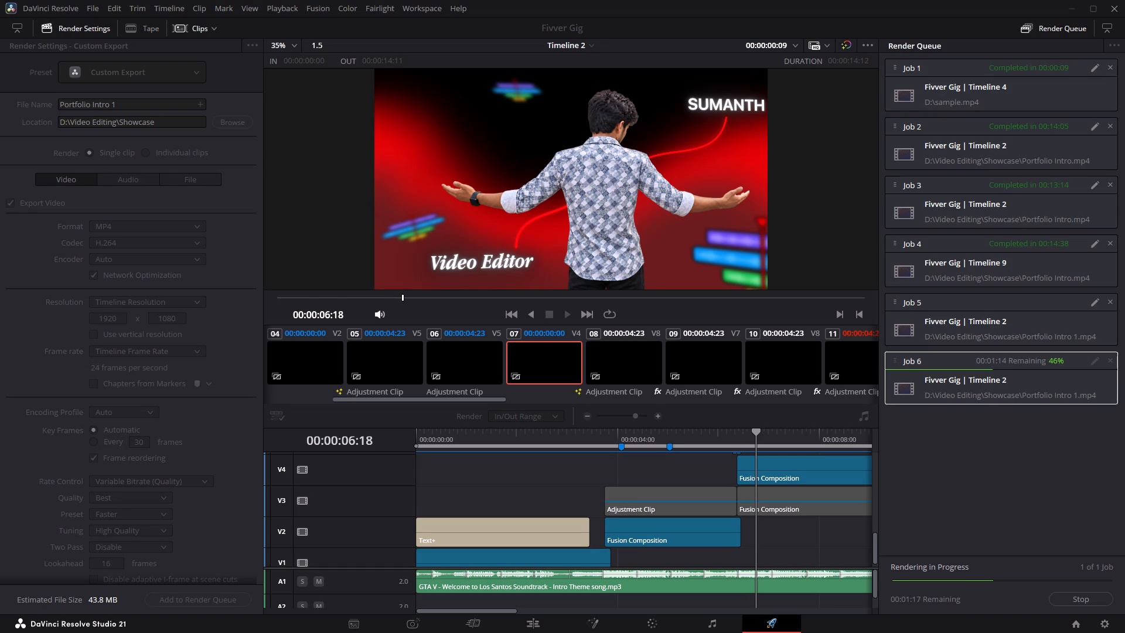
Return to YouTube Shorts in Chrome and watch the "Trying Ala Bolelo" Short and the one after it.
key(alt+Tab)
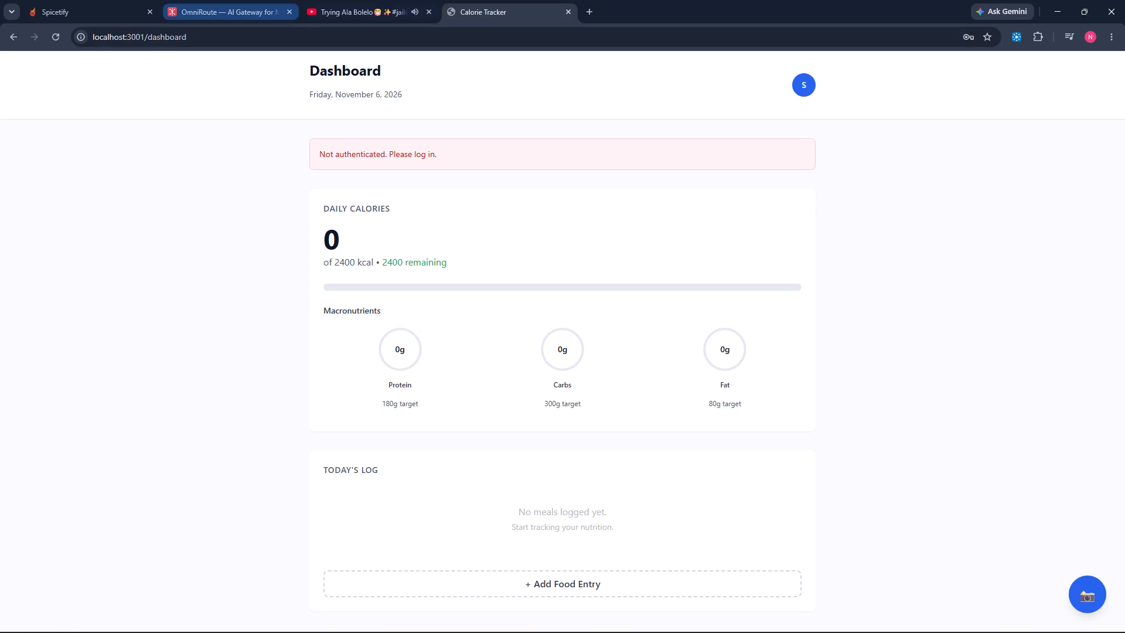
click(324, 0)
drag(478, 611, 412, 610)
click(364, 428)
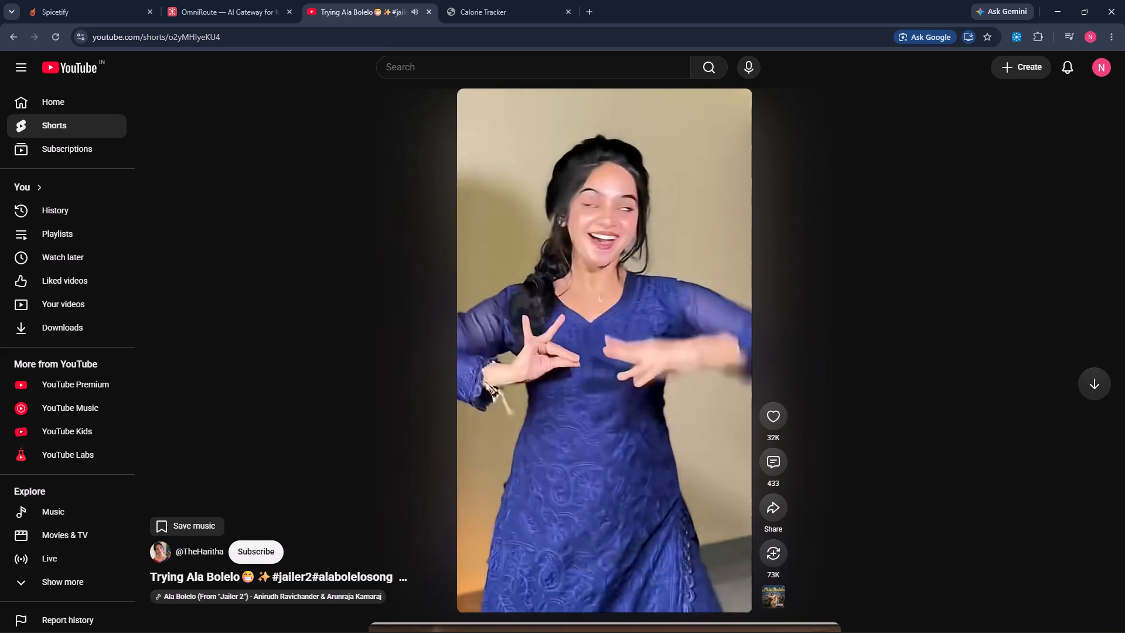
scroll(539, 430, down, 3)
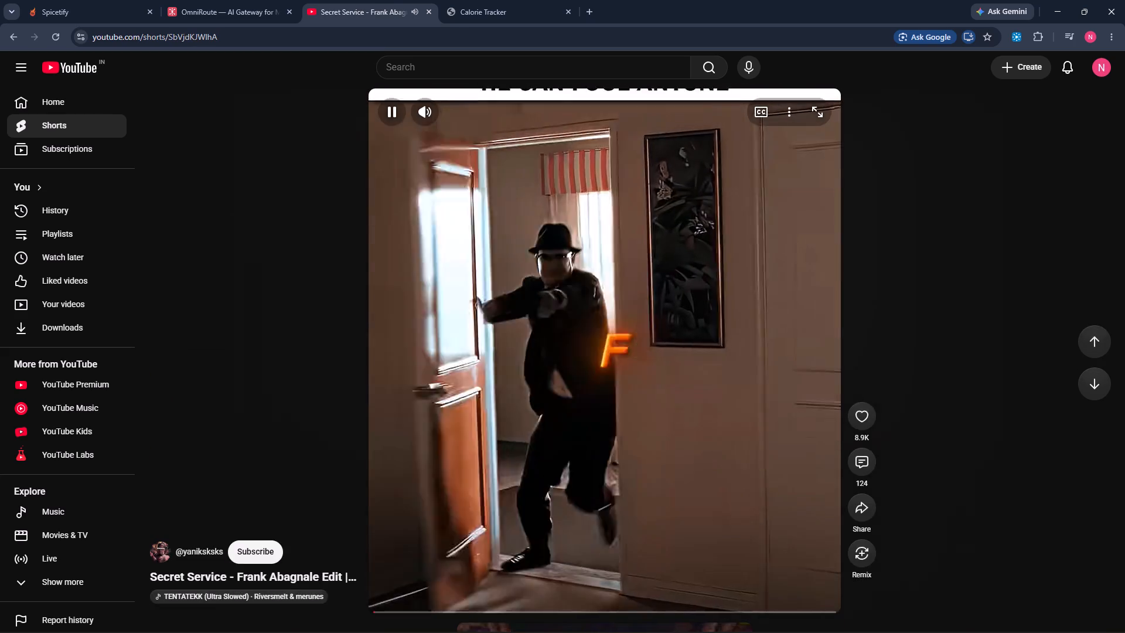
scroll(539, 430, up, 3)
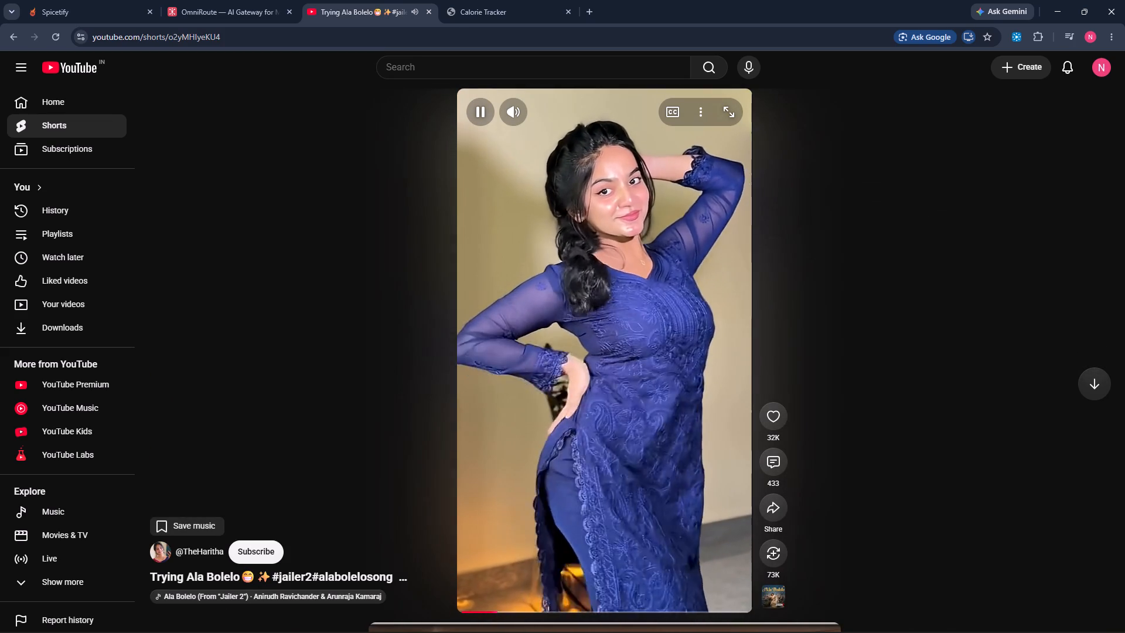
scroll(527, 441, down, 2)
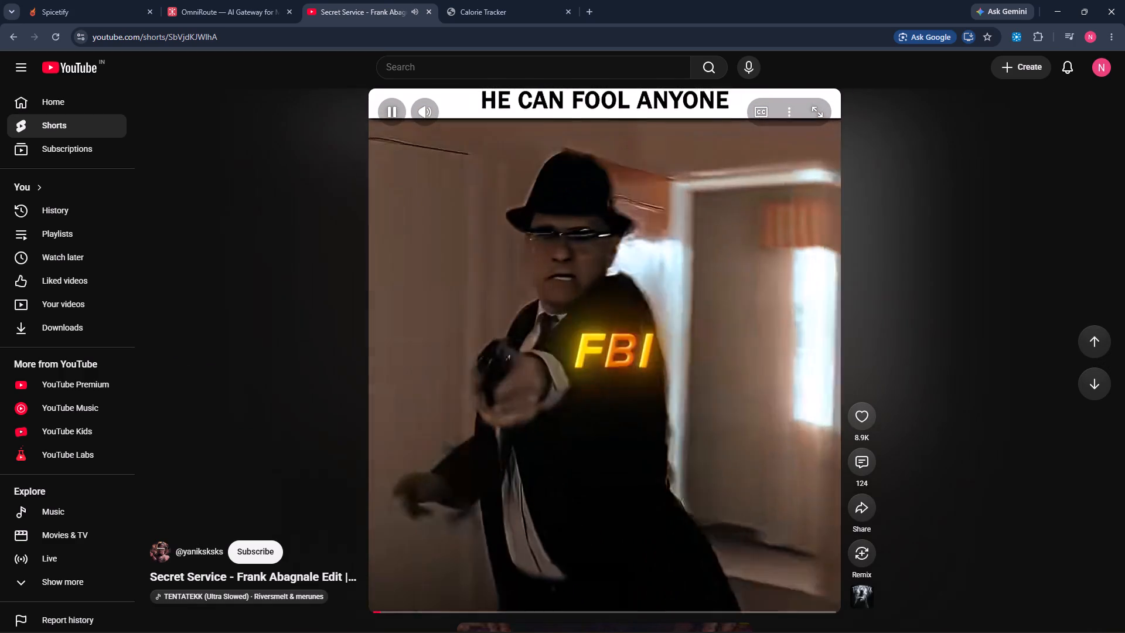
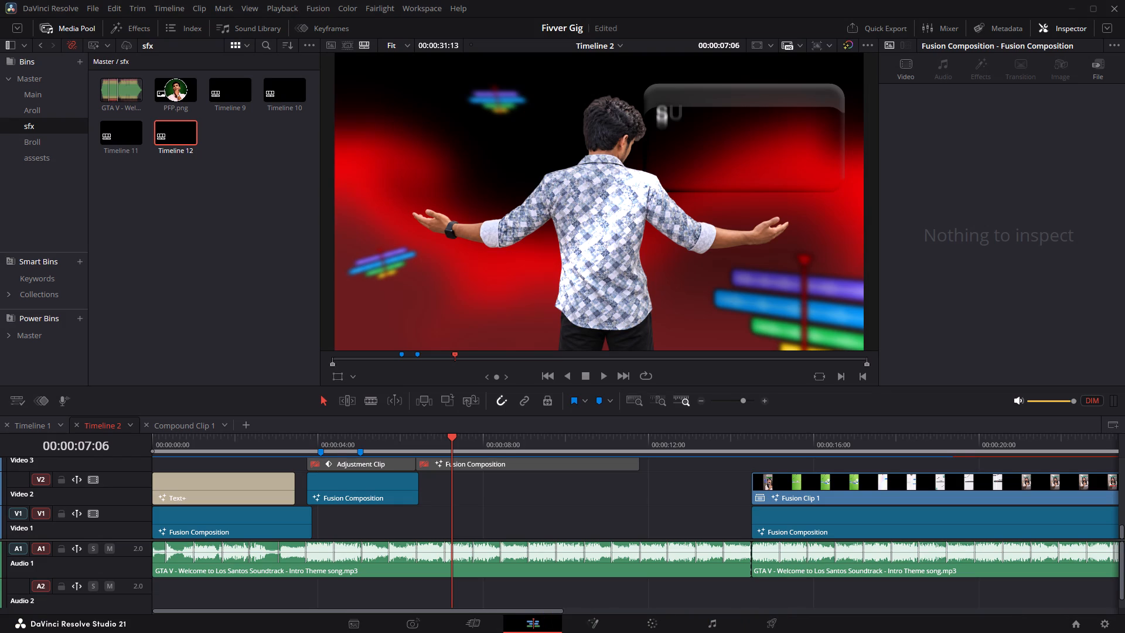
click(306, 448)
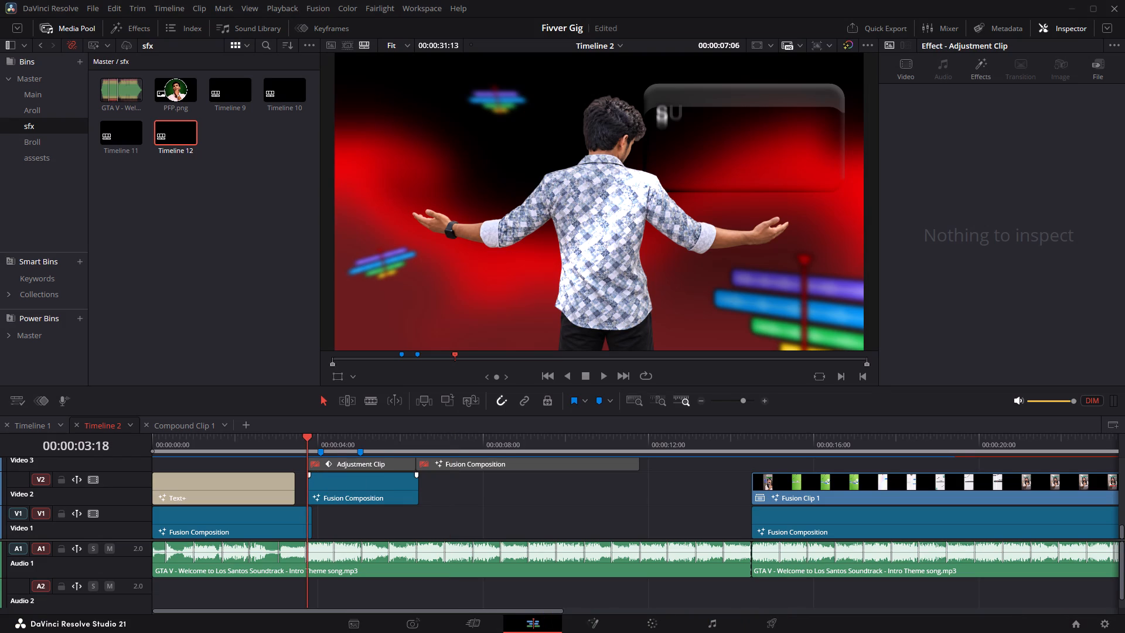
click(278, 447)
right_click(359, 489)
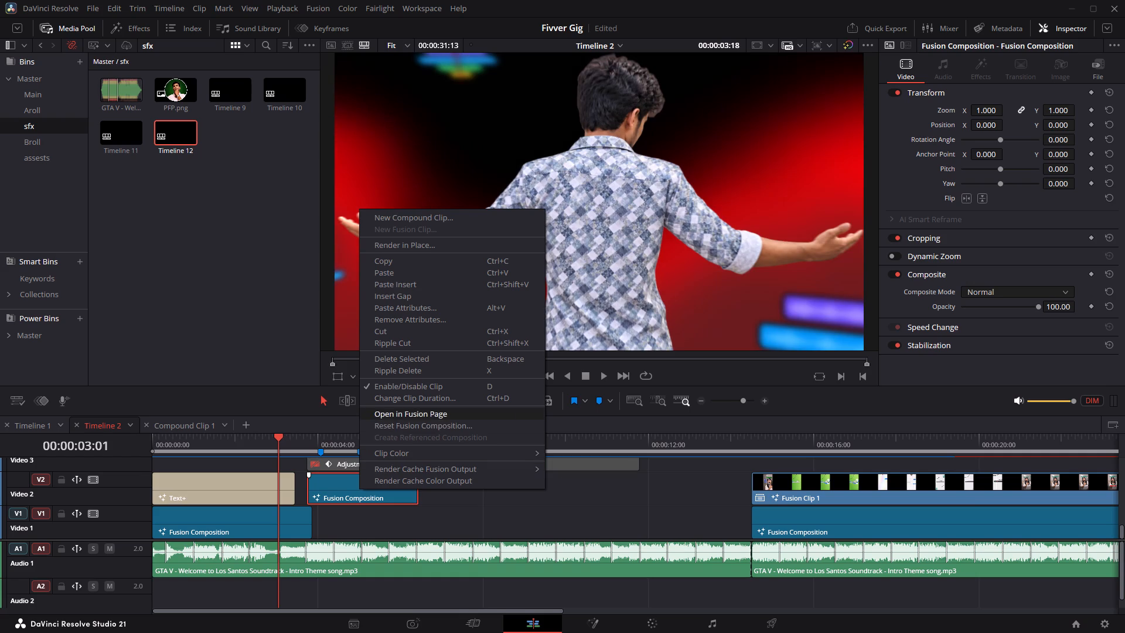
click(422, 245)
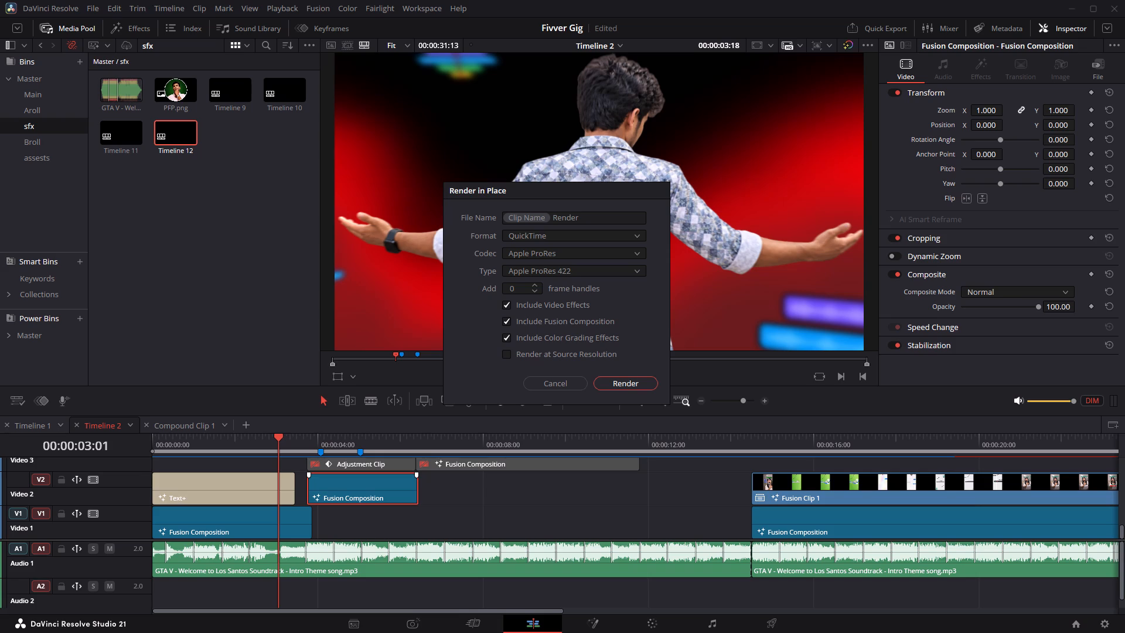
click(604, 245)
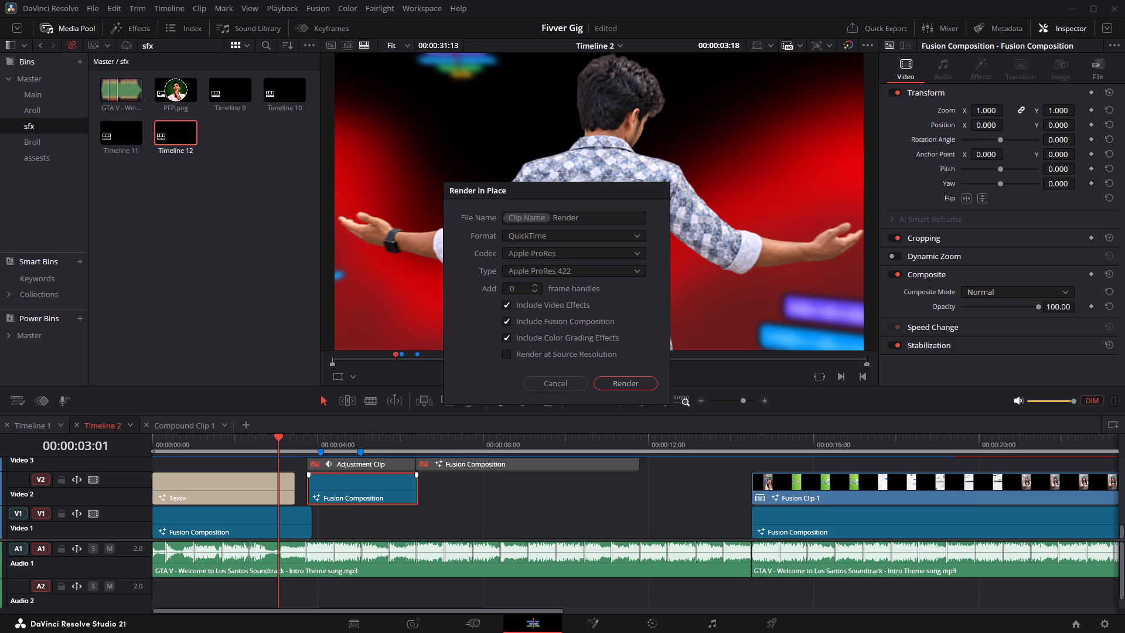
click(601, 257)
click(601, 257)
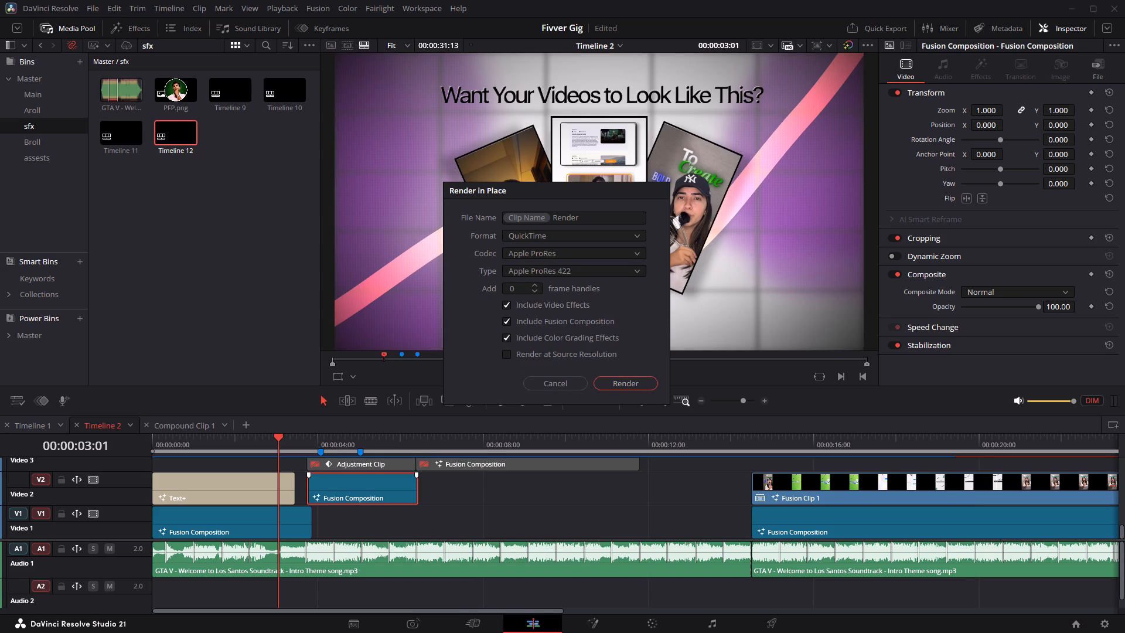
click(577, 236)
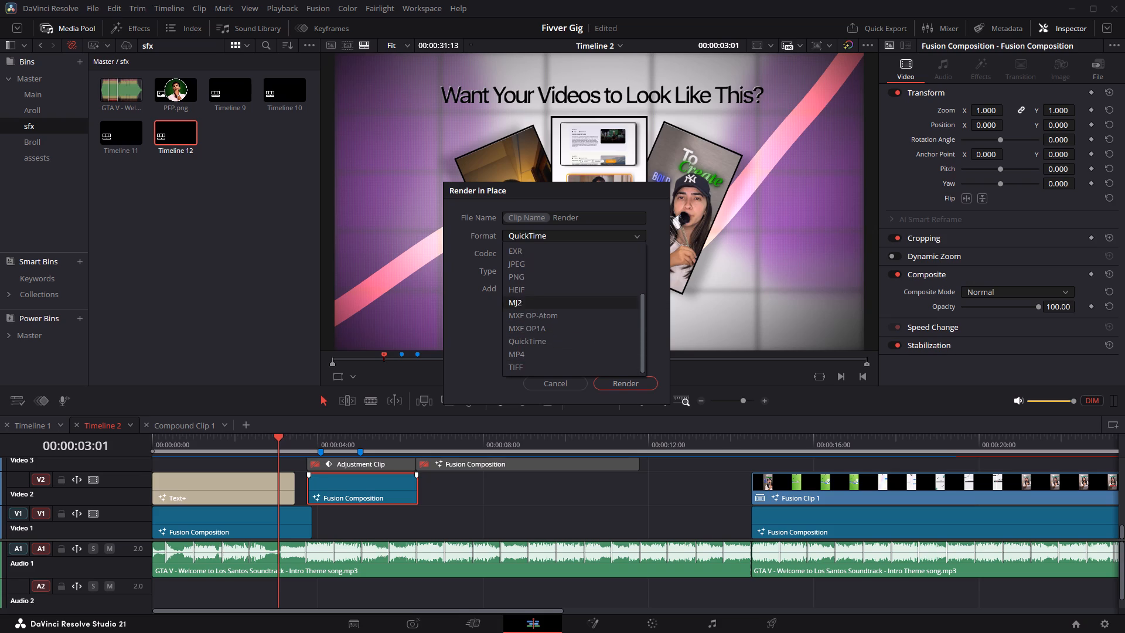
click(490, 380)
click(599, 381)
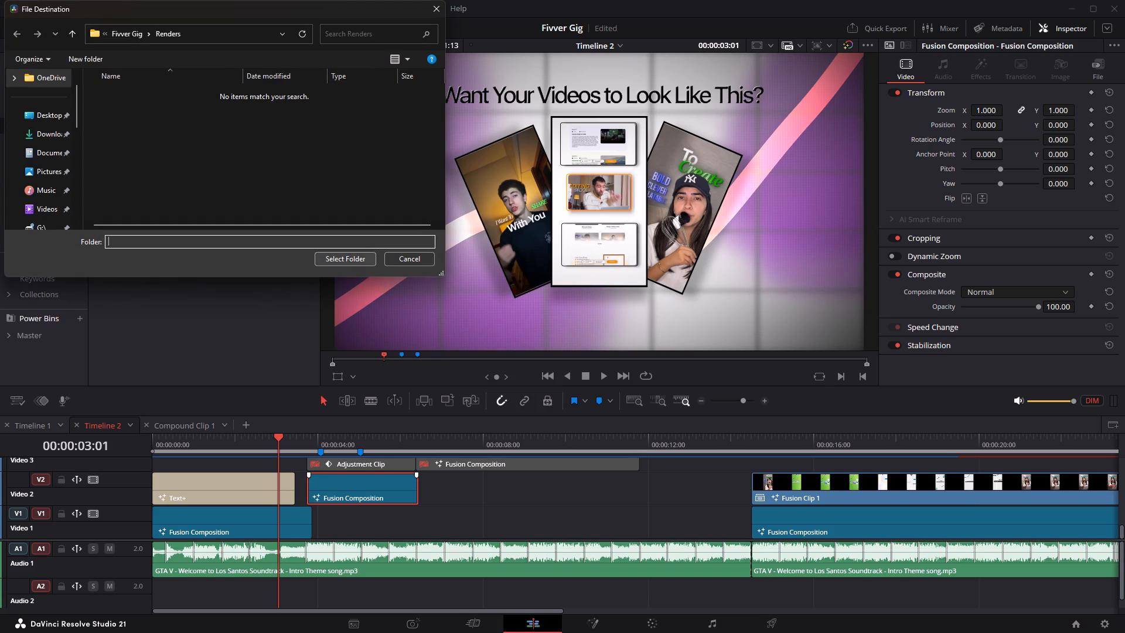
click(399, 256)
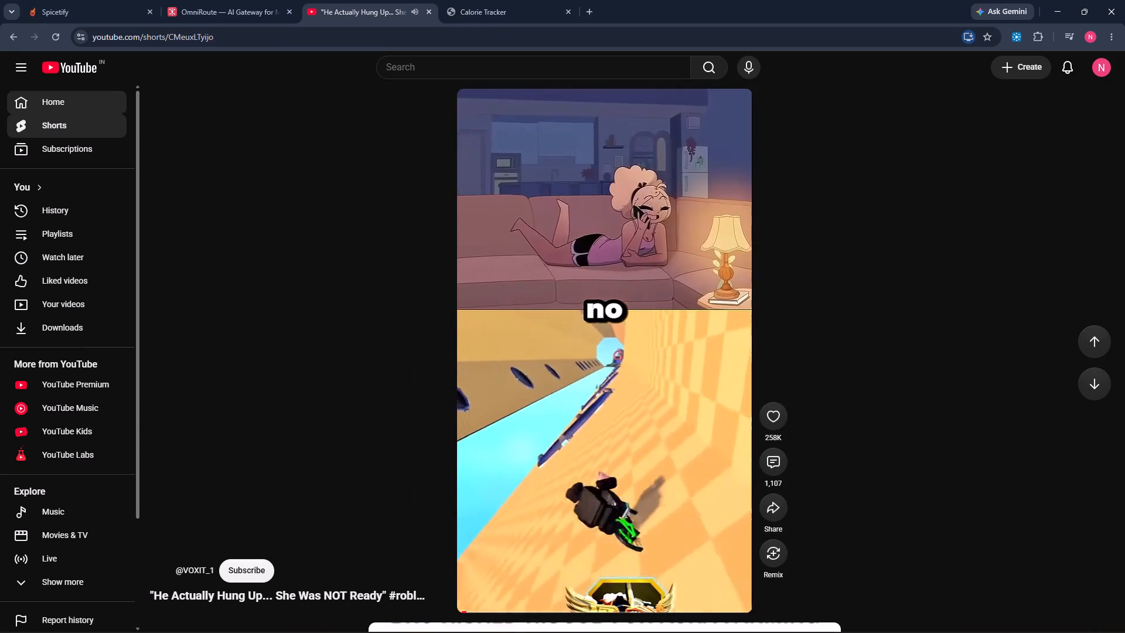
click(89, 73)
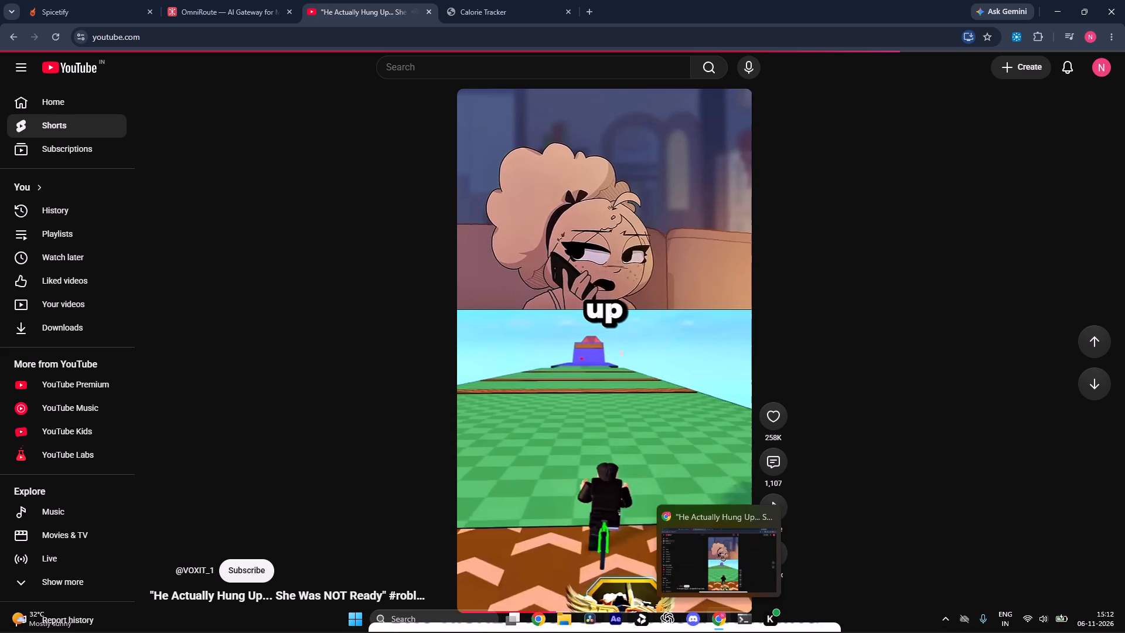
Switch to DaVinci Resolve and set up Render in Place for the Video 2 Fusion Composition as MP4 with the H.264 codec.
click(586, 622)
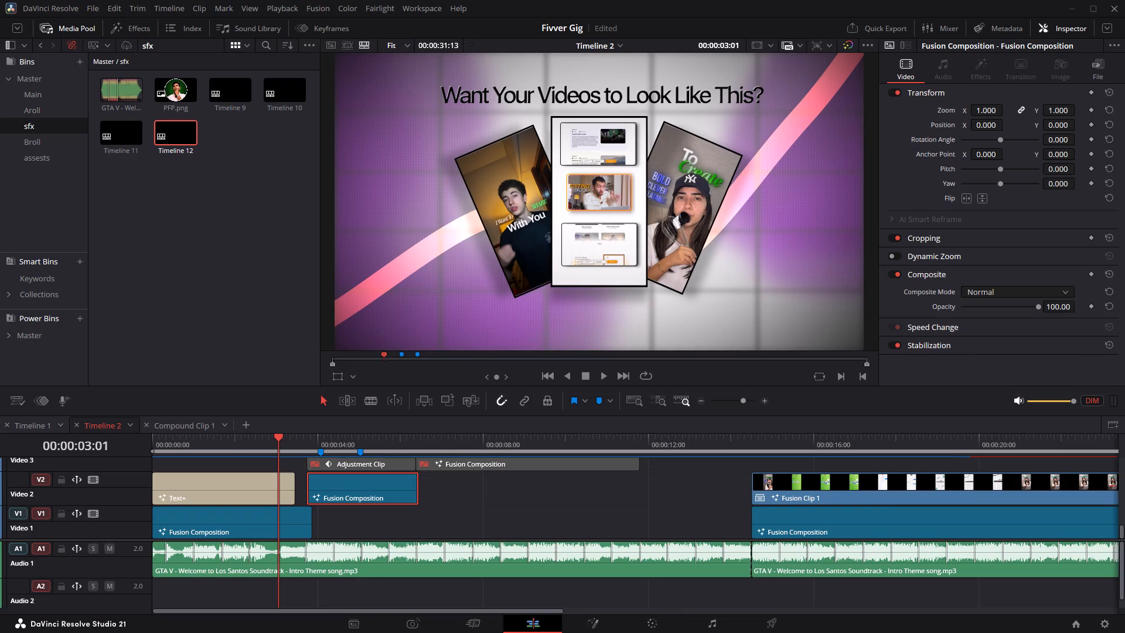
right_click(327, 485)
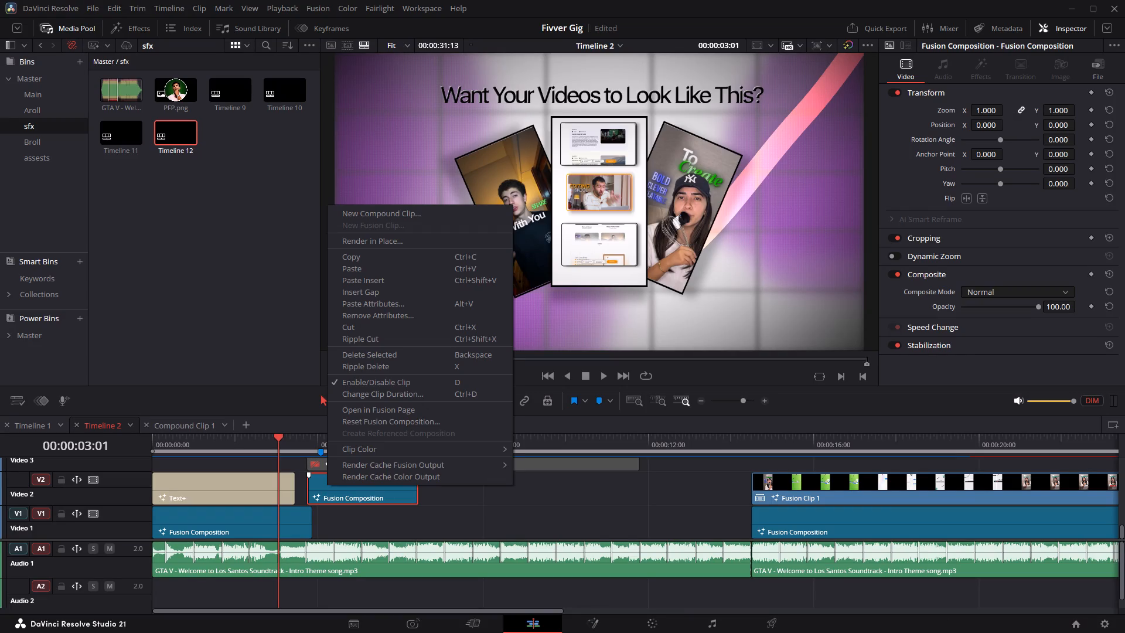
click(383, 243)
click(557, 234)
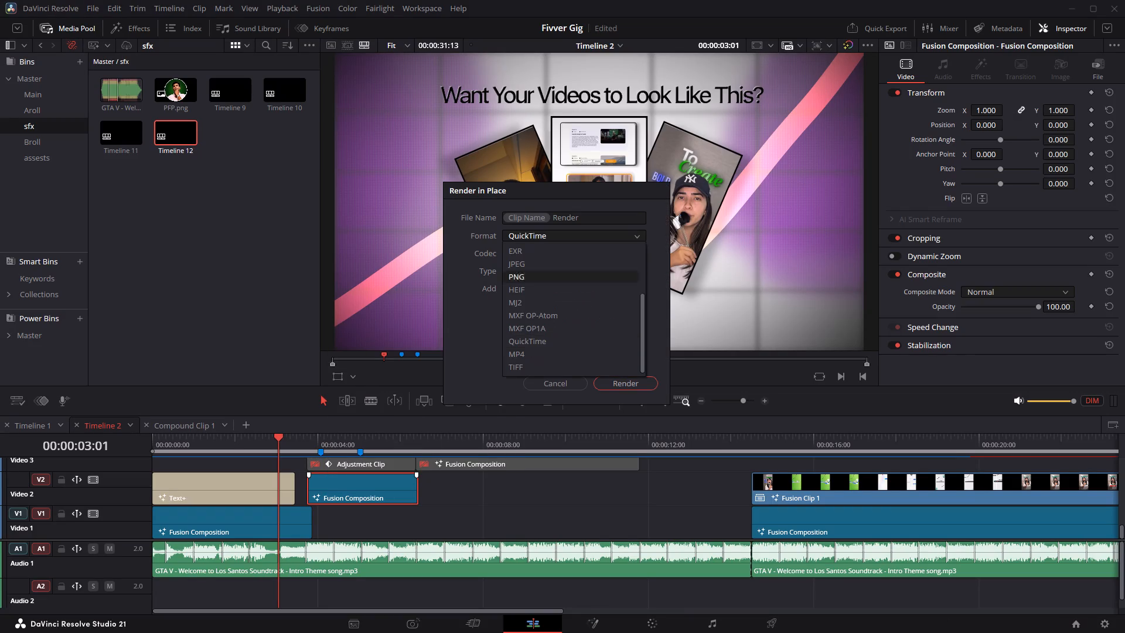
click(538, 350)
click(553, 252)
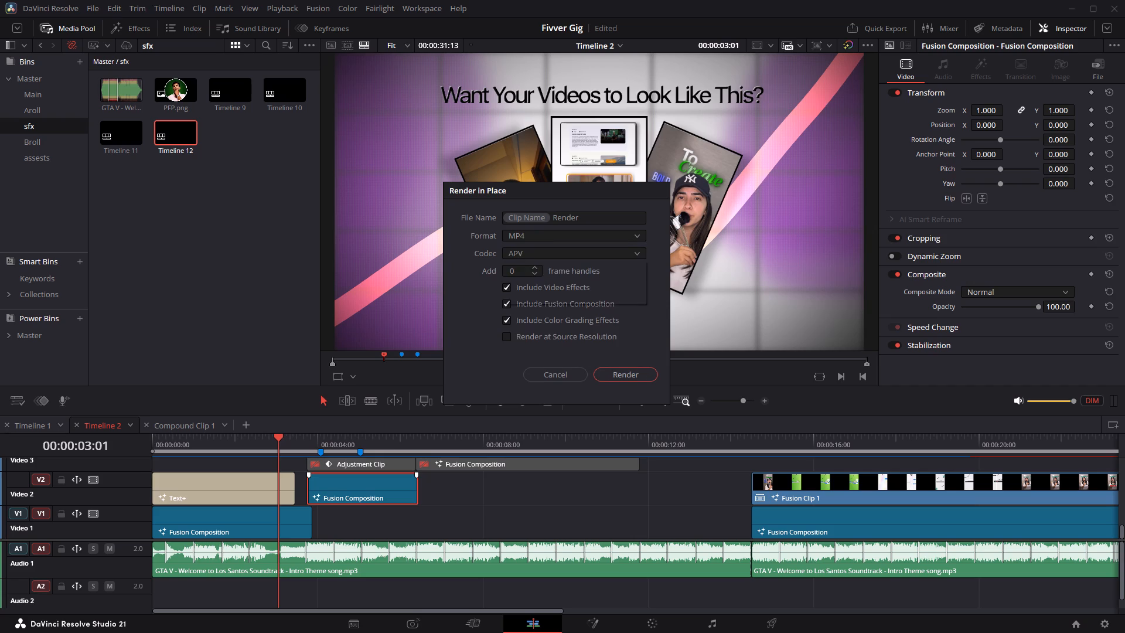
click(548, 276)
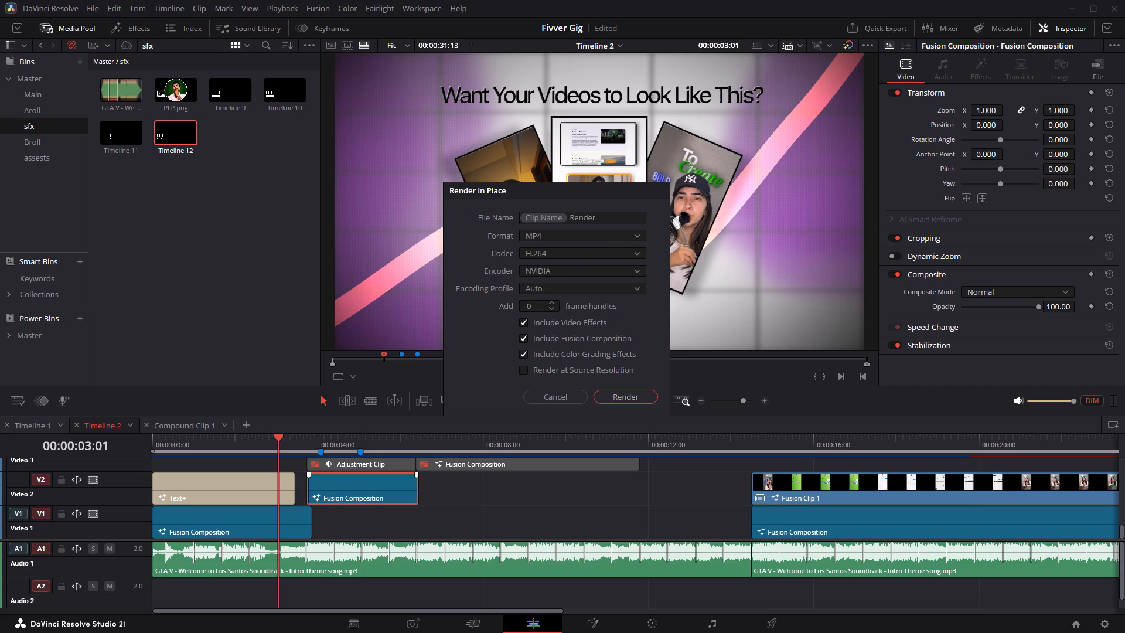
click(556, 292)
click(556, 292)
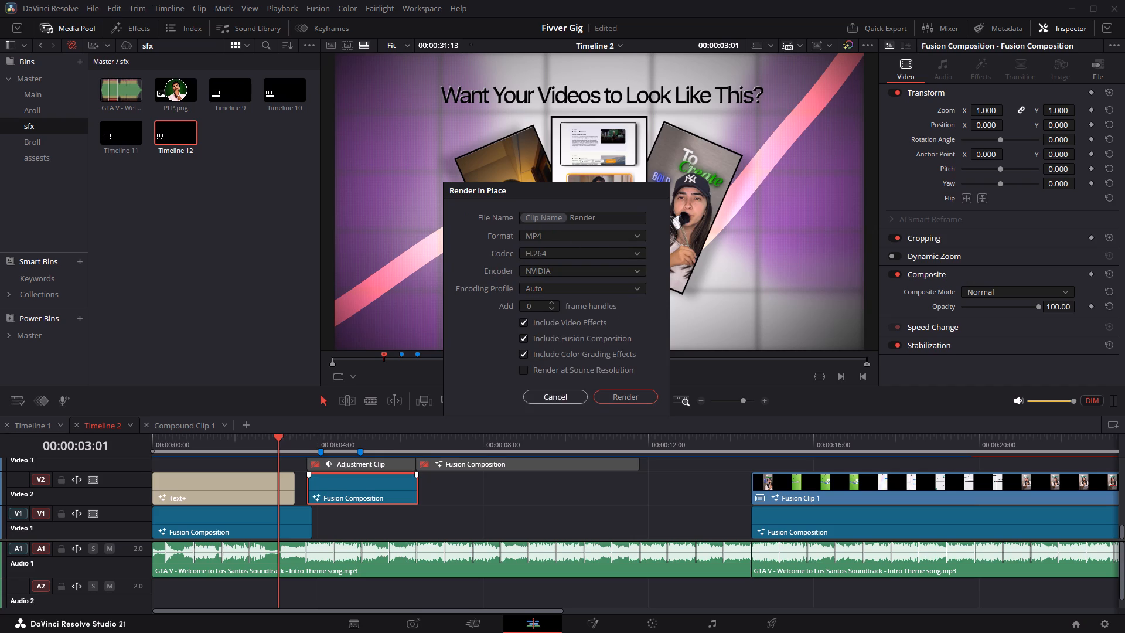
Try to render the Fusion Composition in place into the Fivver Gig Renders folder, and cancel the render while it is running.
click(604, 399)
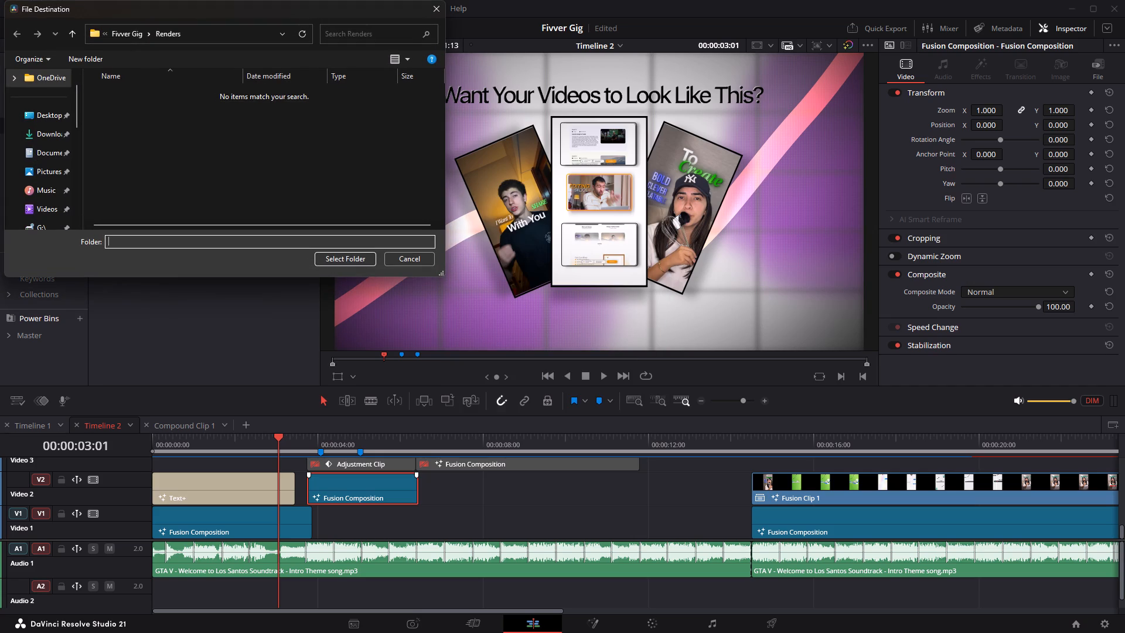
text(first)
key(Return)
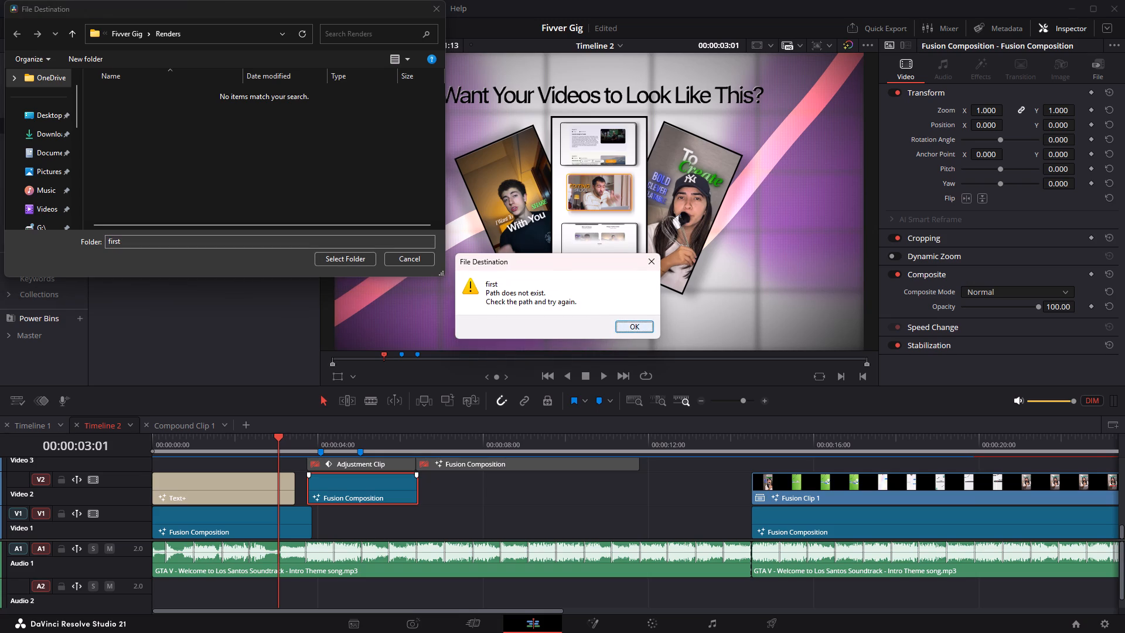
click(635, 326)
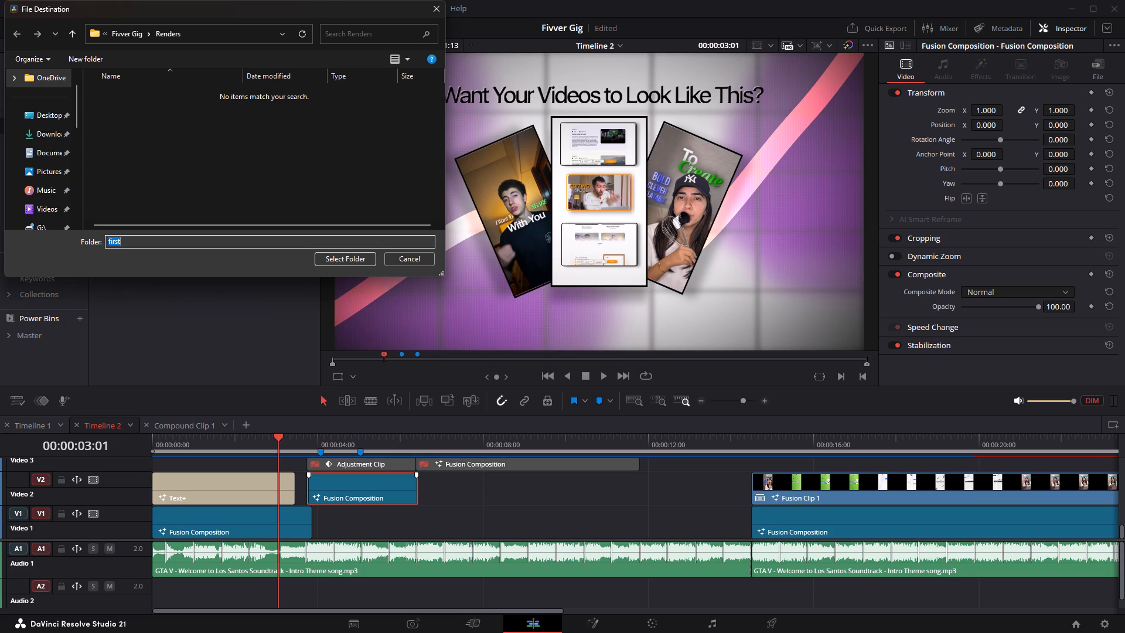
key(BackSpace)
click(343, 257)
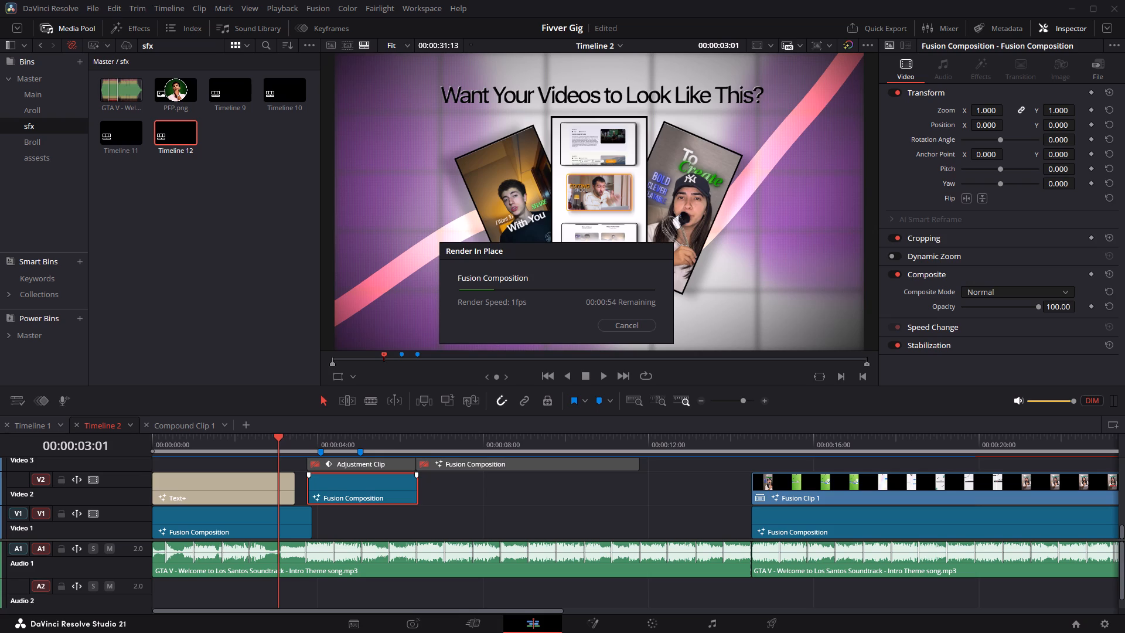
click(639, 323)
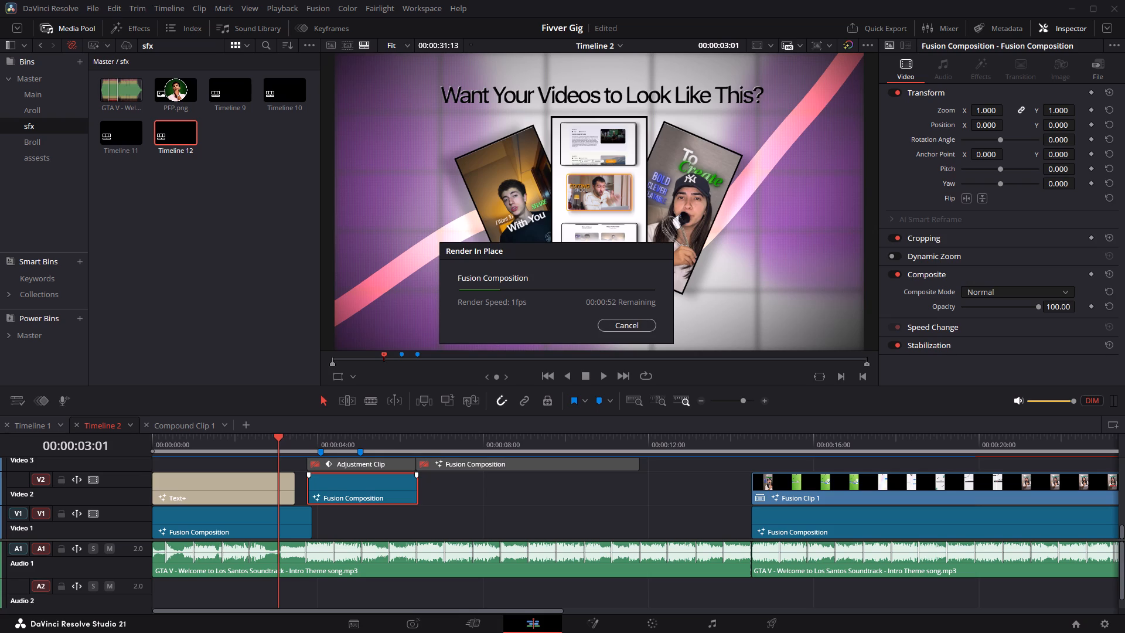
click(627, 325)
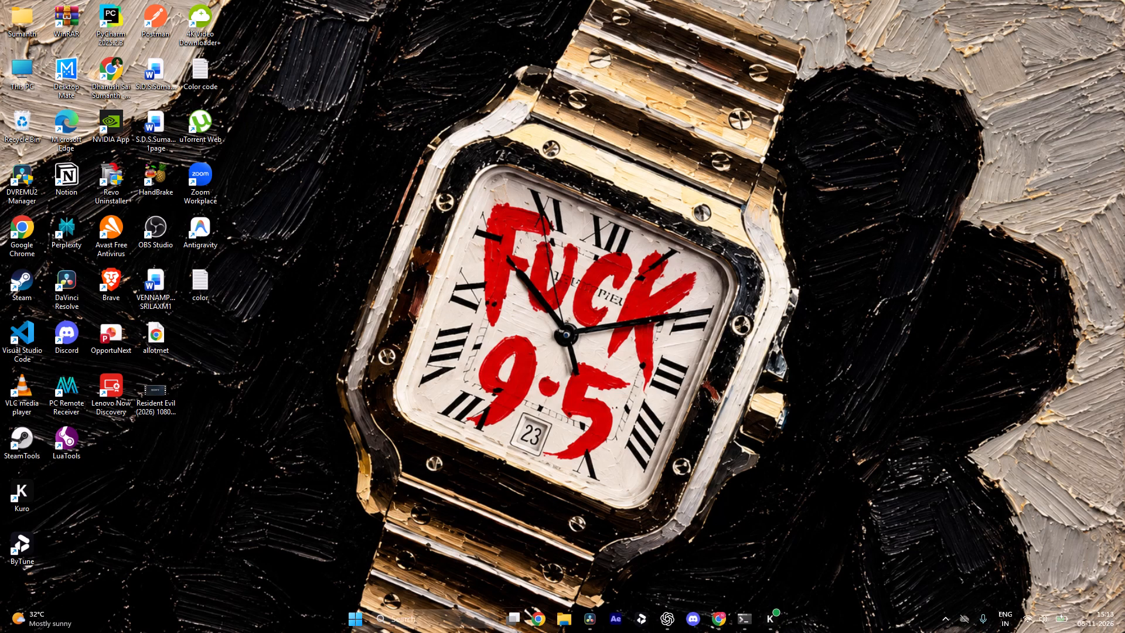
Switch to File Explorer and open the Videos folder.
click(553, 624)
click(37, 325)
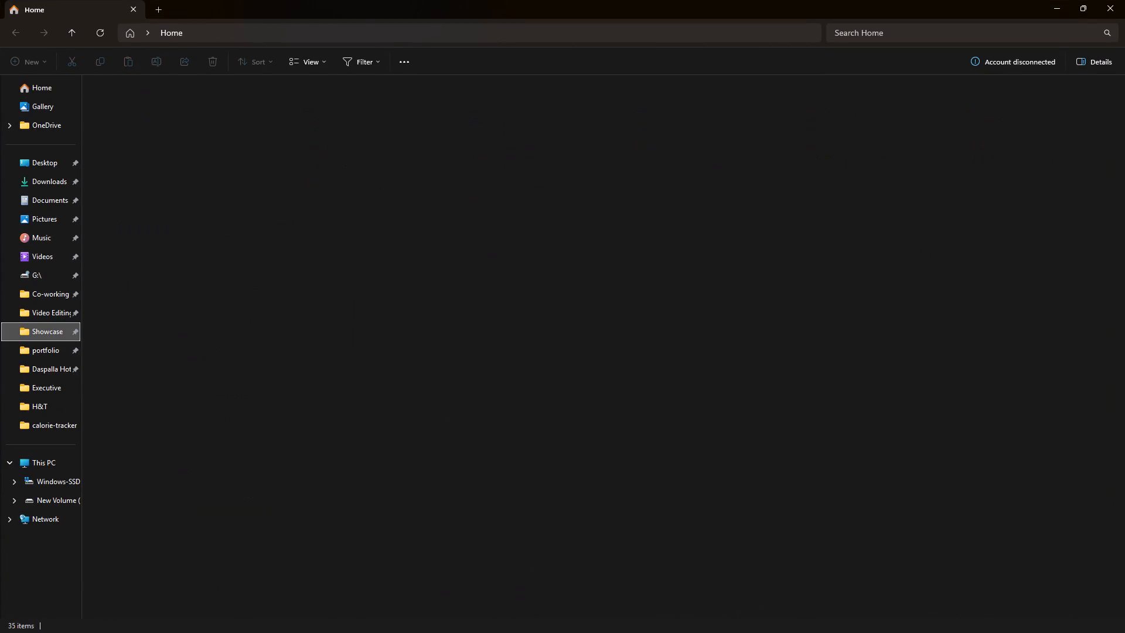
key(alt+Tab)
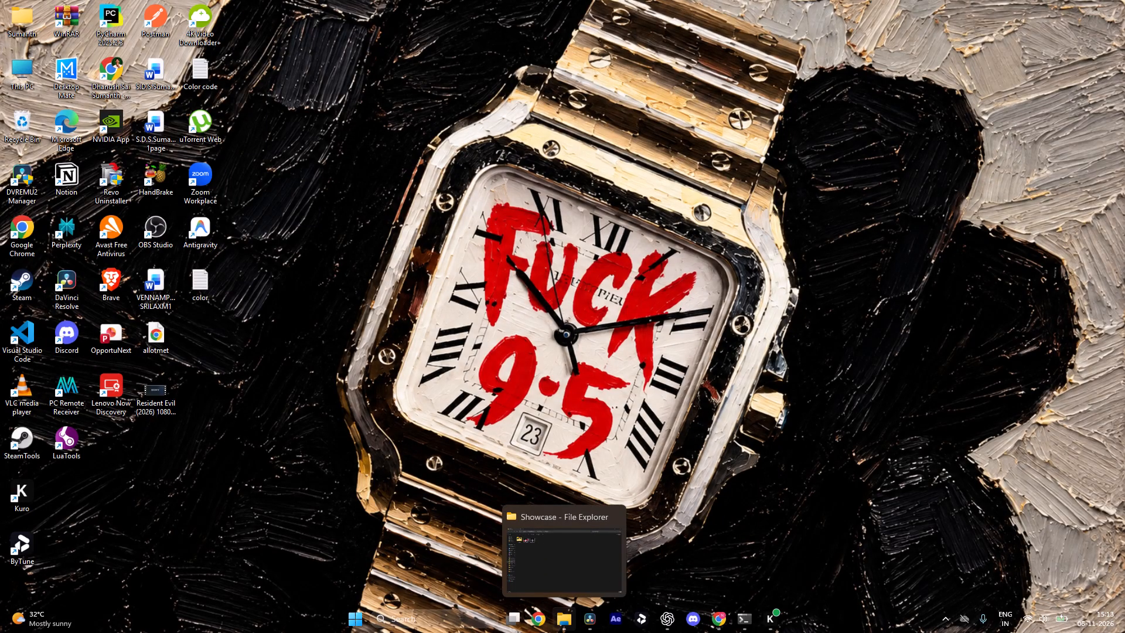
click(564, 618)
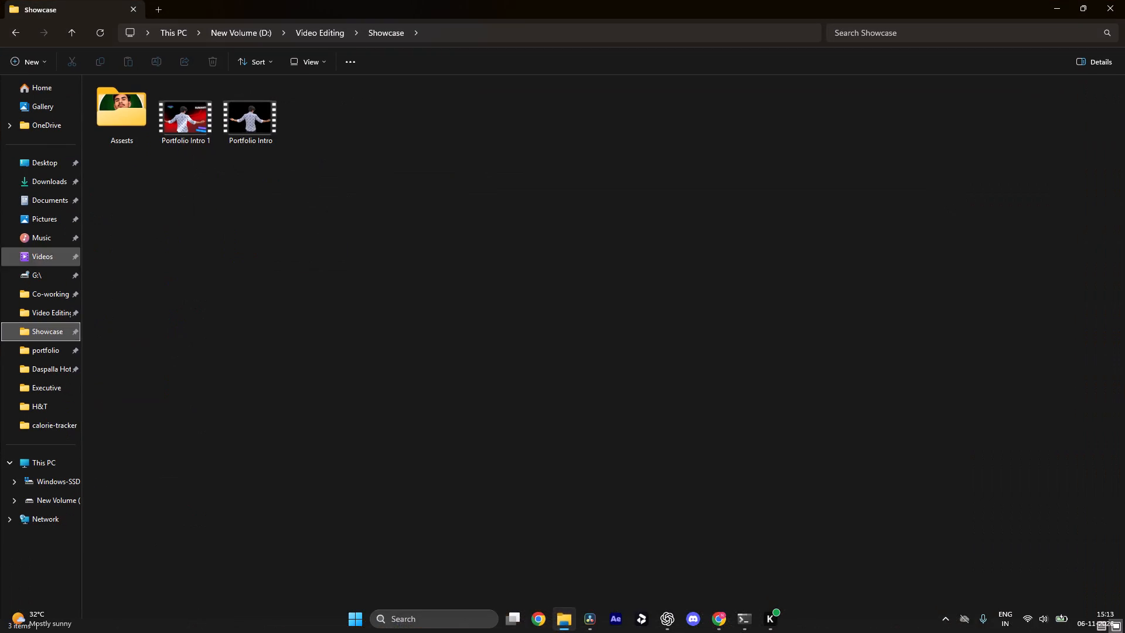
click(65, 198)
click(66, 210)
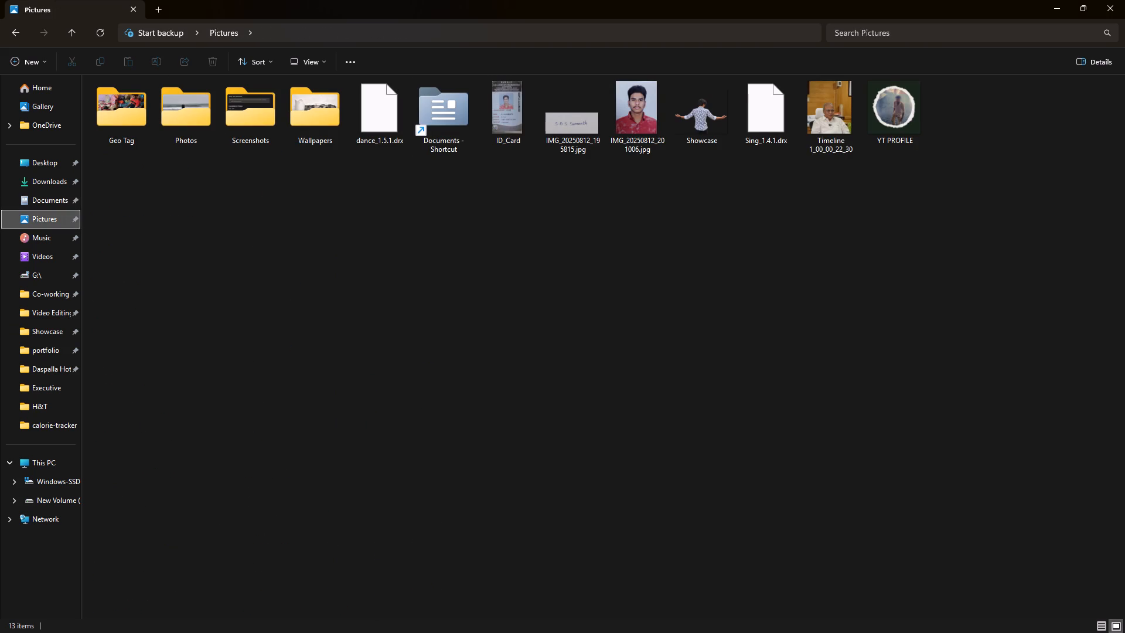
click(47, 251)
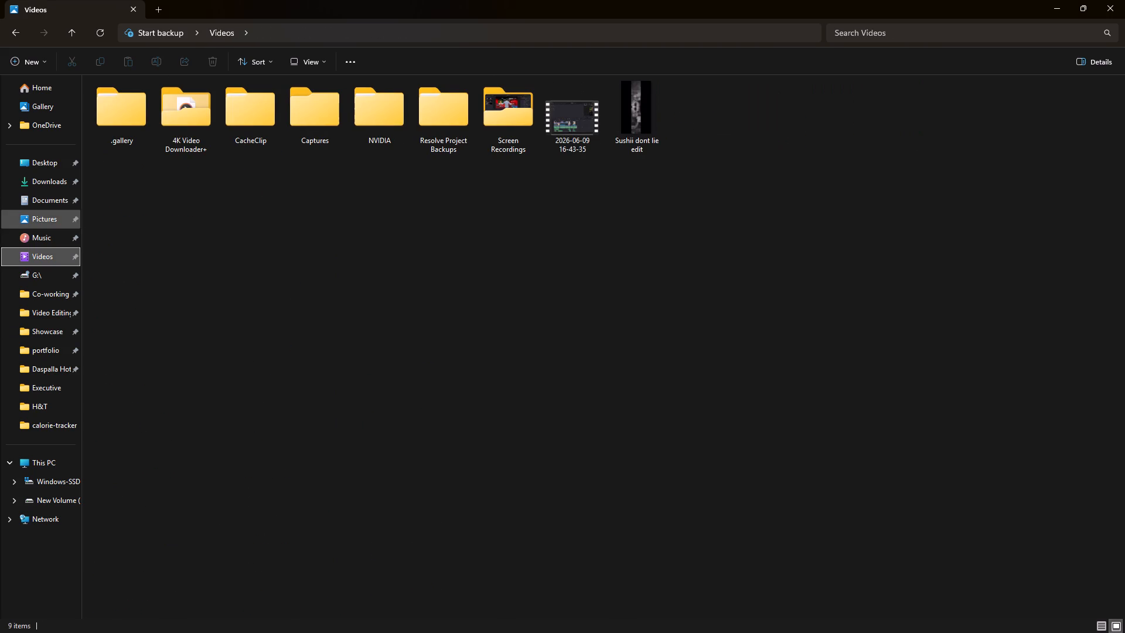
Check the properties of the CacheClip and Captures folders for their size.
right_click(229, 124)
click(267, 298)
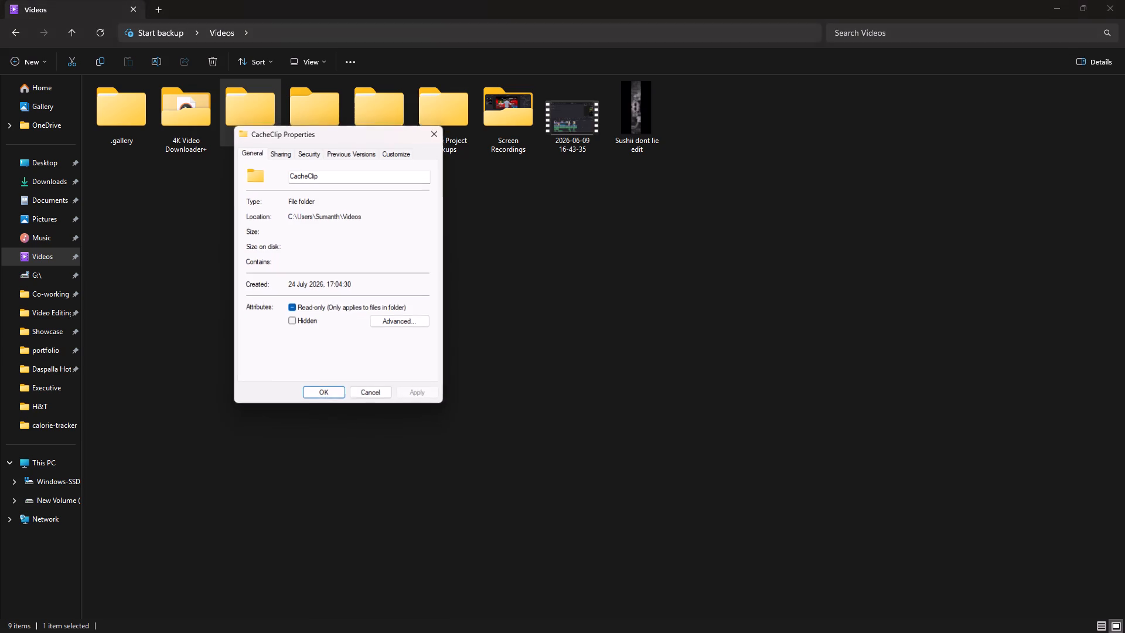
click(432, 138)
right_click(315, 123)
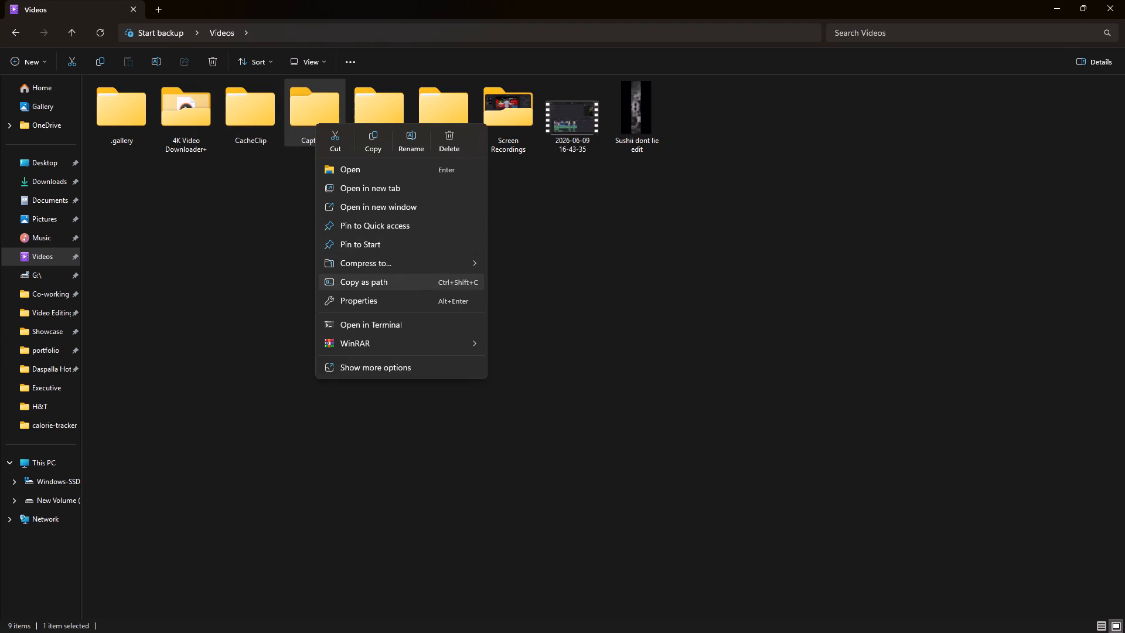
click(330, 295)
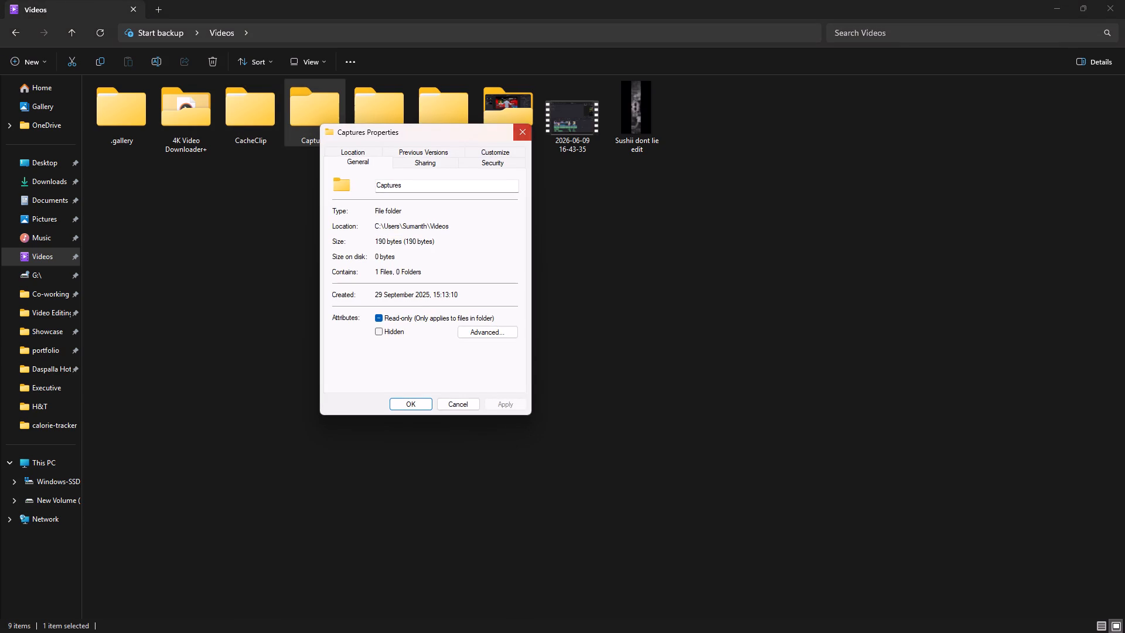
click(516, 132)
Delete all the folders inside the CacheClip folder, including the audio folder.
double_click(234, 124)
click(274, 342)
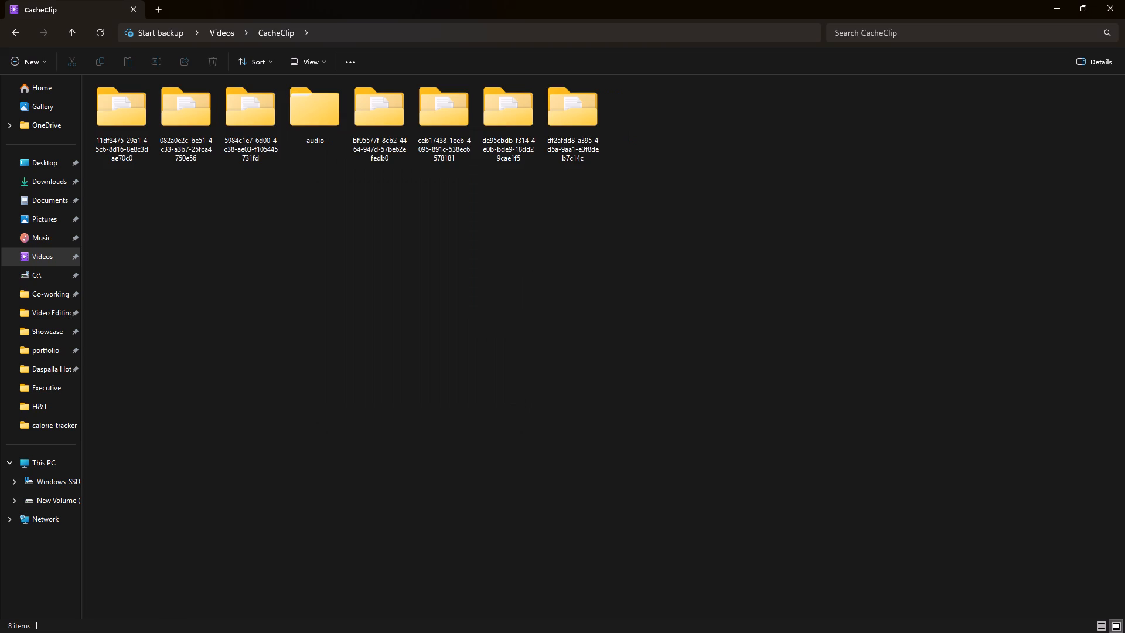
key(ctrl+a)
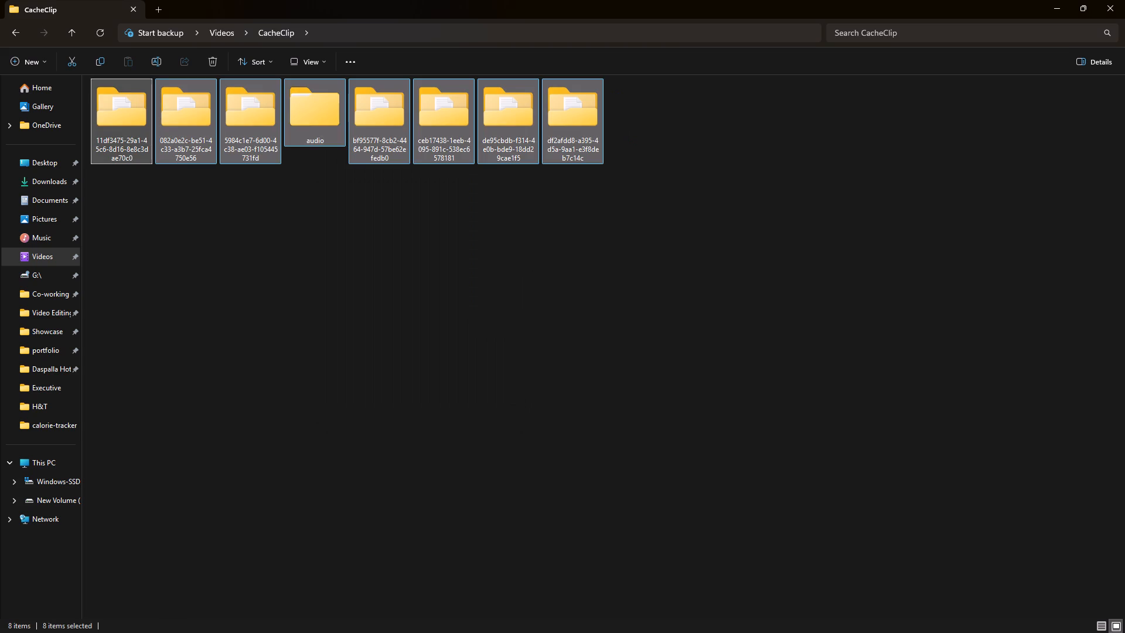
key(Delete)
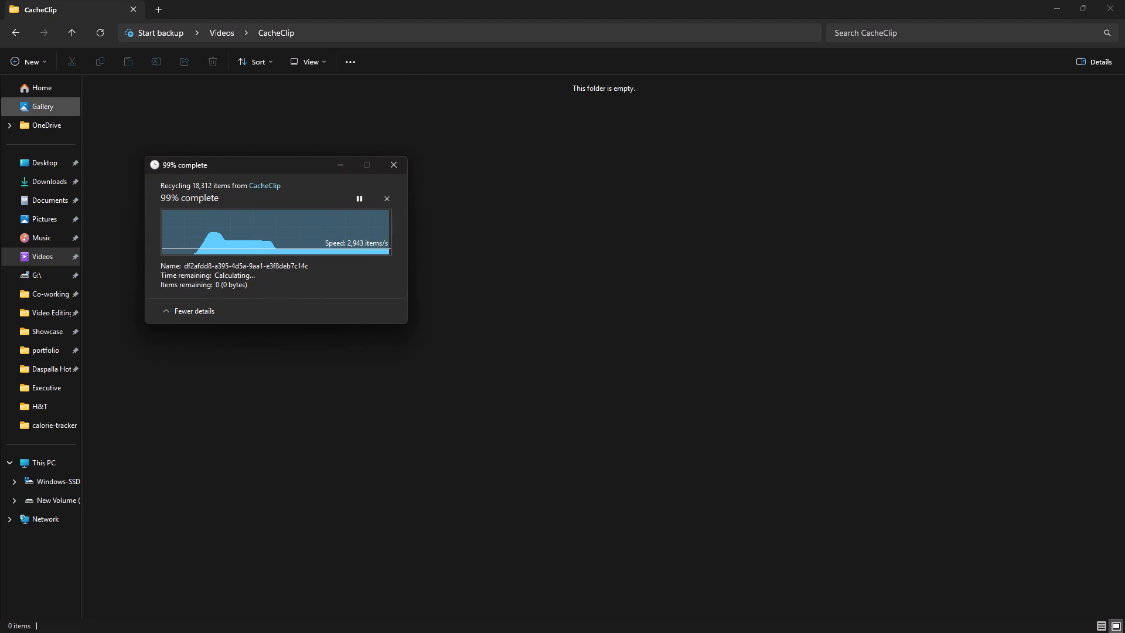
click(77, 35)
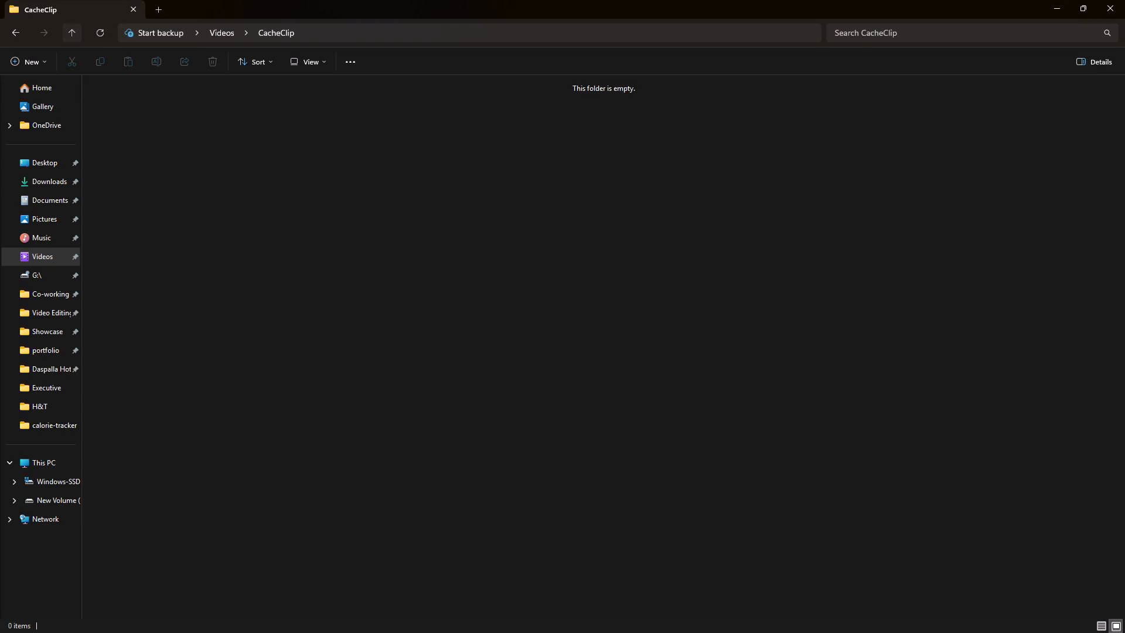
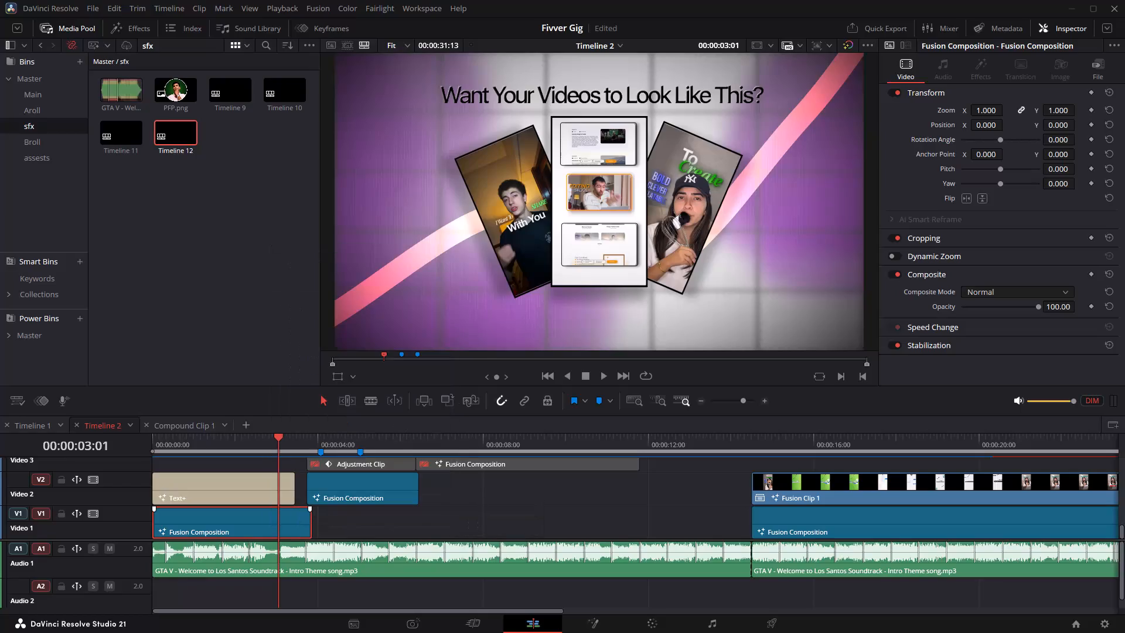
Play back the opening seconds of Timeline 2 to check the first Fusion Composition on Video 1.
right_click(226, 522)
click(414, 504)
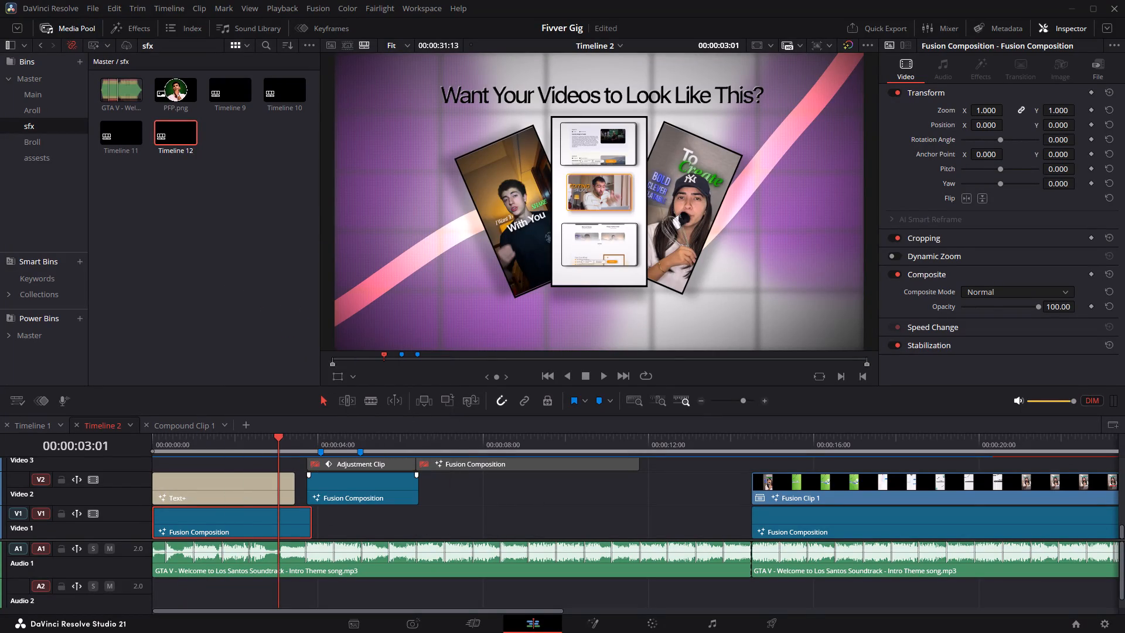
click(434, 511)
drag(250, 454, 245, 452)
key(space)
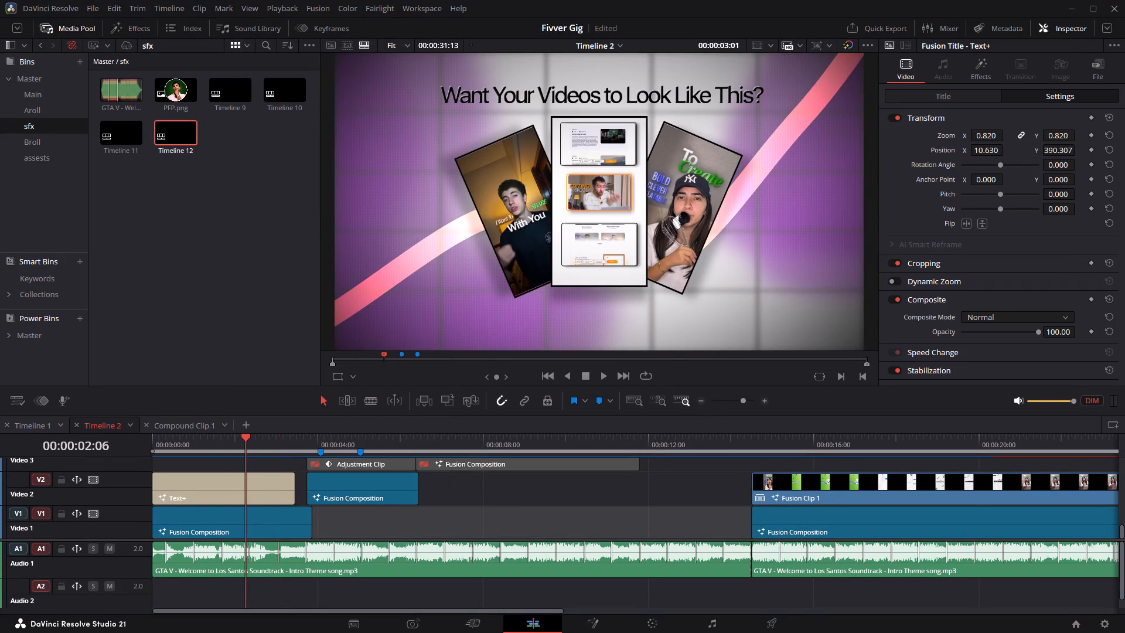
key(space)
key(space)
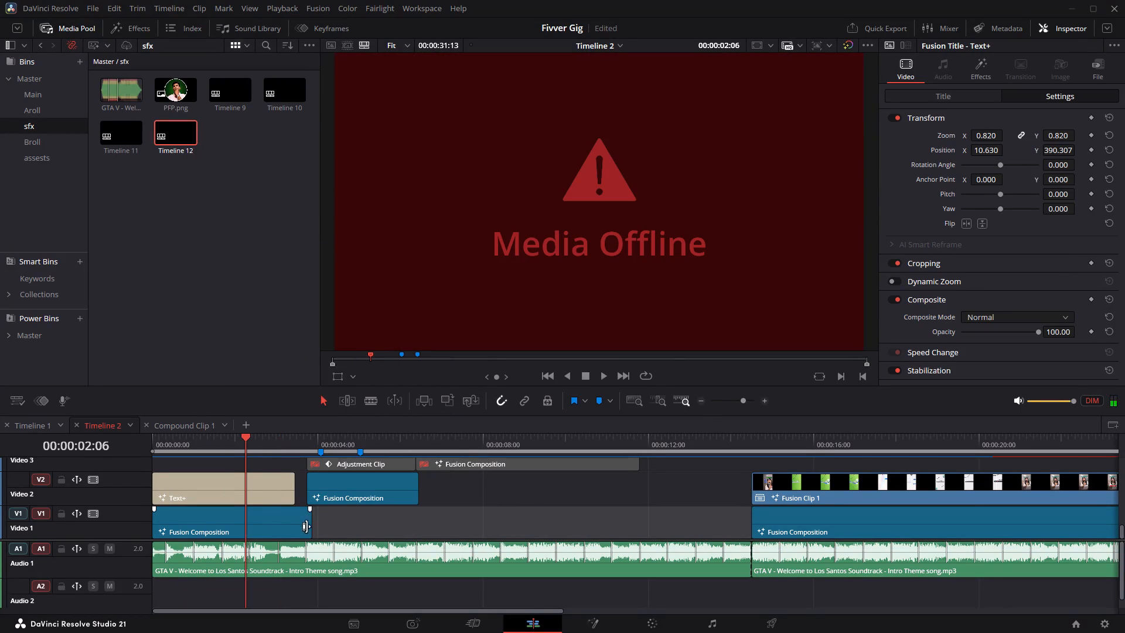
key(space)
drag(231, 446, 114, 446)
key(space)
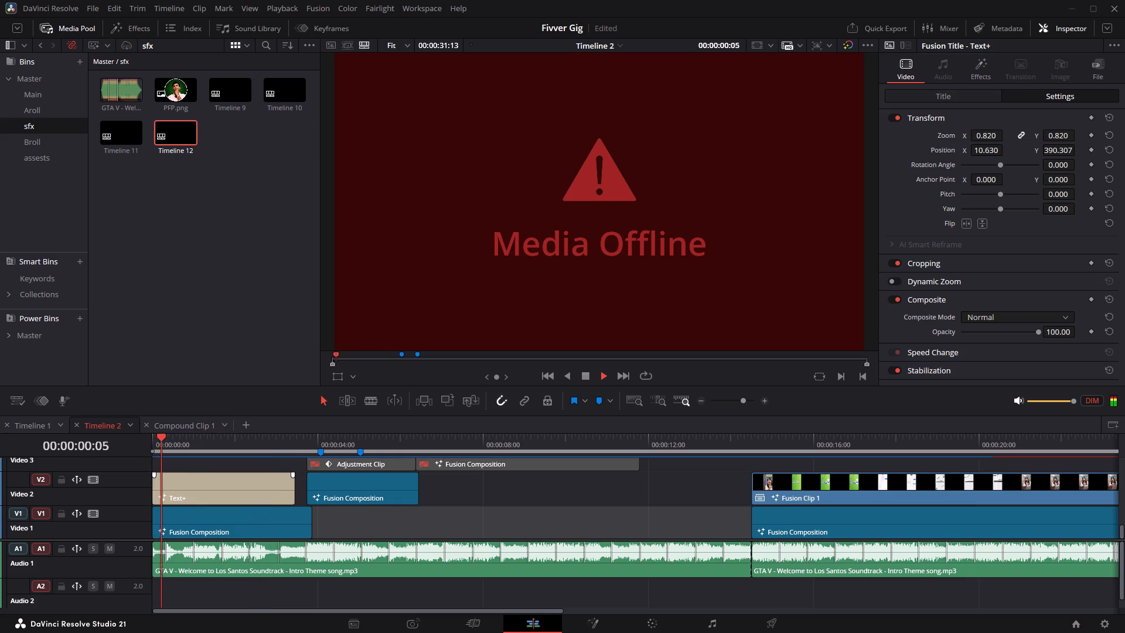
key(space)
Set Render Cache Fusion Output to Auto for the first Fusion Composition on Video 1.
right_click(250, 519)
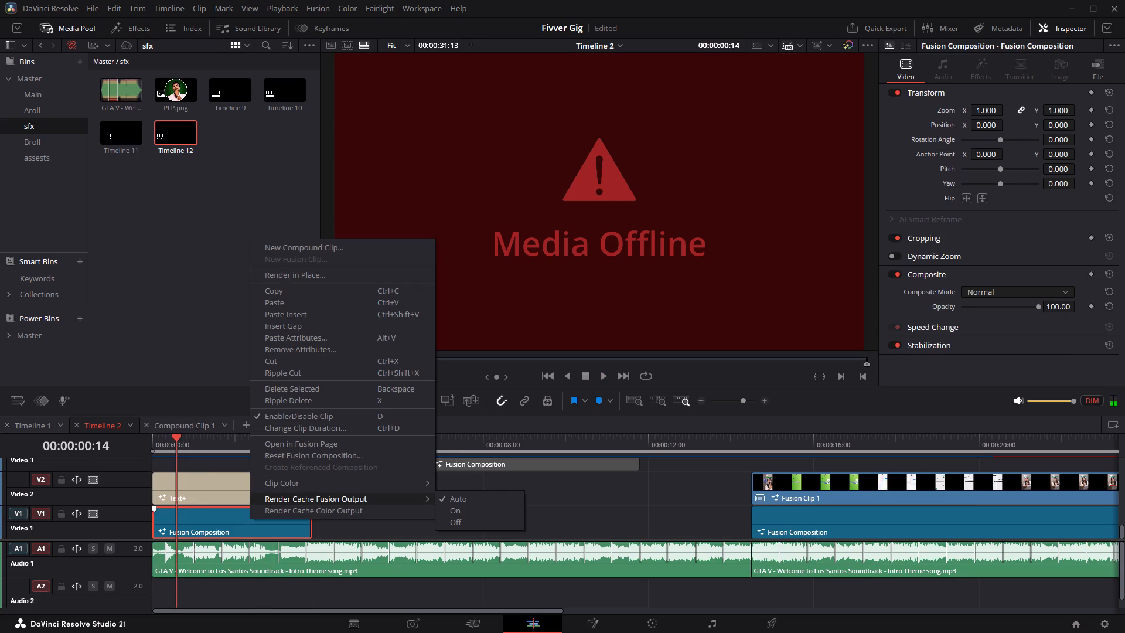
click(447, 500)
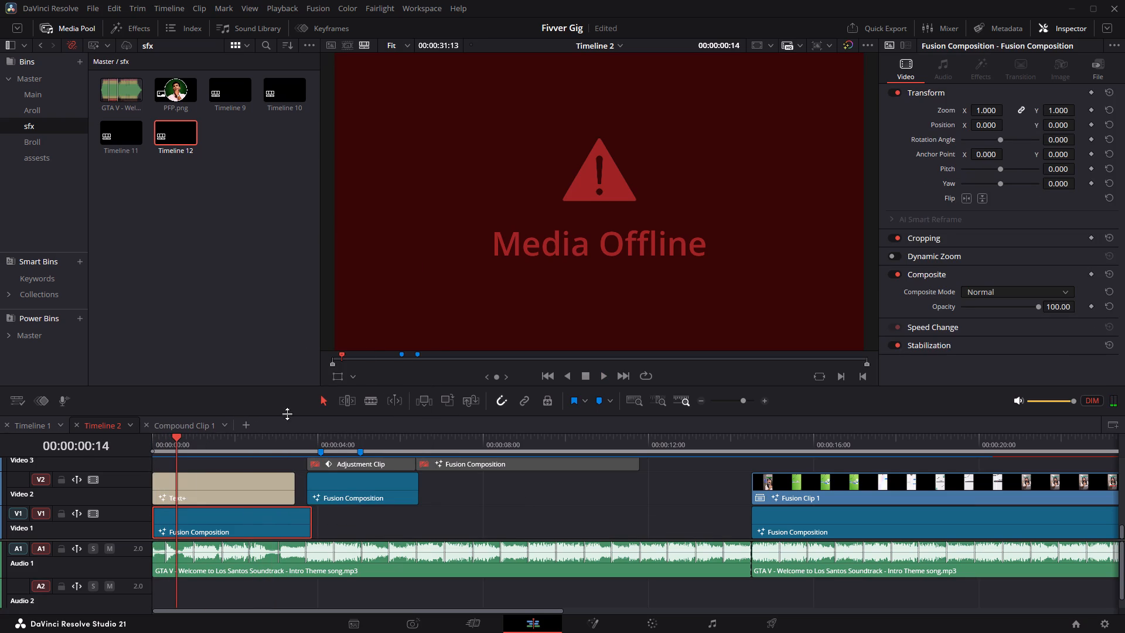
Play the timeline from about four seconds in to check the Adjustment Clip and the Fusion Composition on Video 2.
click(329, 440)
key(space)
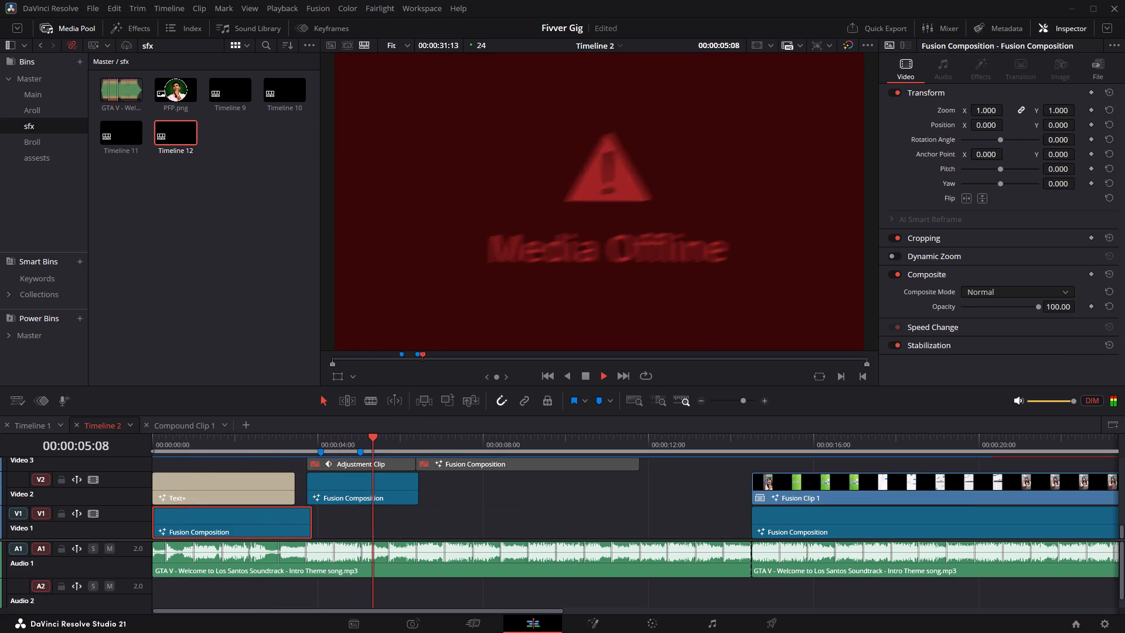
key(space)
scroll(394, 508, up, 3)
scroll(394, 508, down, 2)
scroll(394, 508, up, 1)
scroll(394, 508, down, 4)
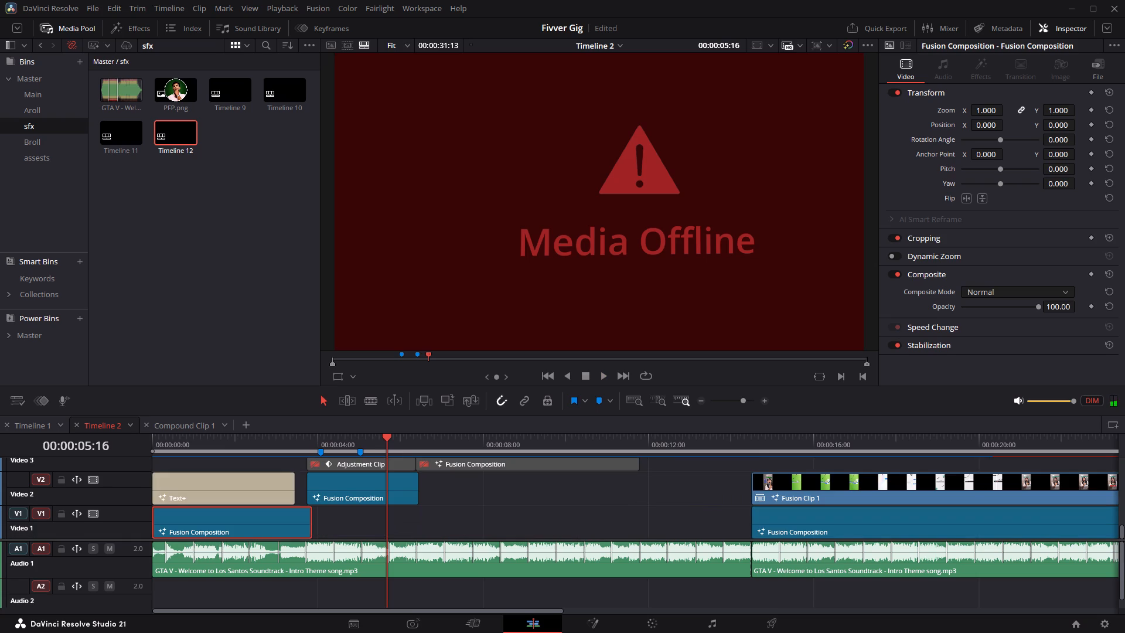
scroll(394, 508, down, 2)
From the timeline start, open the first Video 1 Fusion Composition on the Fusion page to check it, and return to the Edit page.
drag(270, 447, 234, 455)
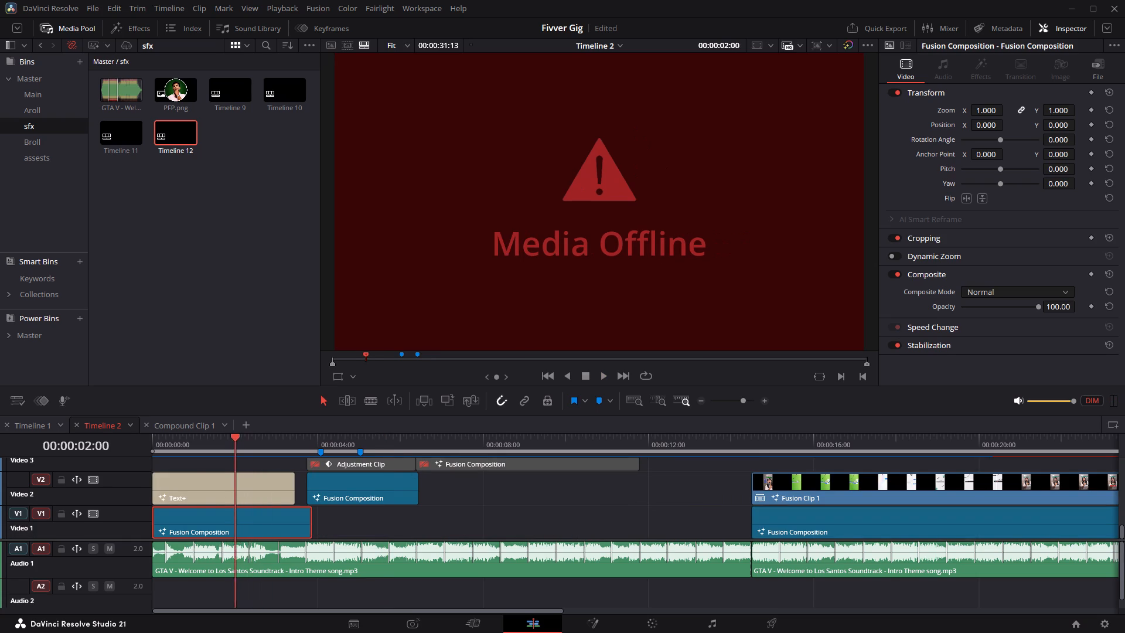
drag(234, 455, 131, 467)
right_click(205, 514)
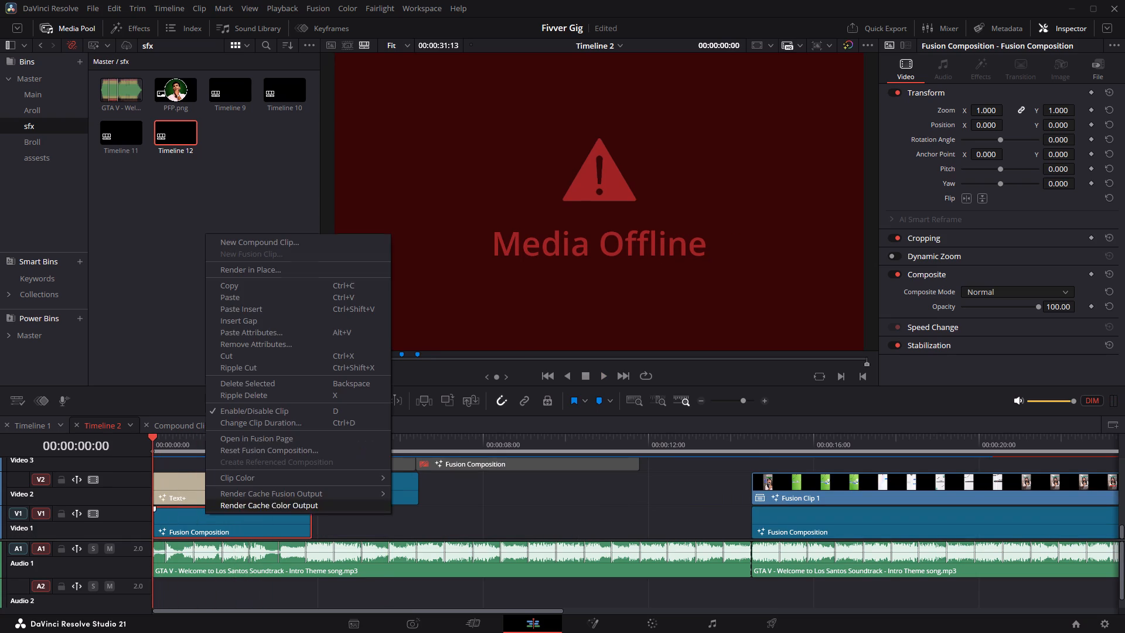
click(268, 440)
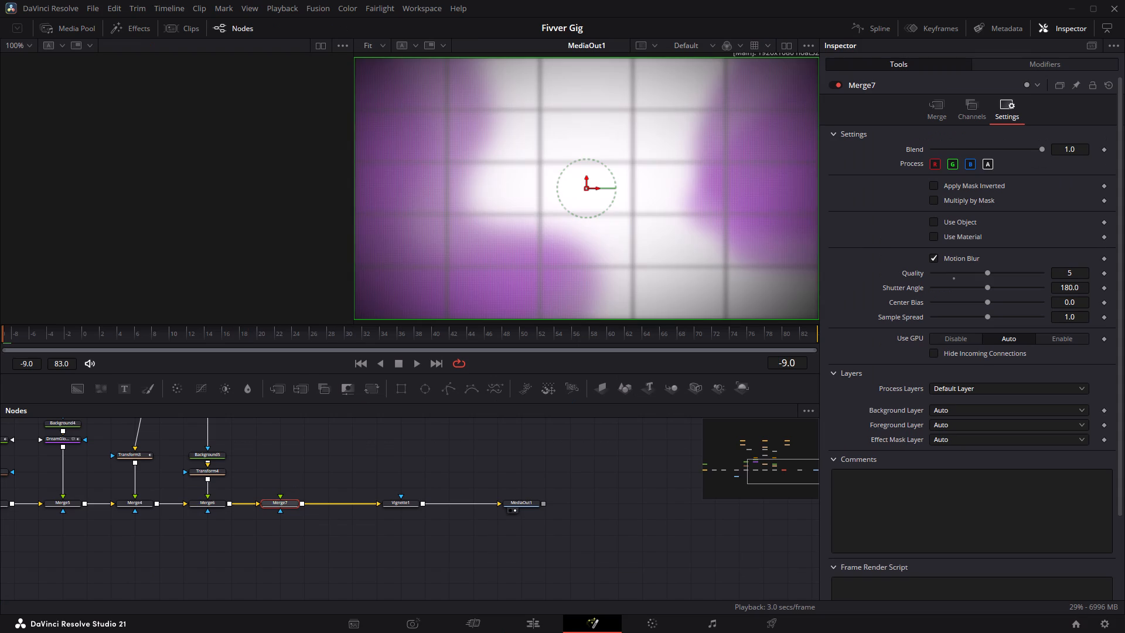
click(520, 618)
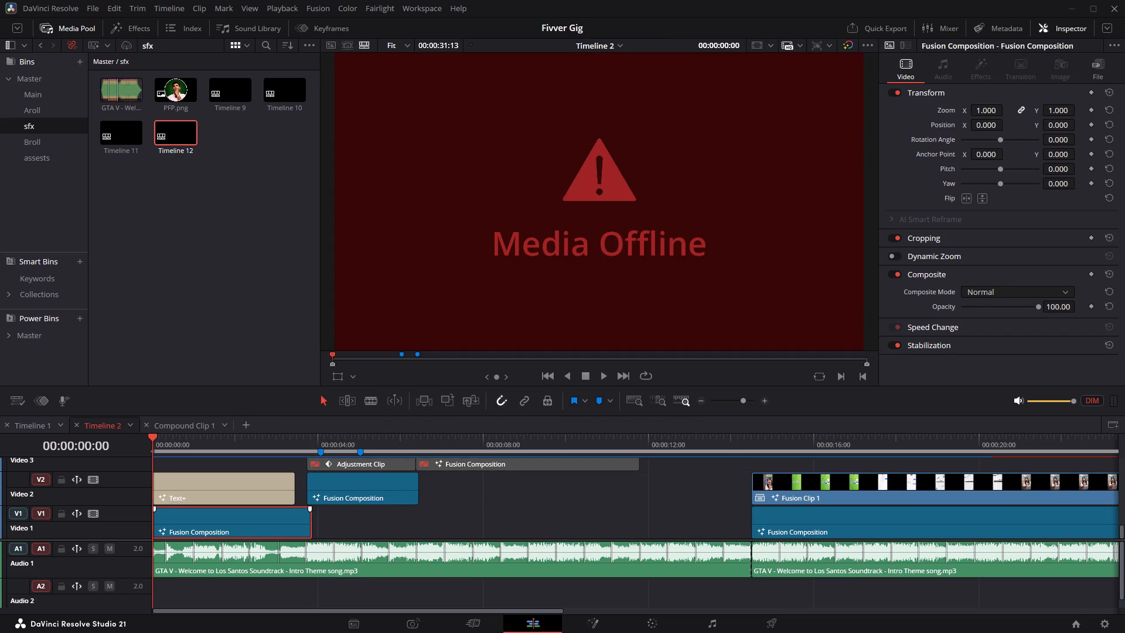
Render the first Fusion Composition on Video 1 in place as an H.264 MP4 into the Fivver Gig Renders folder.
right_click(233, 529)
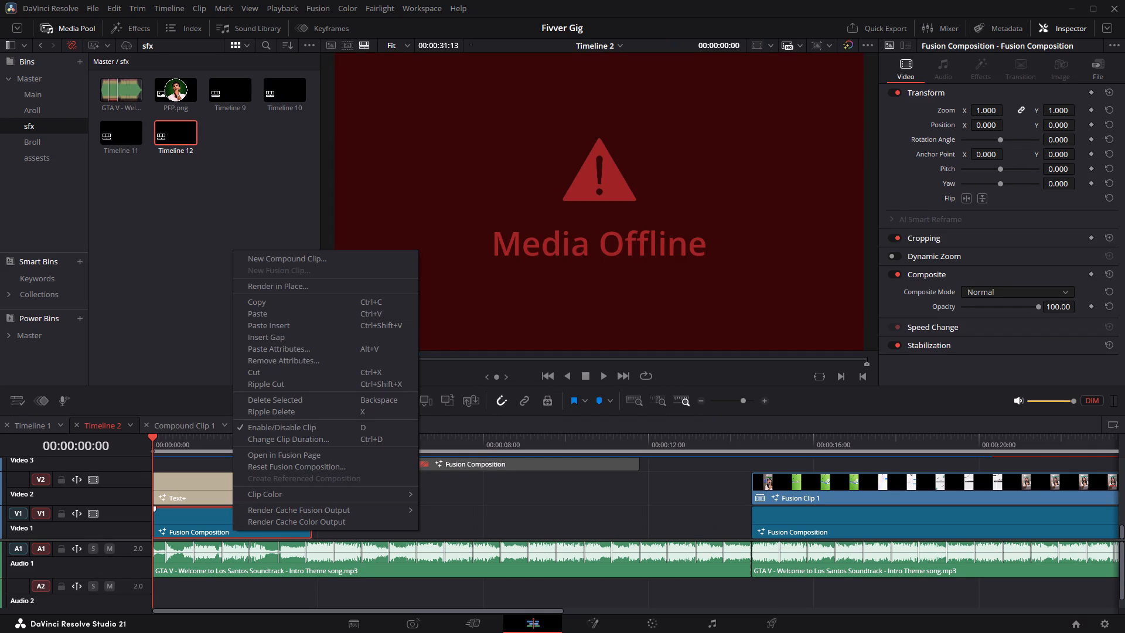
click(295, 287)
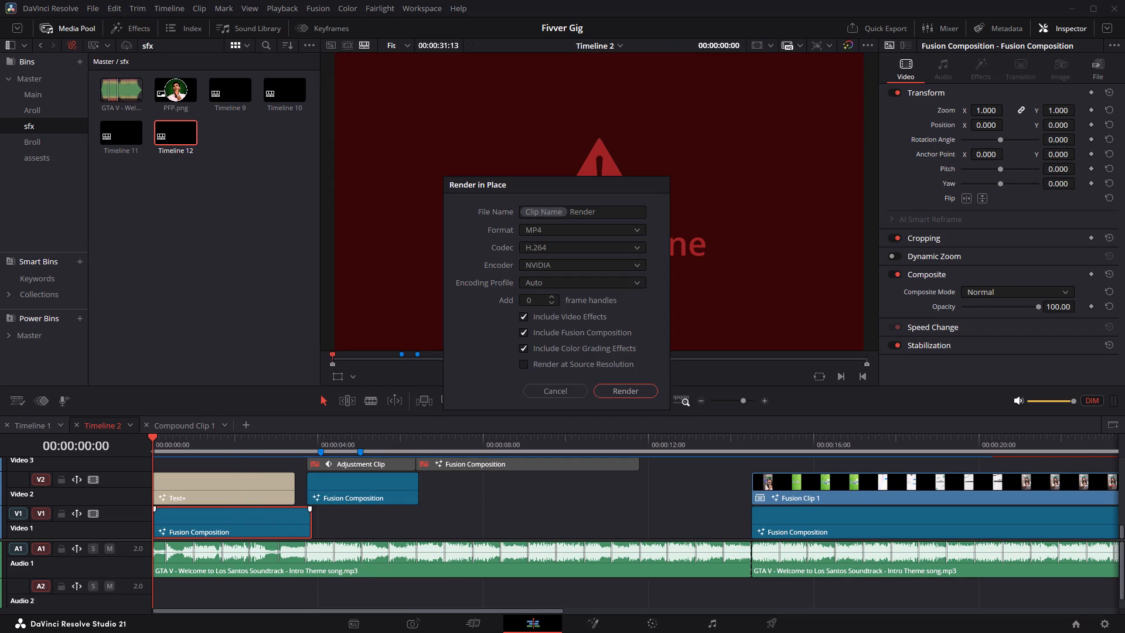
click(608, 386)
click(336, 257)
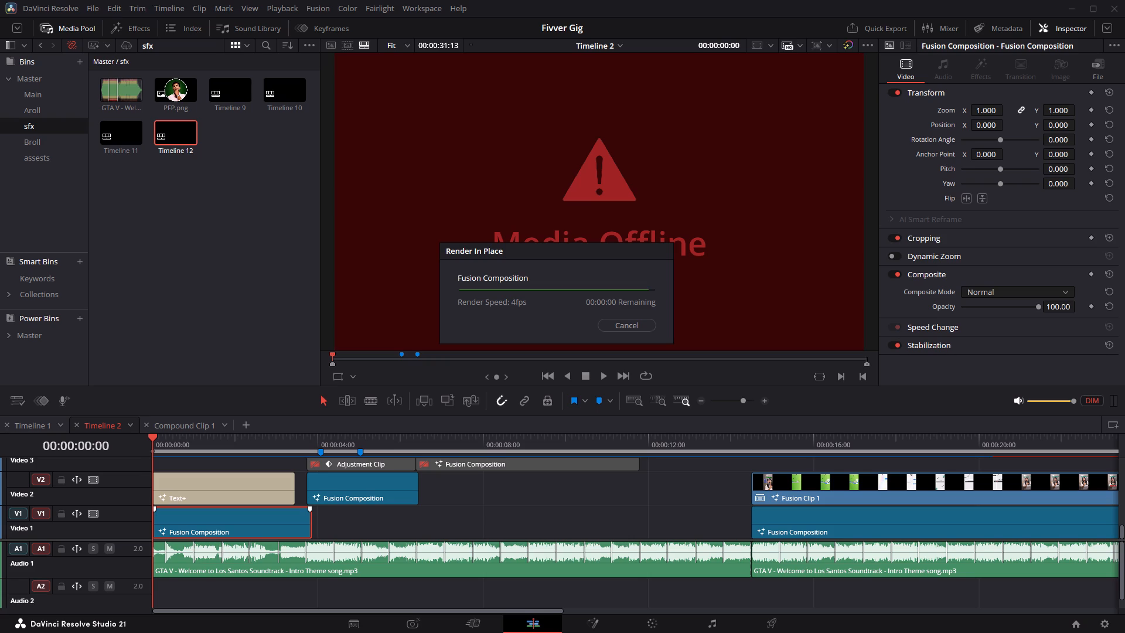
Play the timeline from the start to check the rendered clip on Video 1.
drag(238, 445, 141, 454)
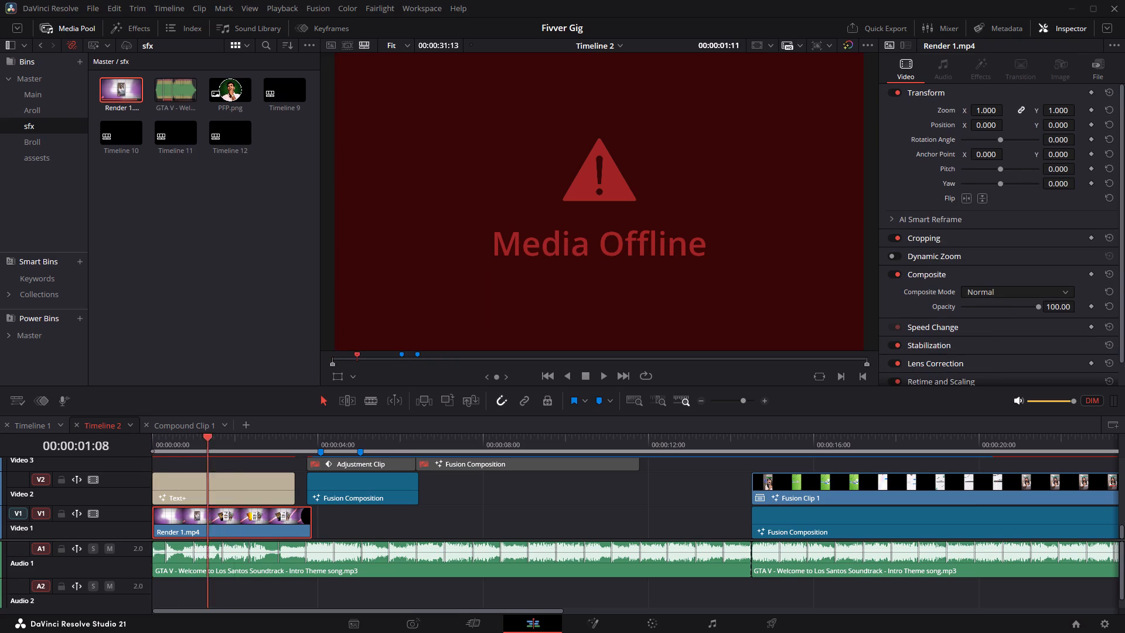
drag(141, 454, 128, 454)
key(space)
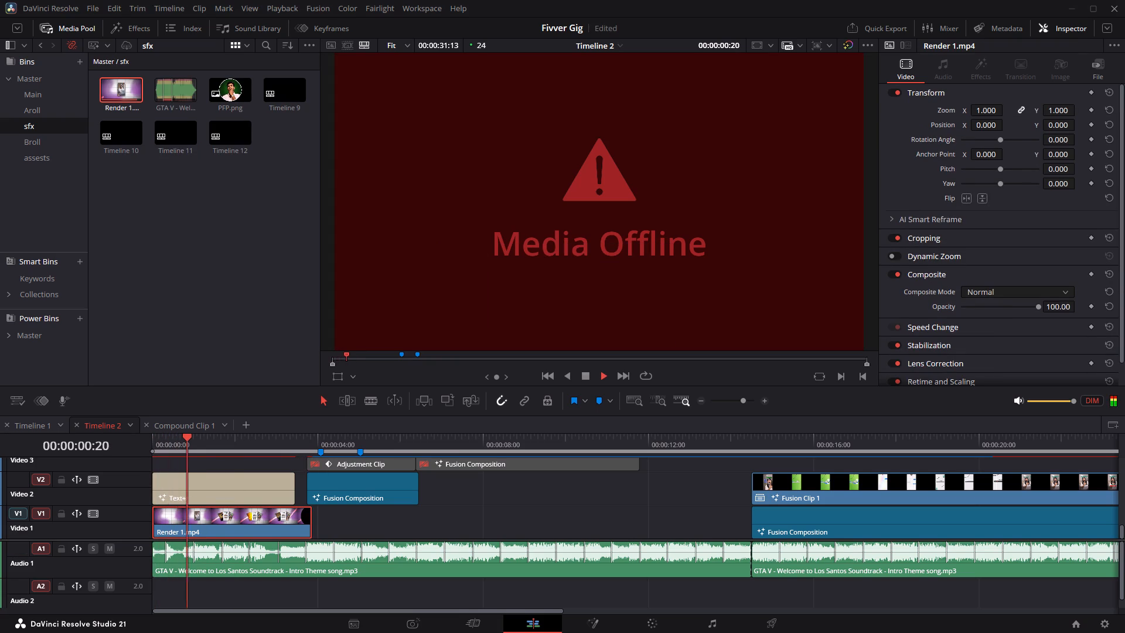
key(space)
Check playback of the opening section on the Deliver page, and return to the start of the timeline on the Edit page.
click(768, 632)
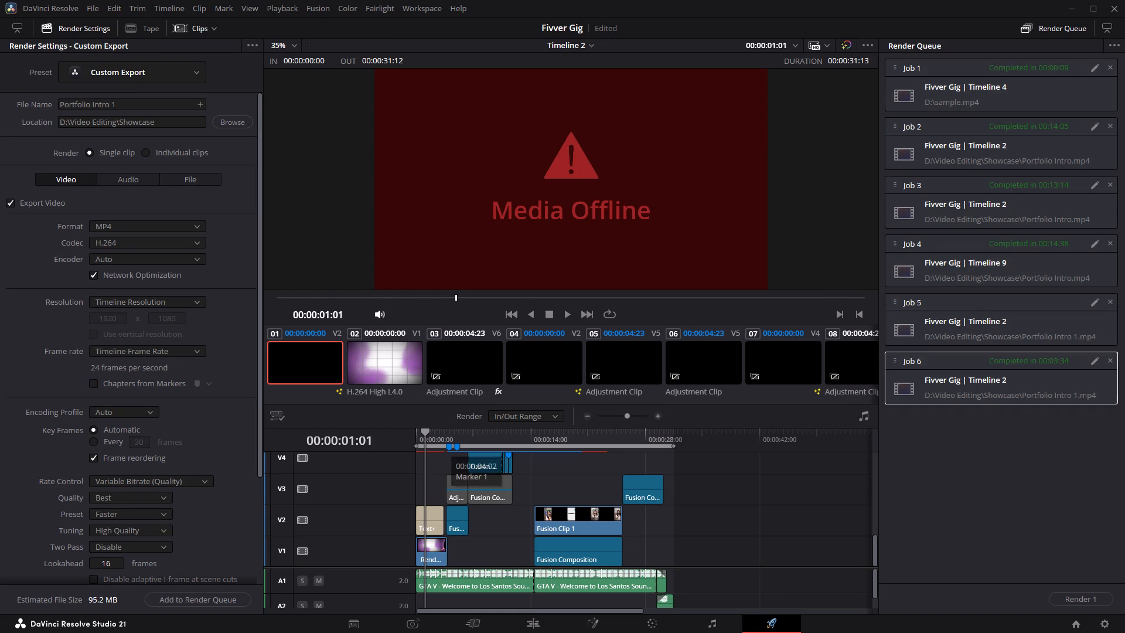
drag(441, 444, 441, 456)
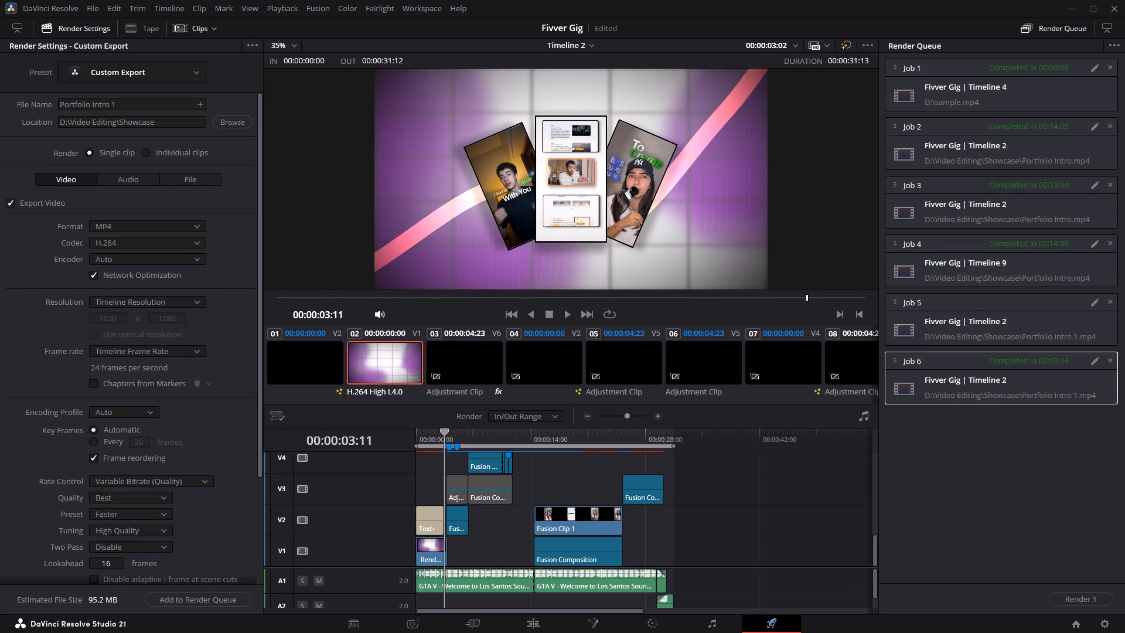
drag(441, 456, 445, 458)
key(space)
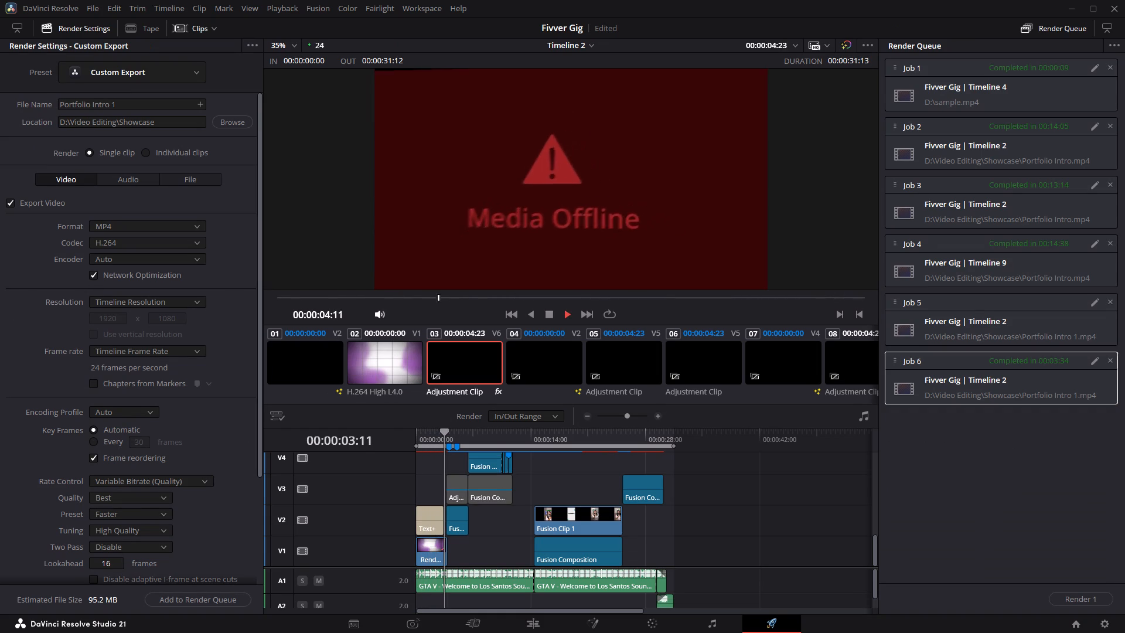
drag(438, 434, 382, 452)
click(533, 621)
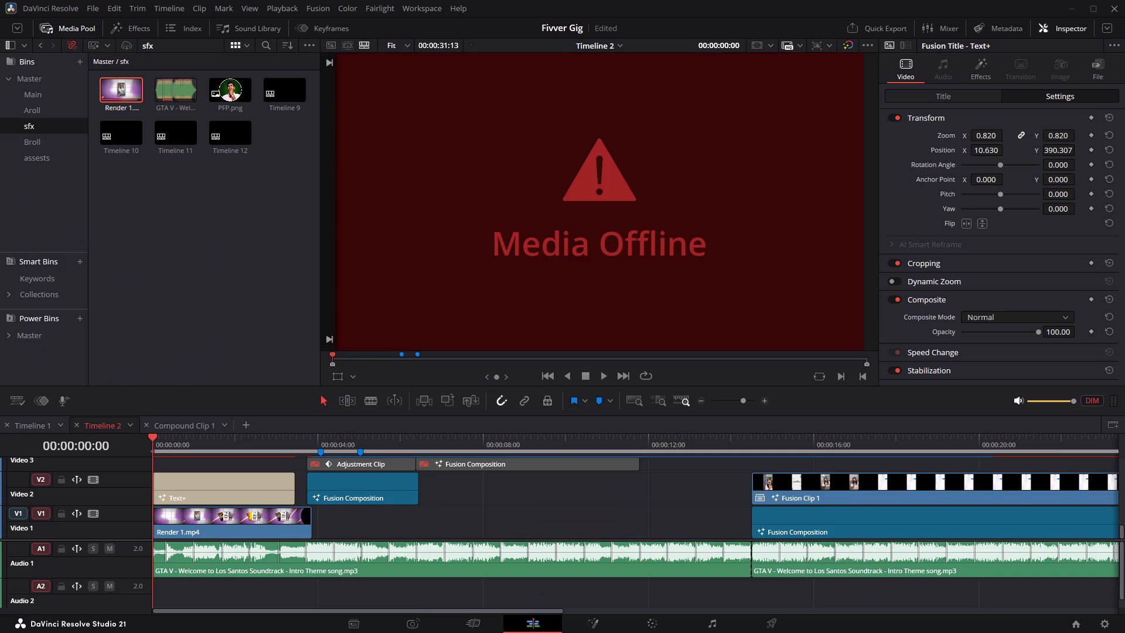
Render the Fusion Composition beneath the Adjustment Clip on Video 2 in place into the Fivver Gig Renders folder.
right_click(359, 498)
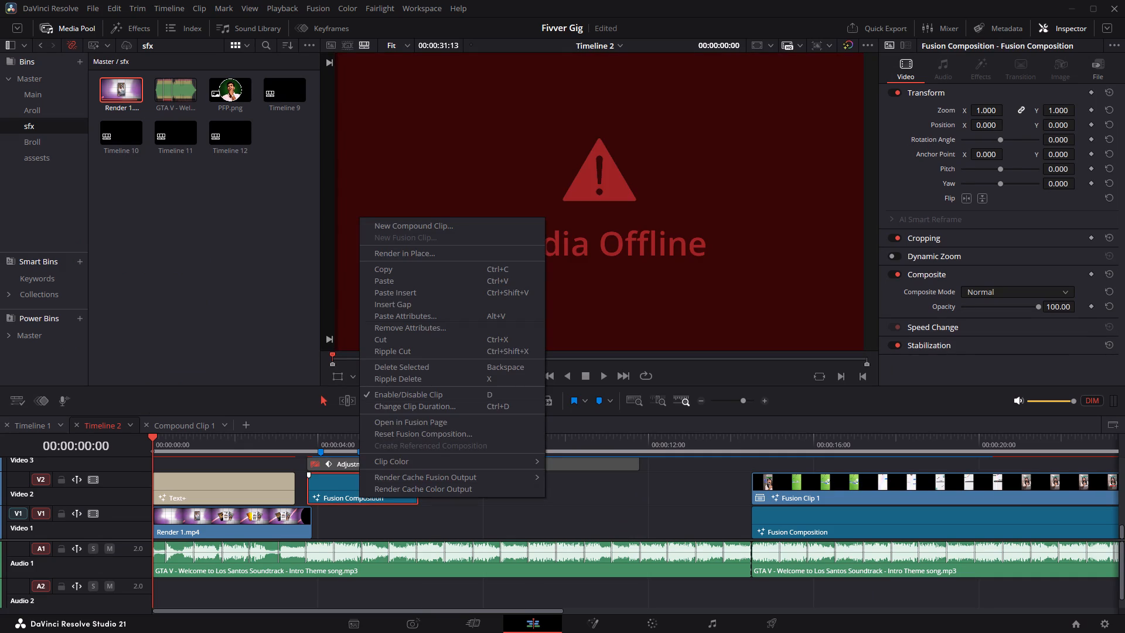
click(463, 249)
click(632, 389)
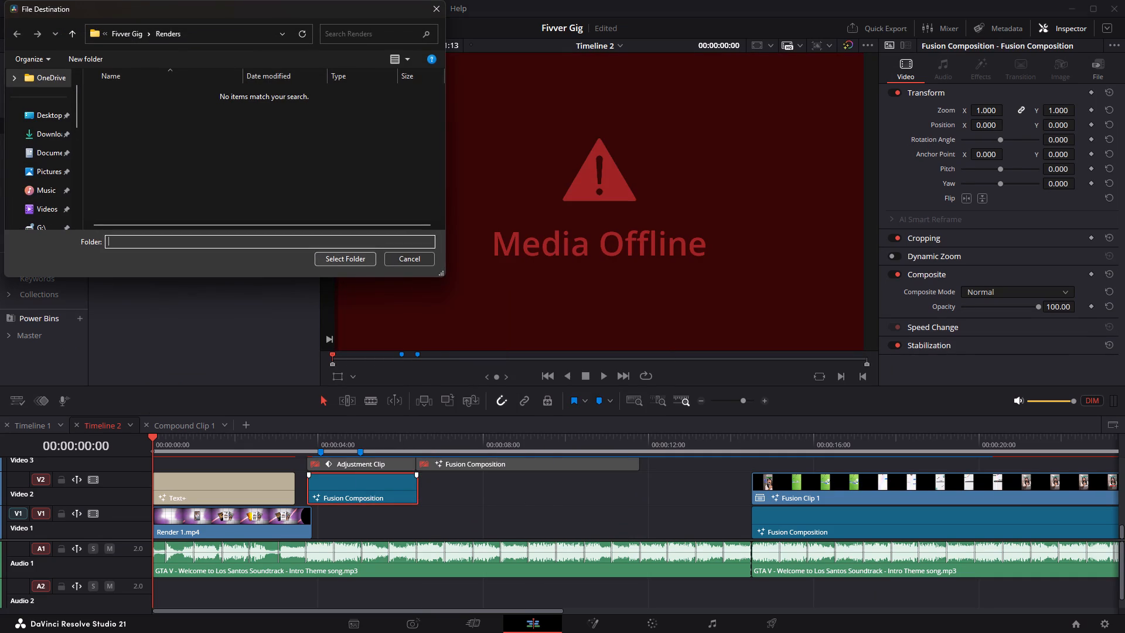
click(356, 258)
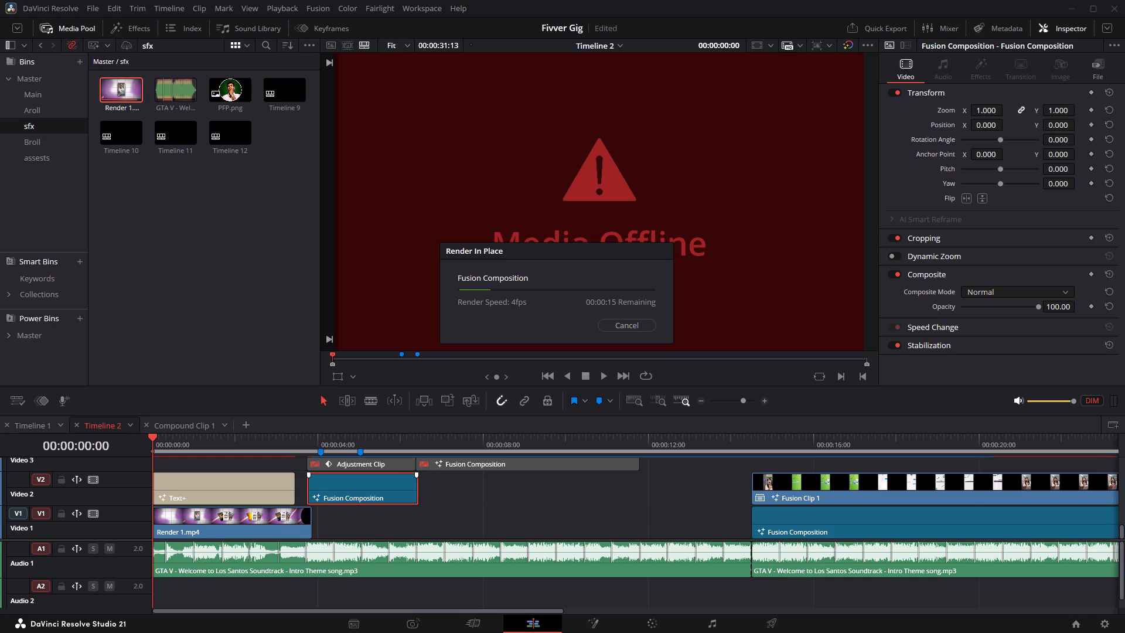
Render the long Fusion Composition on Video 4 in place as an H.264 MP4 into the Renders folder.
scroll(531, 508, up, 2)
scroll(476, 511, up, 1)
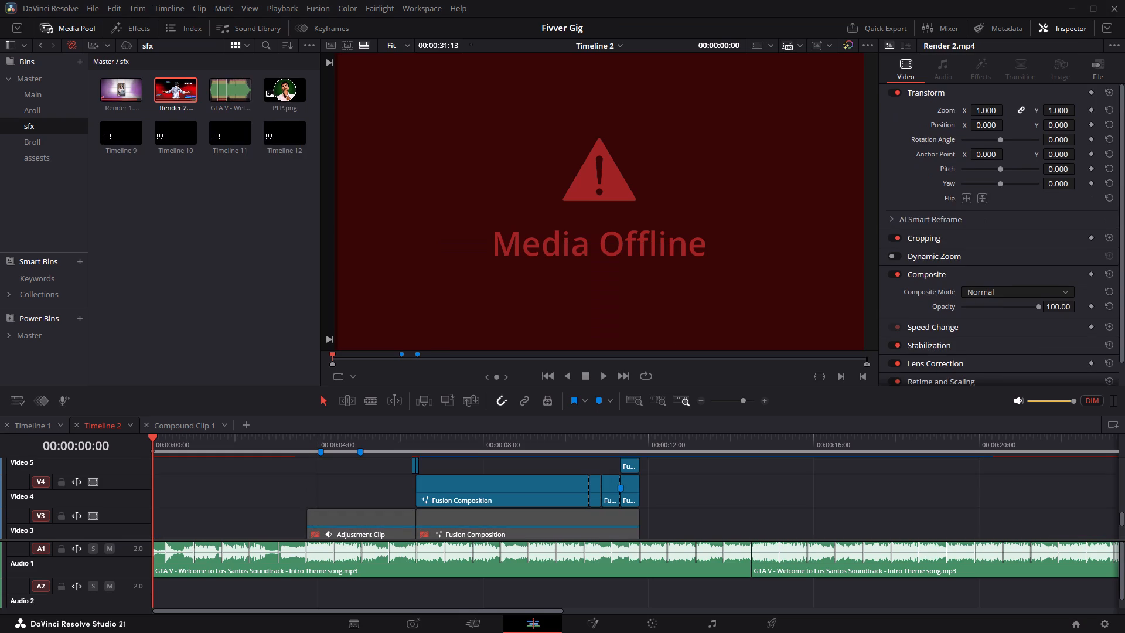
scroll(476, 511, up, 2)
scroll(476, 511, down, 4)
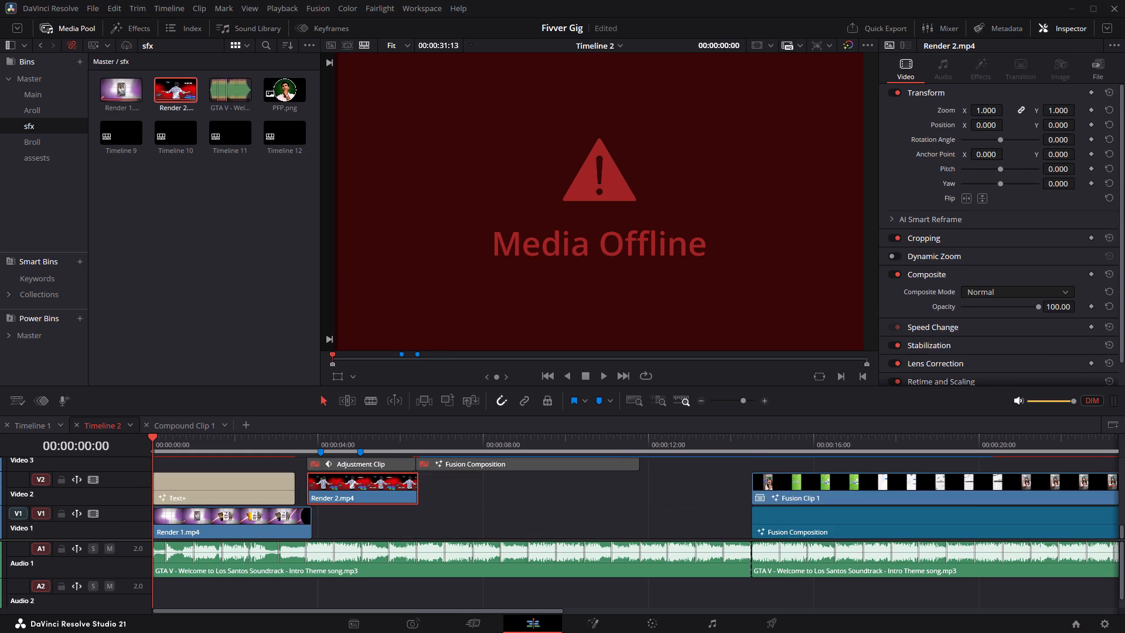
scroll(476, 511, up, 3)
scroll(476, 511, down, 2)
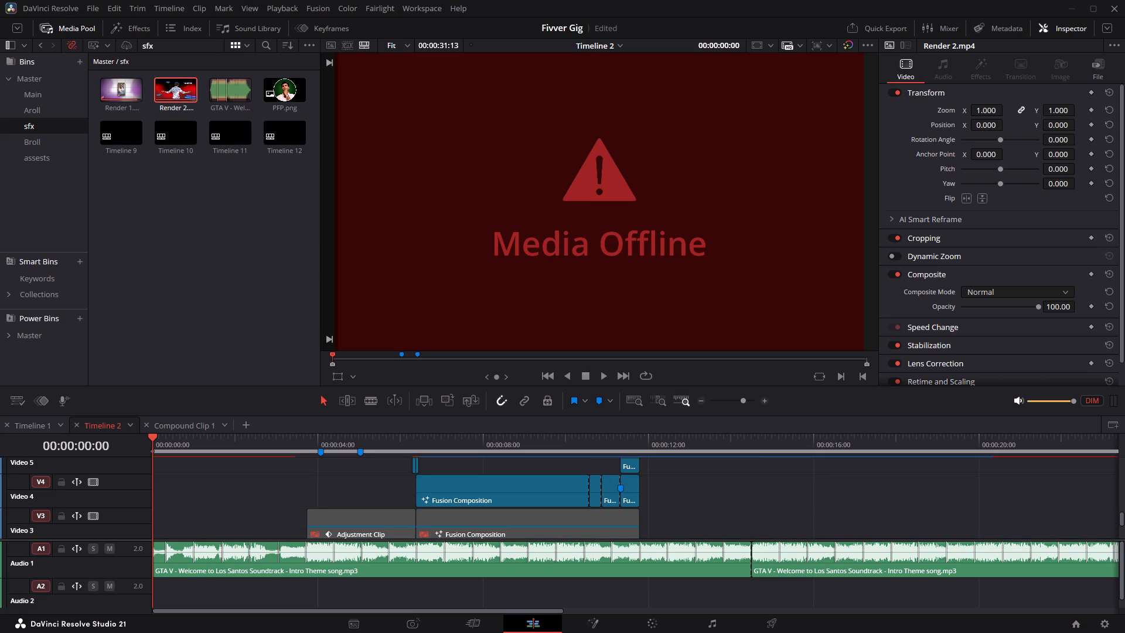
right_click(493, 498)
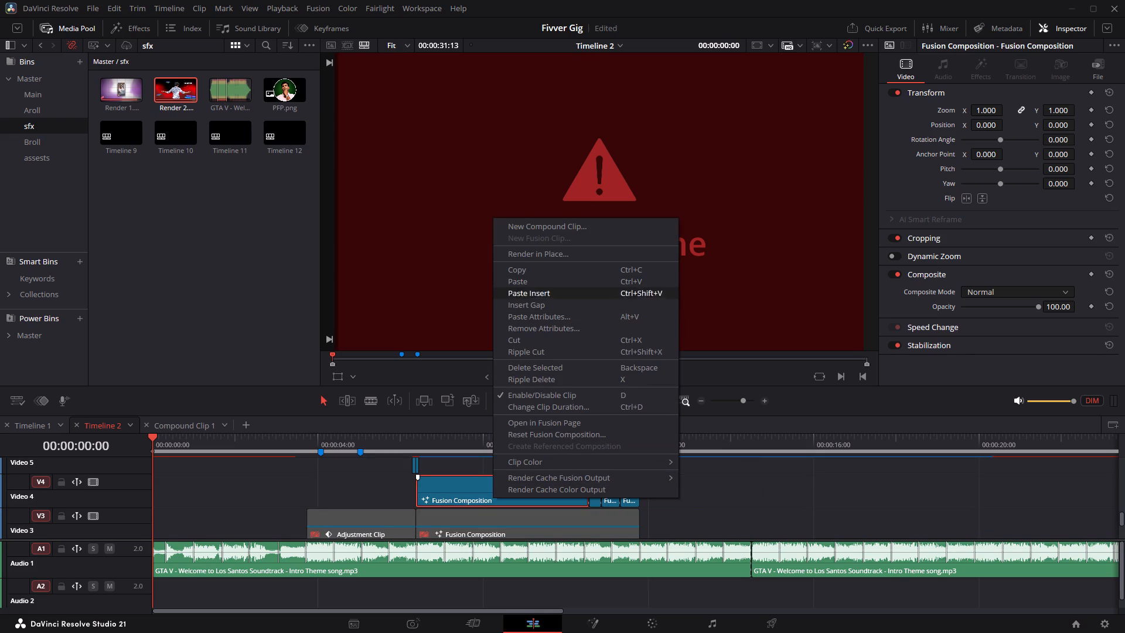
click(583, 259)
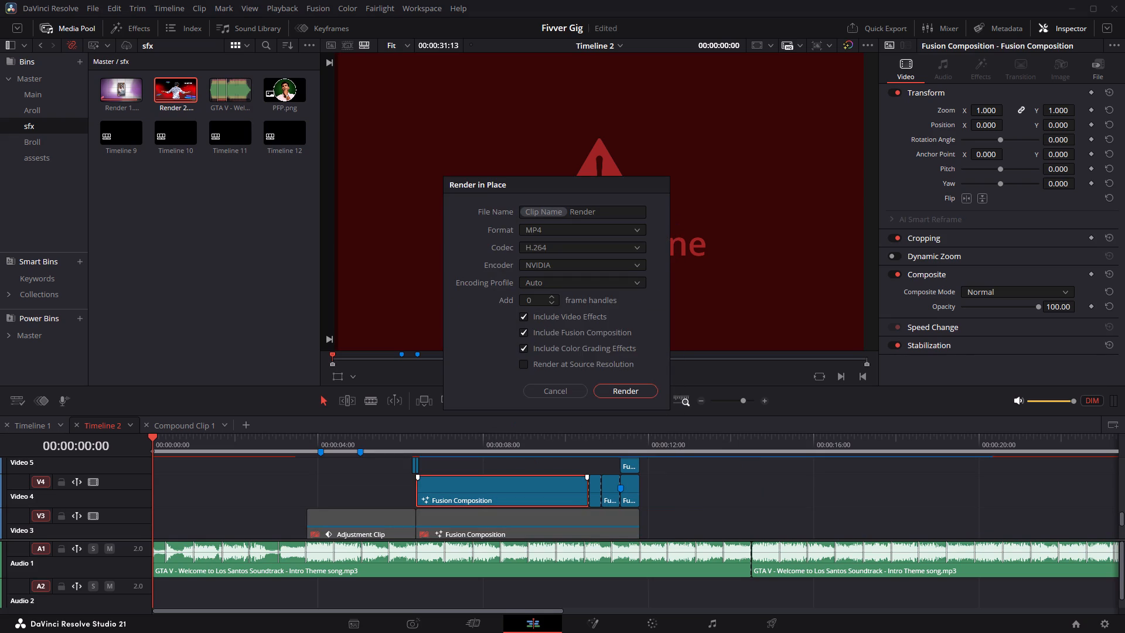
click(602, 389)
click(373, 261)
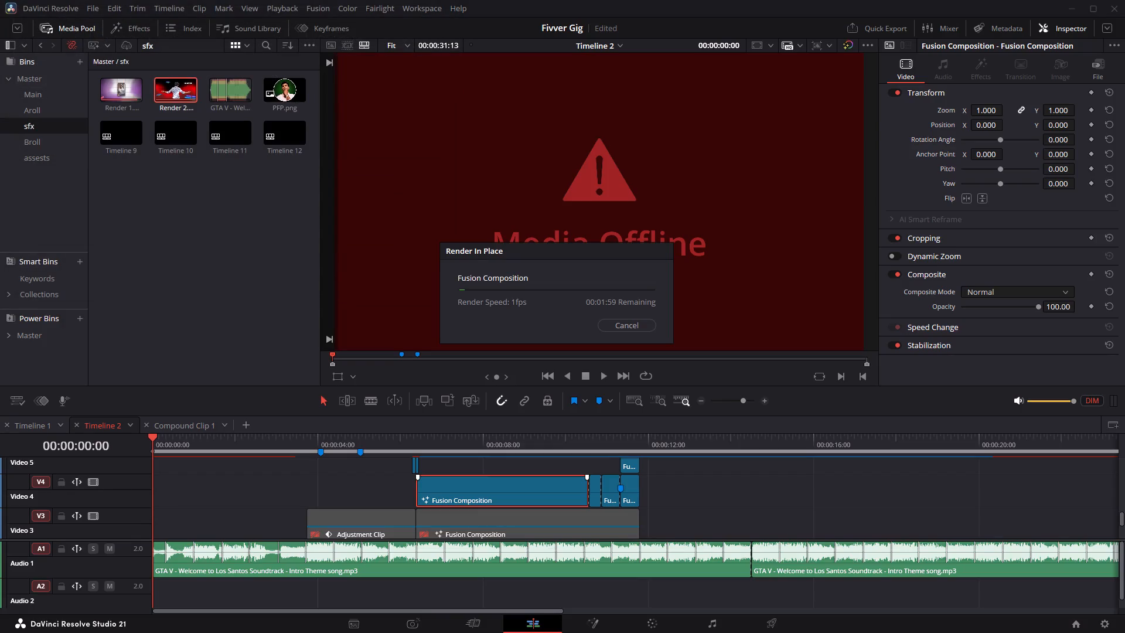
Switch to Google Chrome while the render runs and retry loading the YouTube page.
key(alt+Tab)
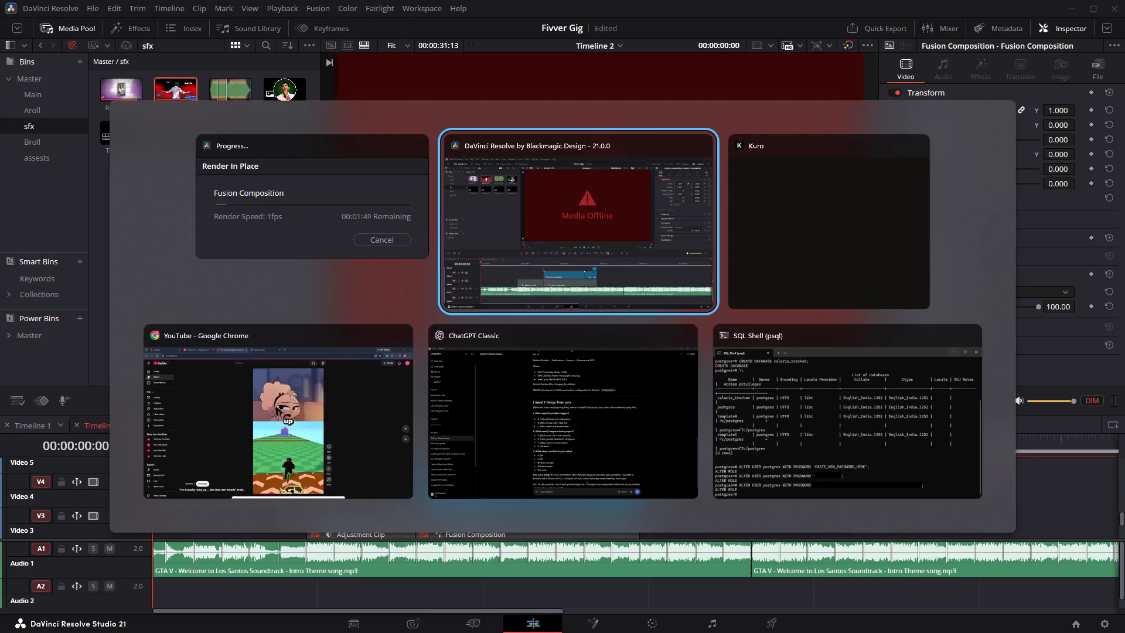
key(alt+Tab)
key(alt+Tab)
click(640, 315)
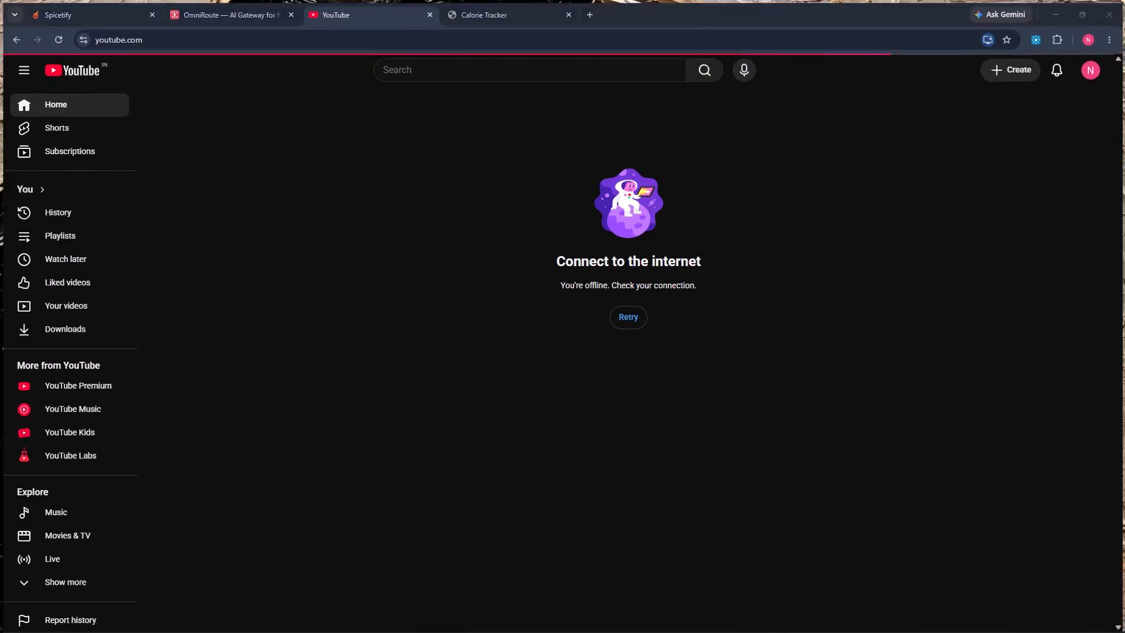
Retry loading the YouTube page in Google Chrome and check the Render In Place progress in DaVinci Resolve.
key(alt+Tab)
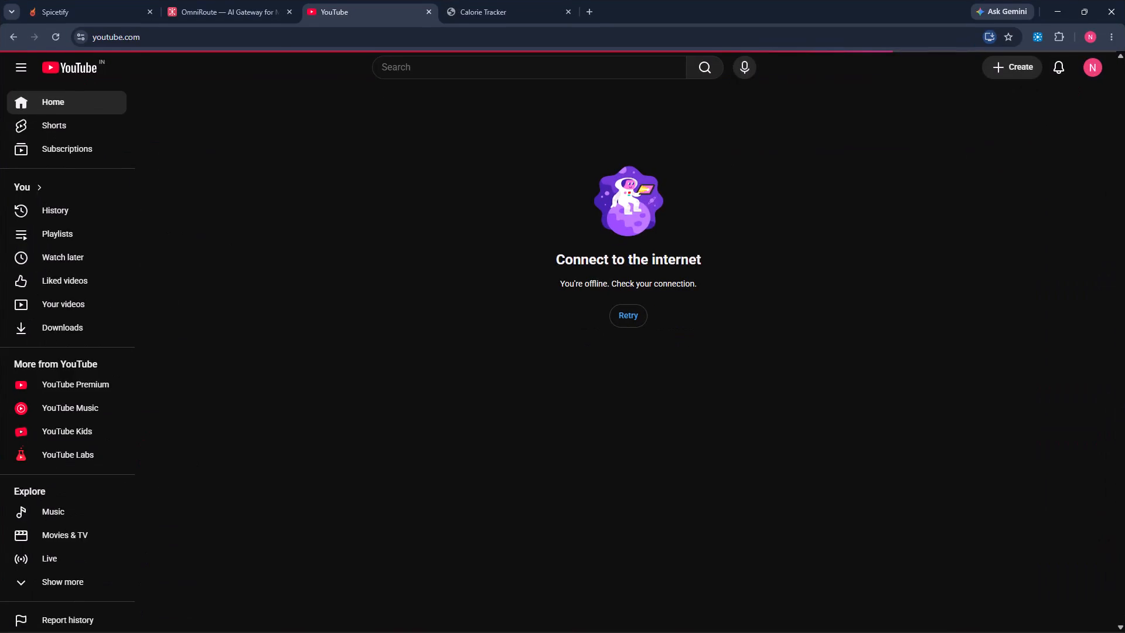
click(627, 311)
key(alt+Tab)
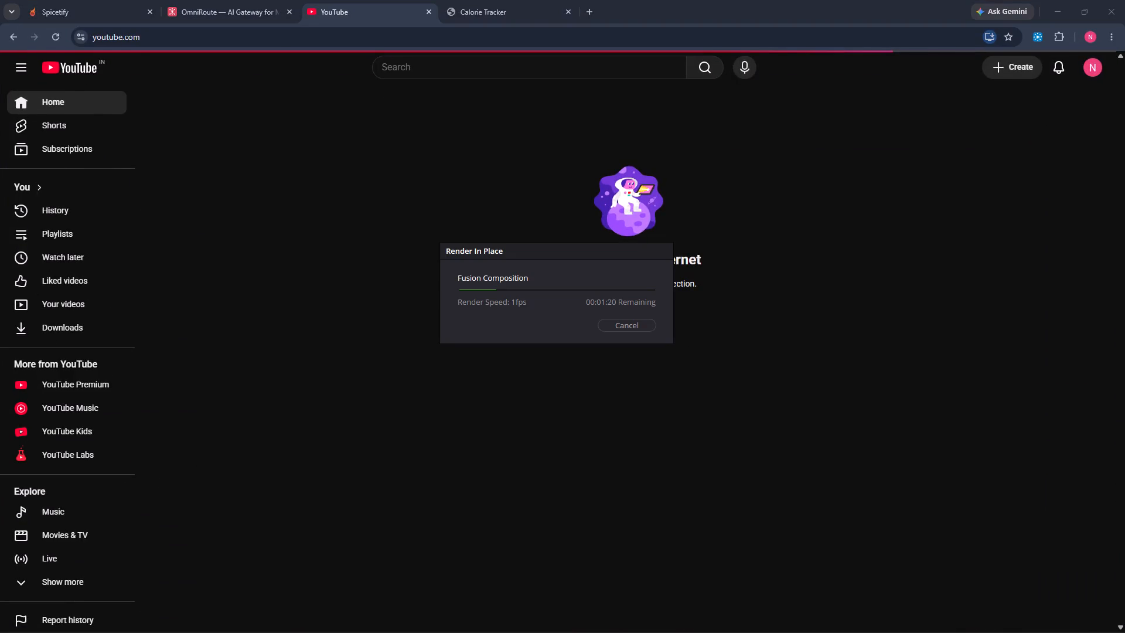
key(alt+Tab)
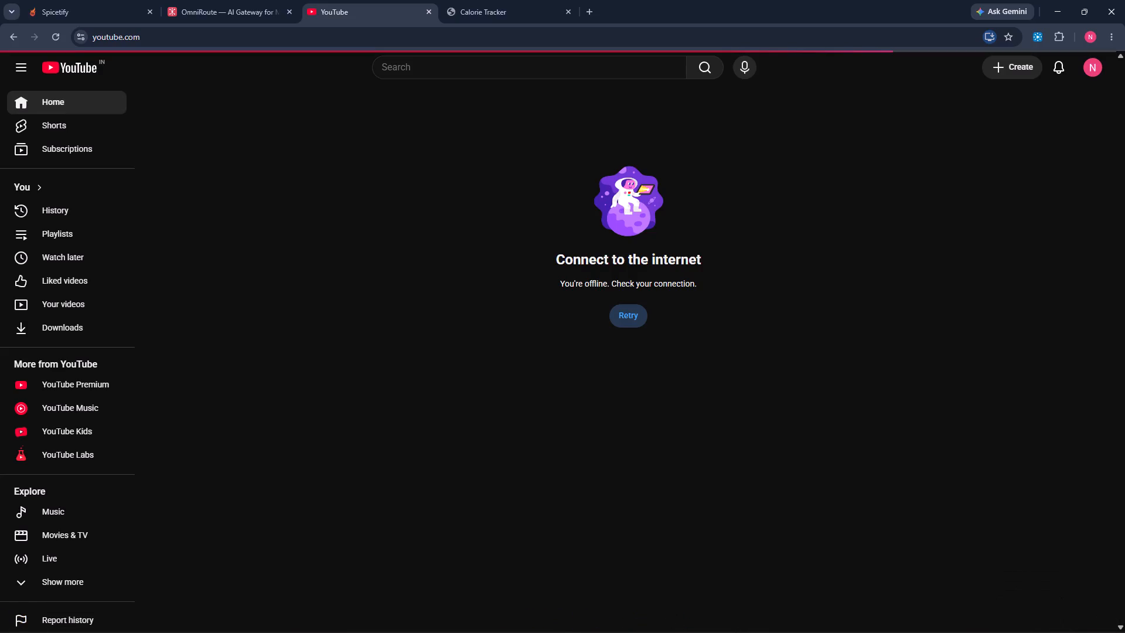
key(alt+Tab)
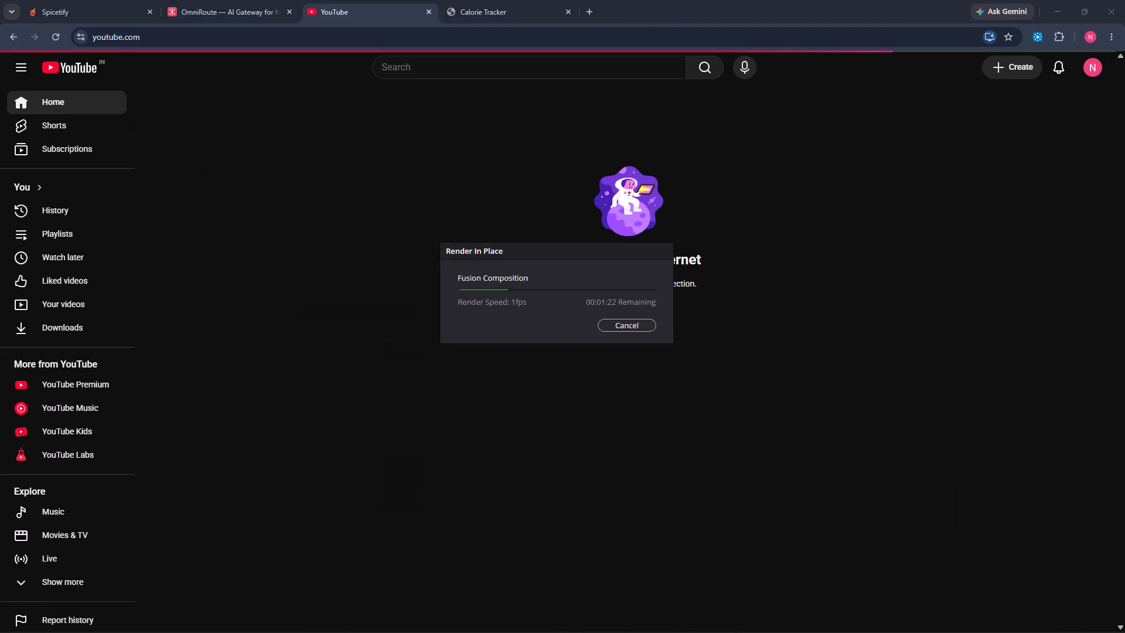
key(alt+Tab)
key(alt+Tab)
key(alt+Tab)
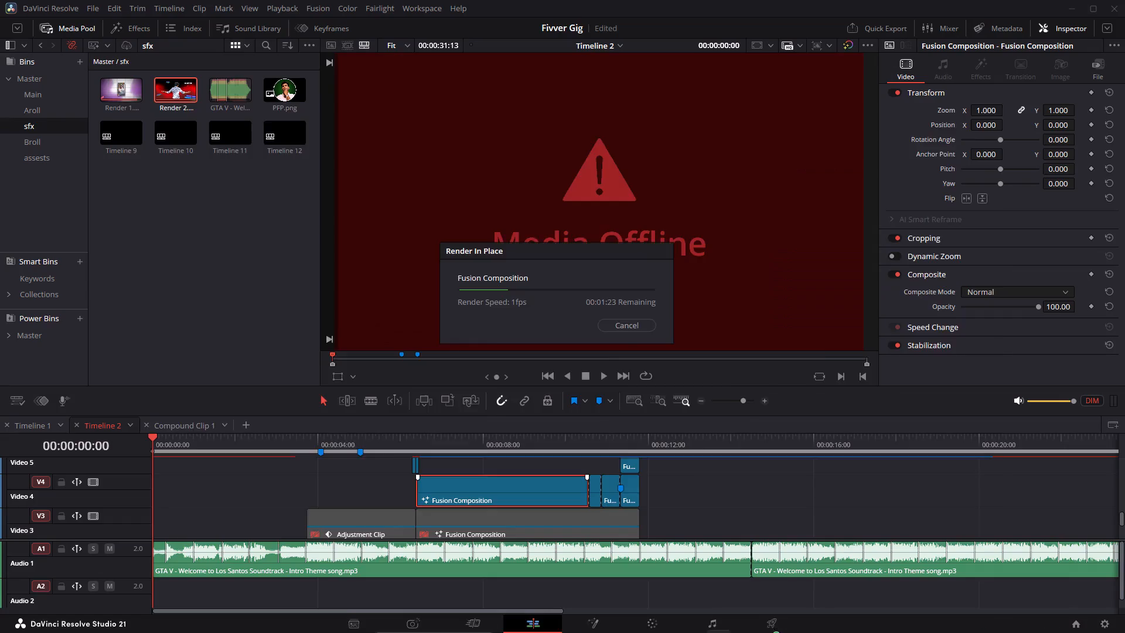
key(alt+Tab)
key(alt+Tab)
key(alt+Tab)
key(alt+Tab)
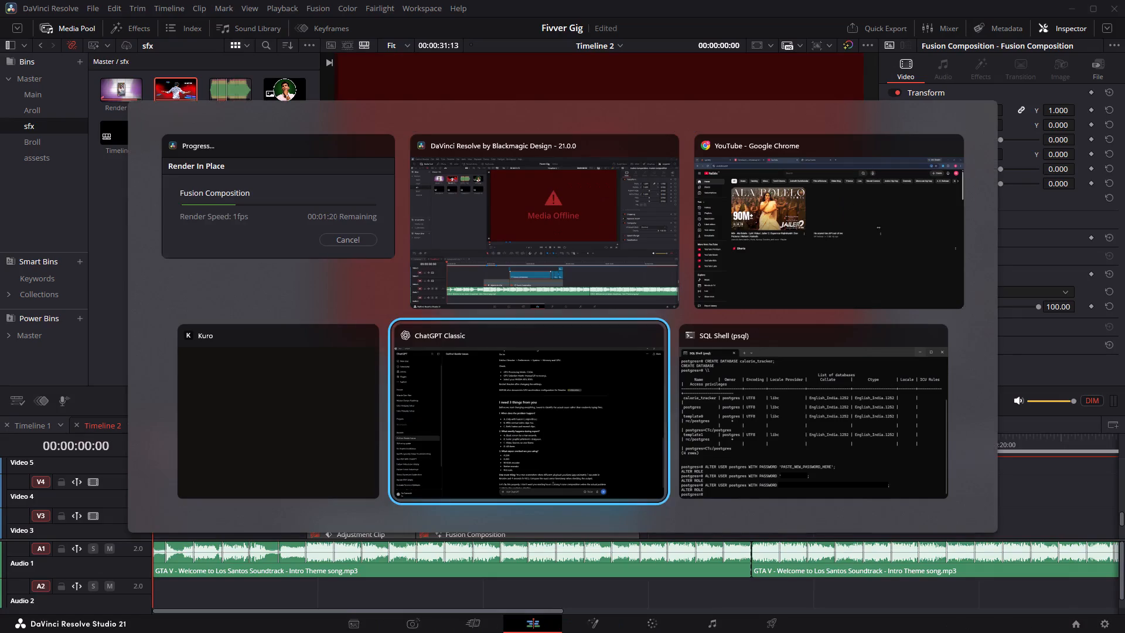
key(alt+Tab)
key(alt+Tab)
Return to Google Chrome, browse the YouTube home feed and open the "SAMANTHA ON OMEGLE" video in a new tab.
key(alt+Tab)
key(alt+Tab)
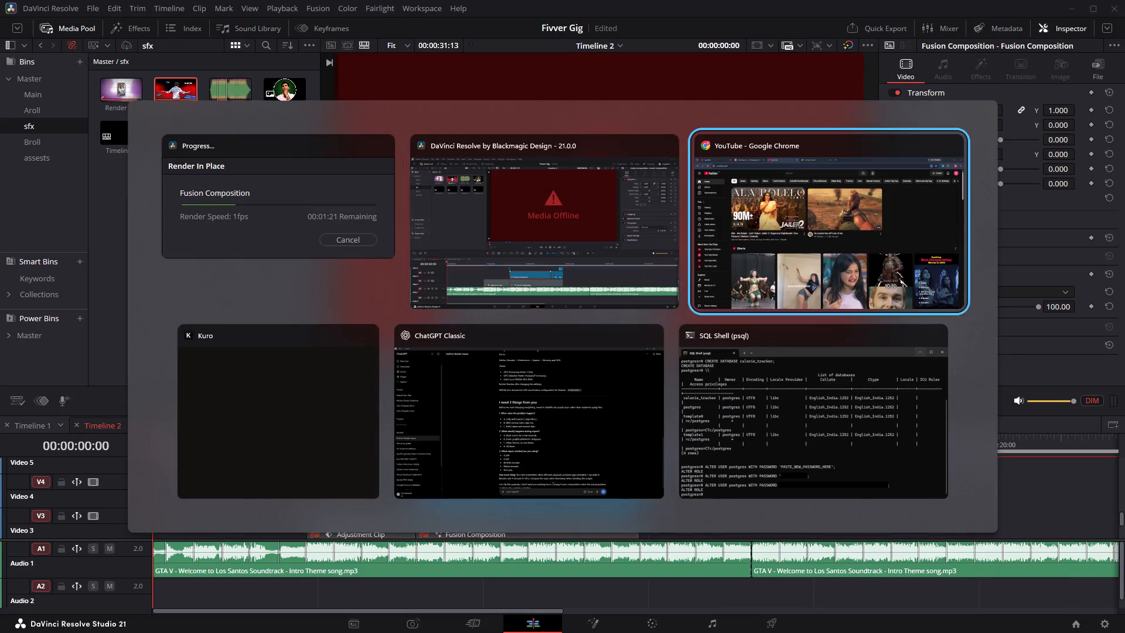
scroll(766, 360, down, 2)
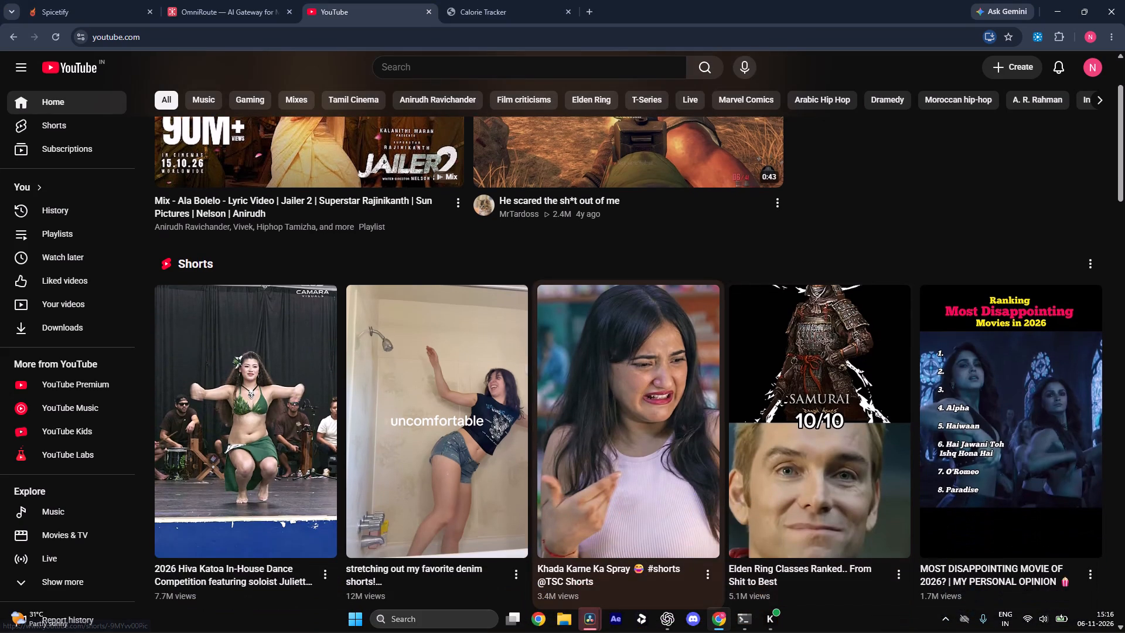
scroll(711, 379, down, 1)
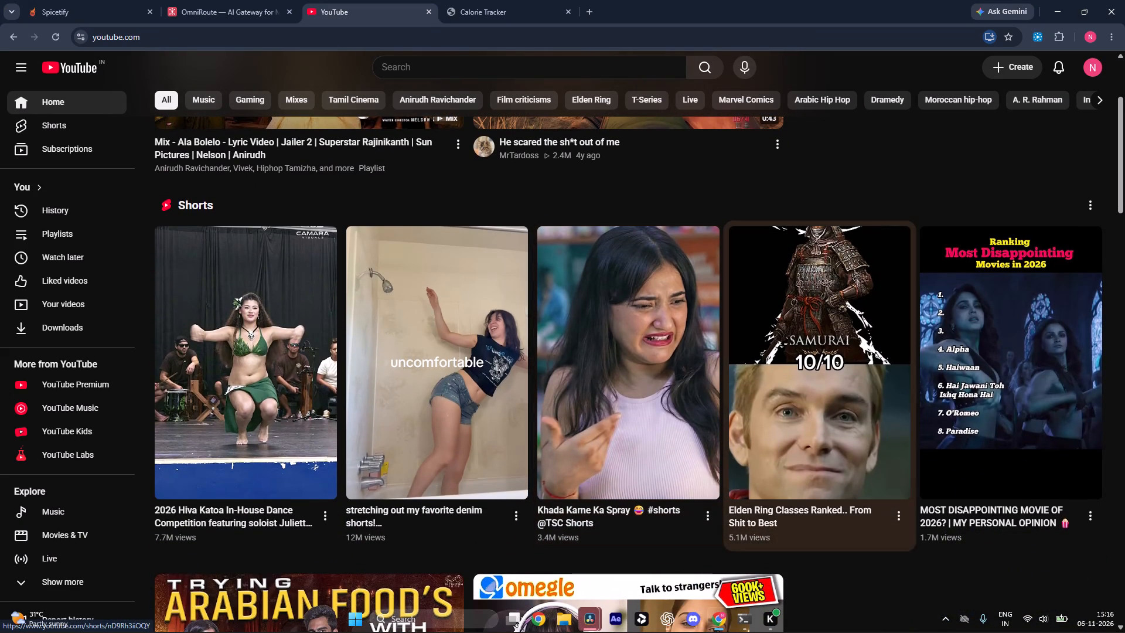
scroll(751, 386, down, 3)
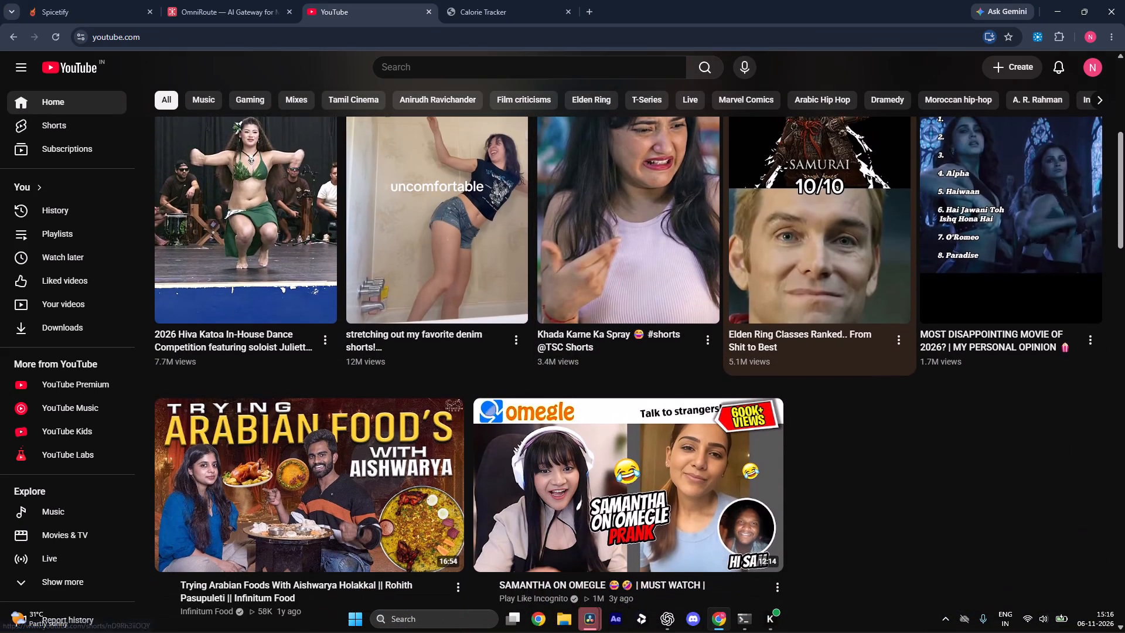
scroll(851, 411, down, 2)
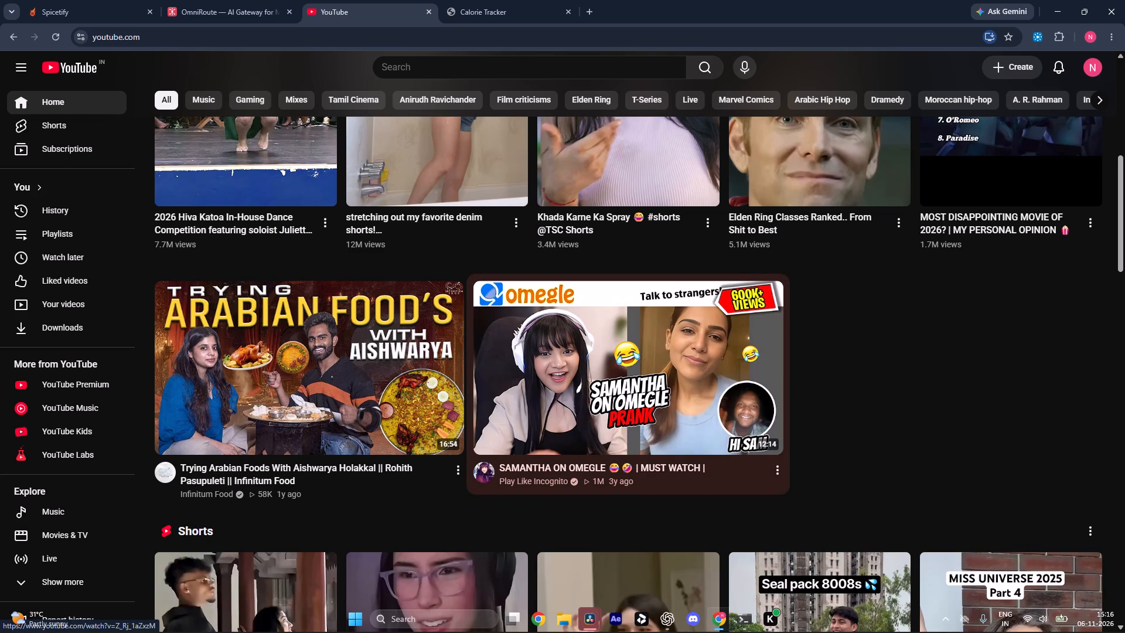
scroll(721, 403, down, 1)
scroll(688, 345, down, 3)
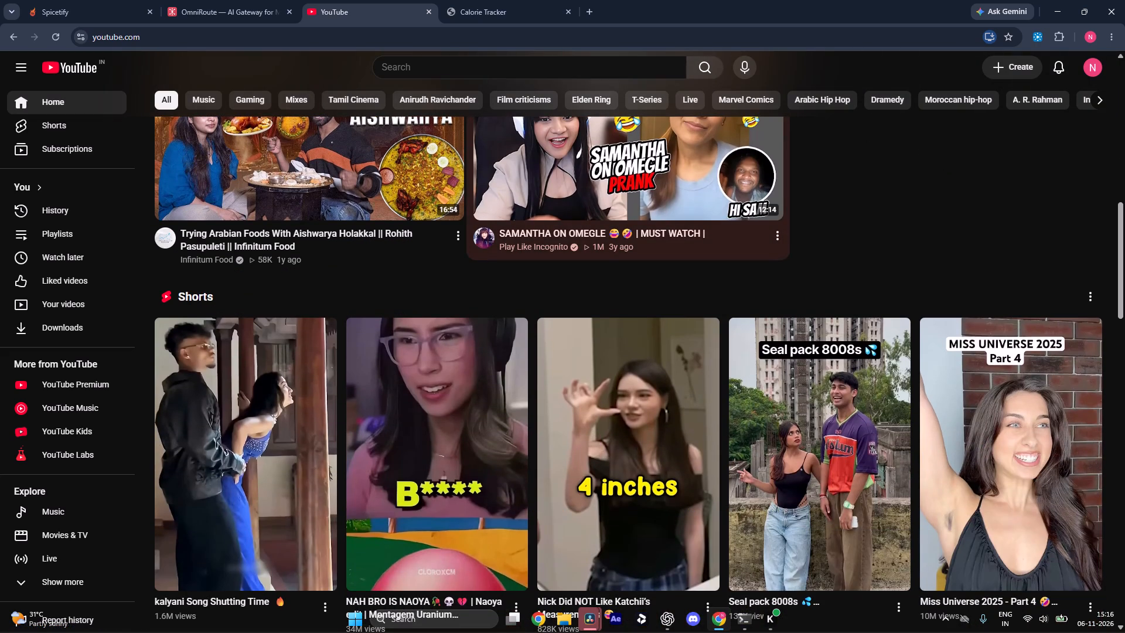
scroll(660, 249, down, 1)
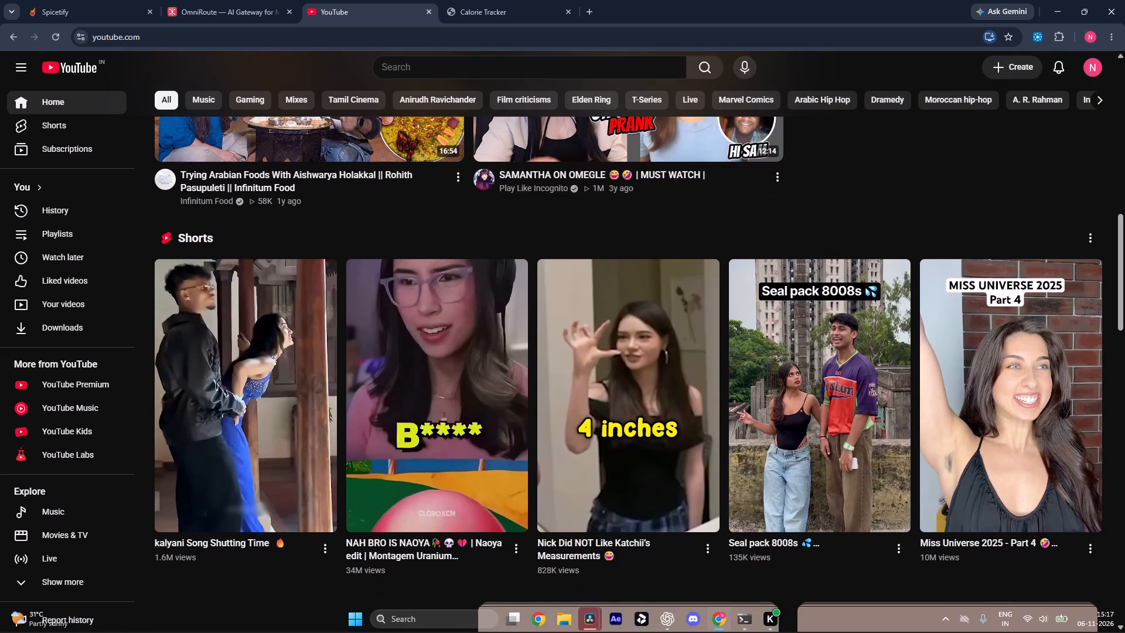
scroll(655, 236, up, 3)
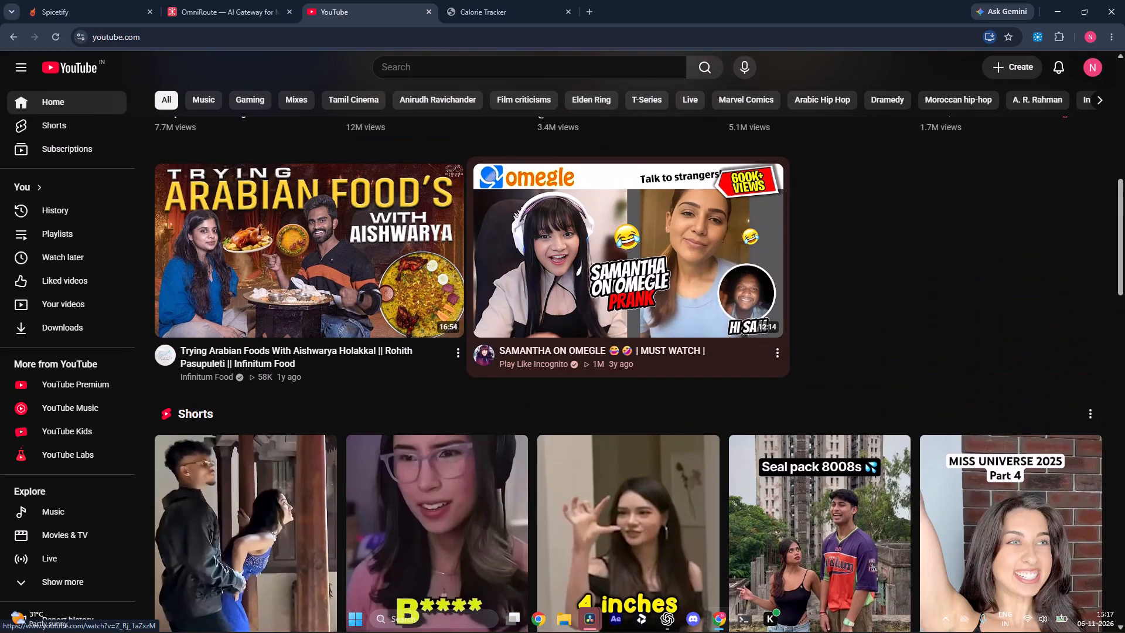
middle_click(656, 243)
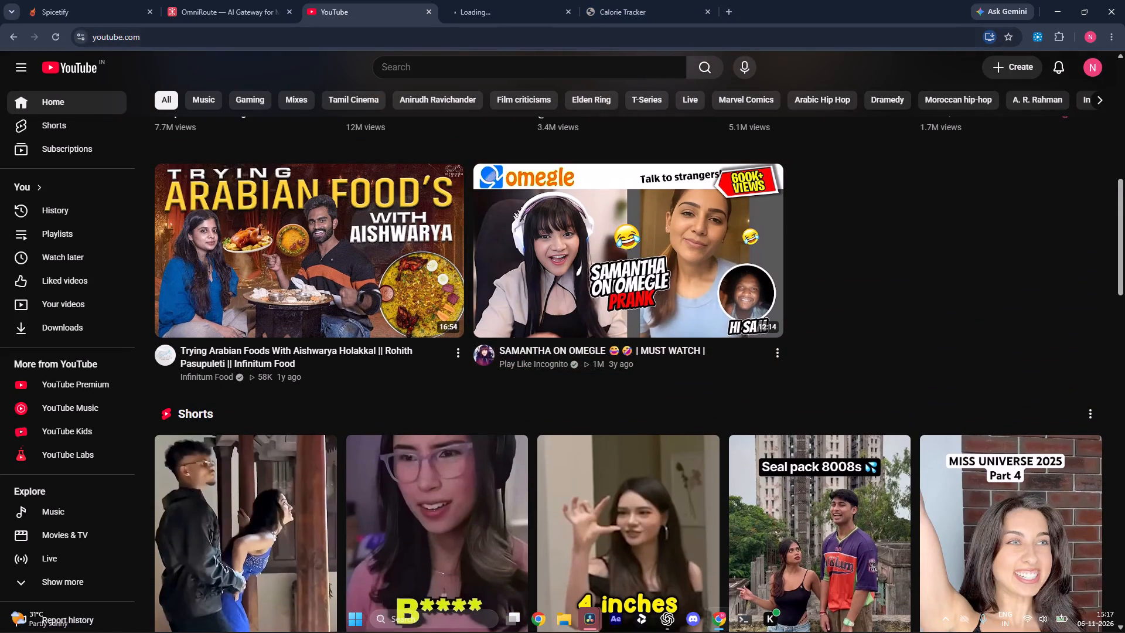
Check the render progress in DaVinci Resolve, and return to Google Chrome to view the Omegle video's tab.
key(alt+Tab)
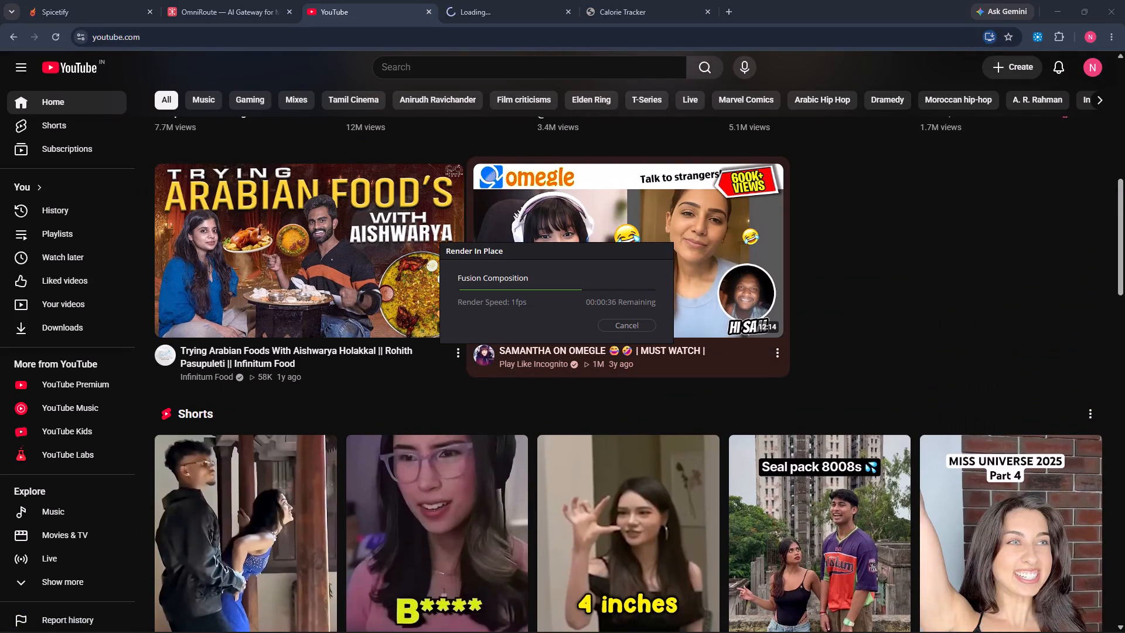
key(alt+Tab)
key(alt+Tab)
key(alt+Tab)
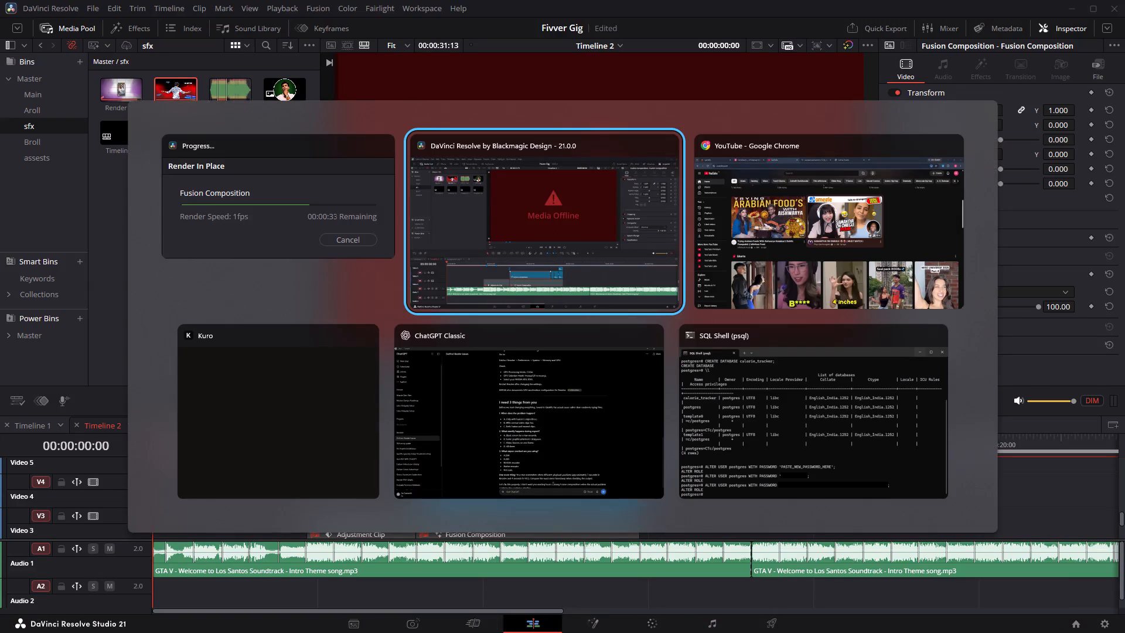
key(alt+Tab)
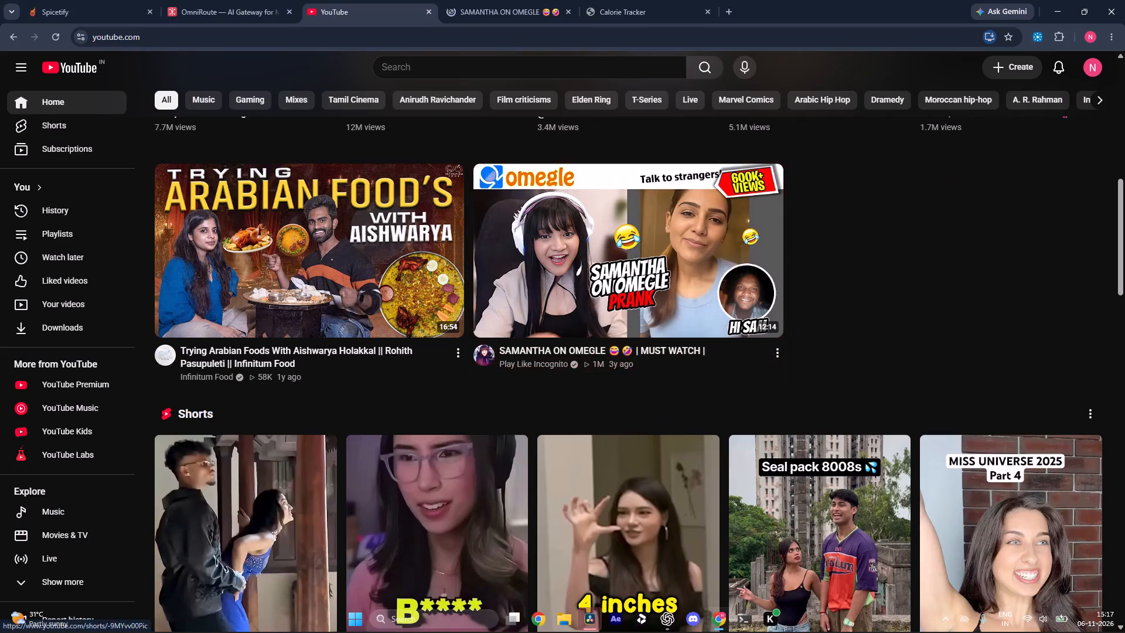
click(524, 0)
Check the Render In Place progress in DaVinci Resolve again and return to the video in Google Chrome.
key(alt+Tab)
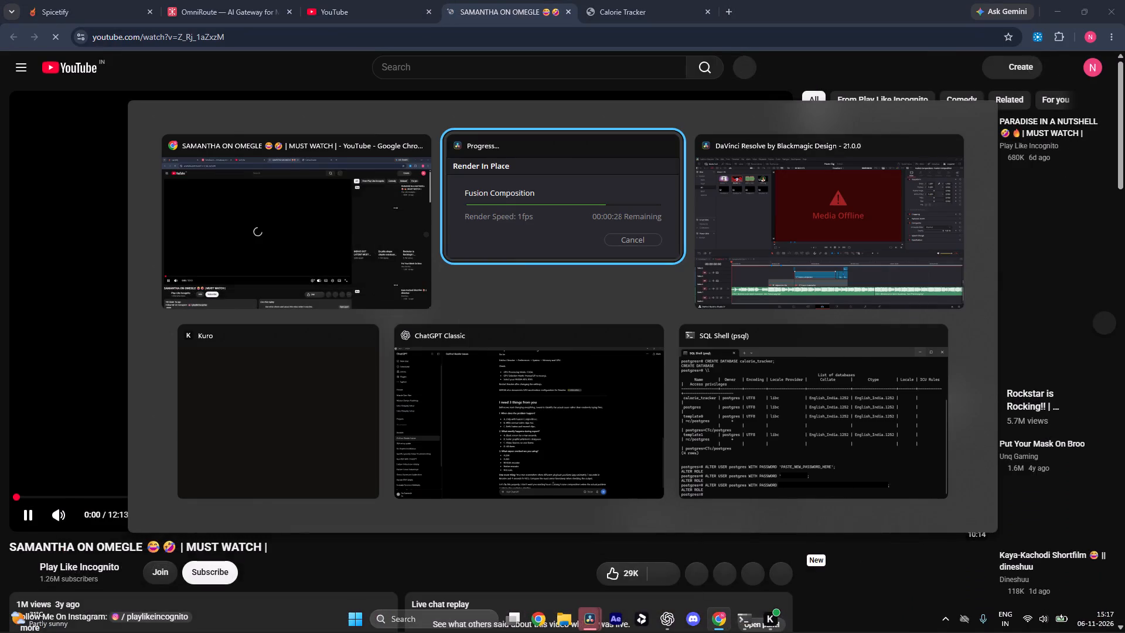
key(alt+Tab)
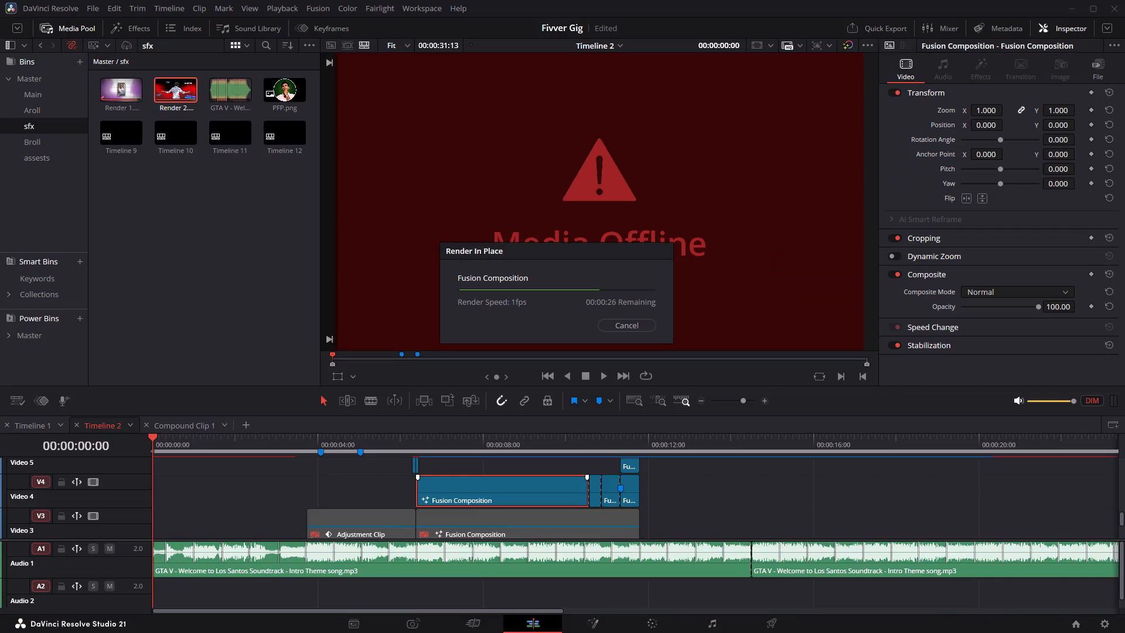
key(alt+Tab)
key(alt+Tab)
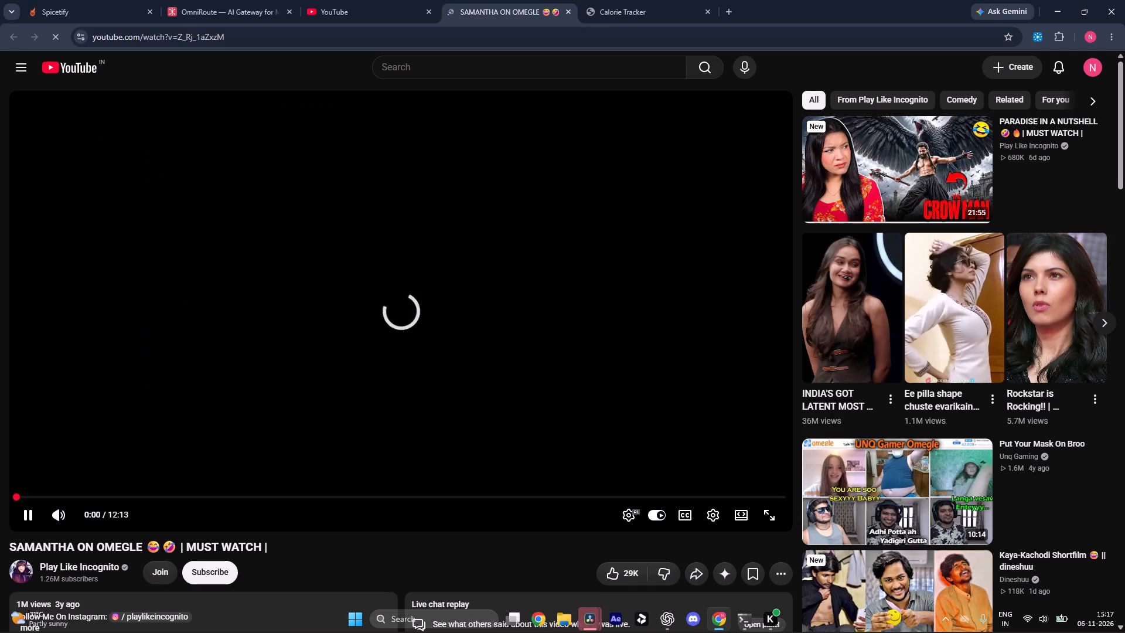
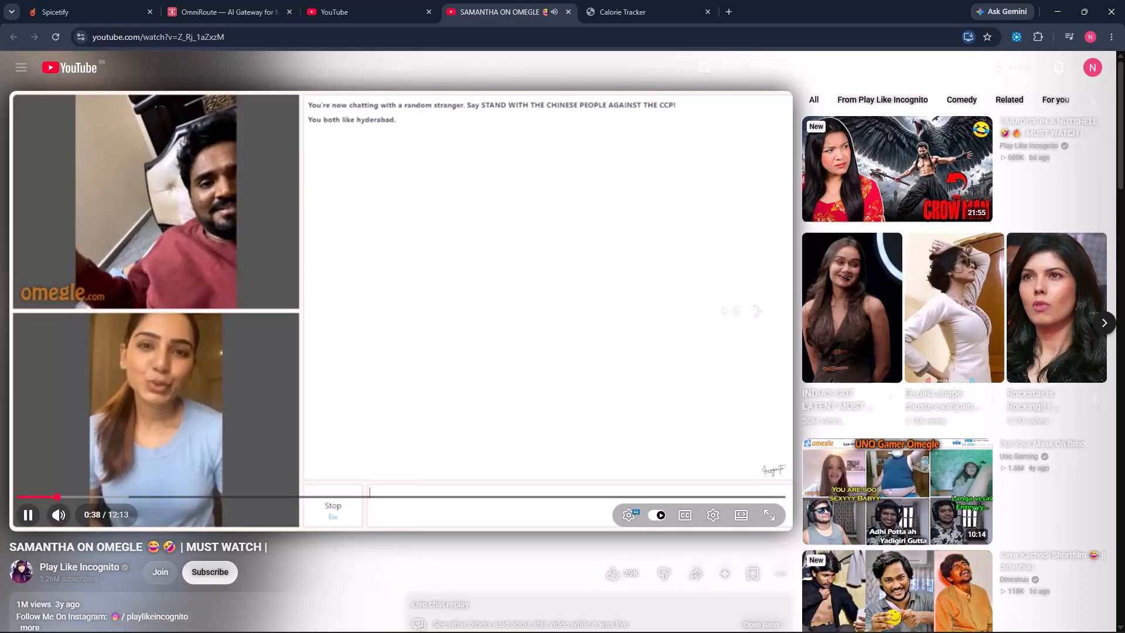
Watch the Omegle video, skipping forward and back in short jumps to about 2:19.
key(Right)
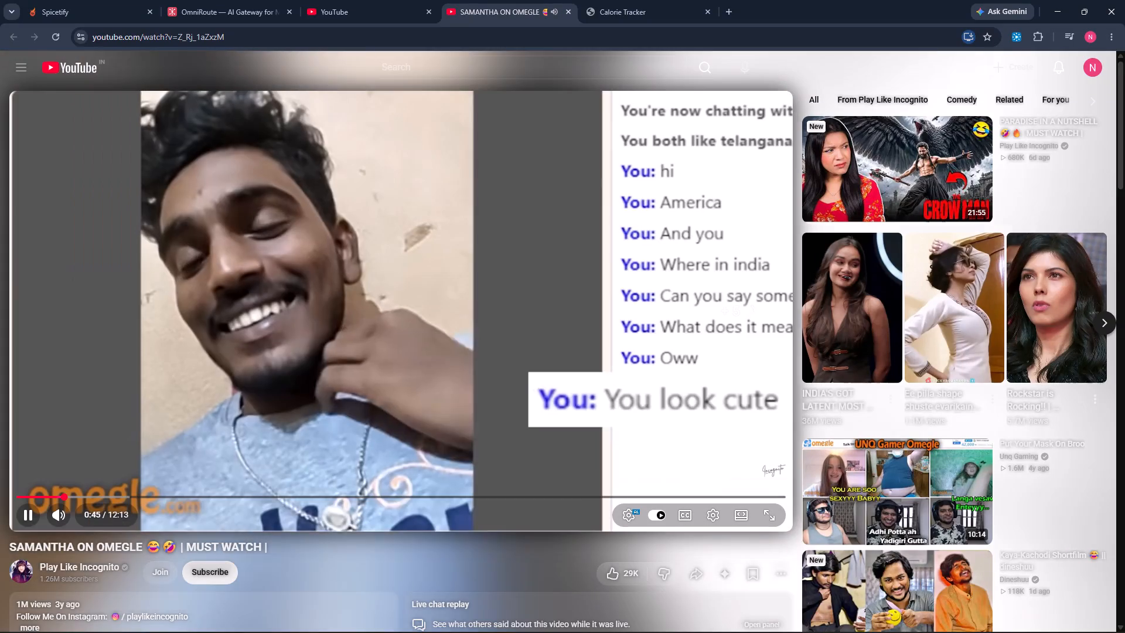
key(Left)
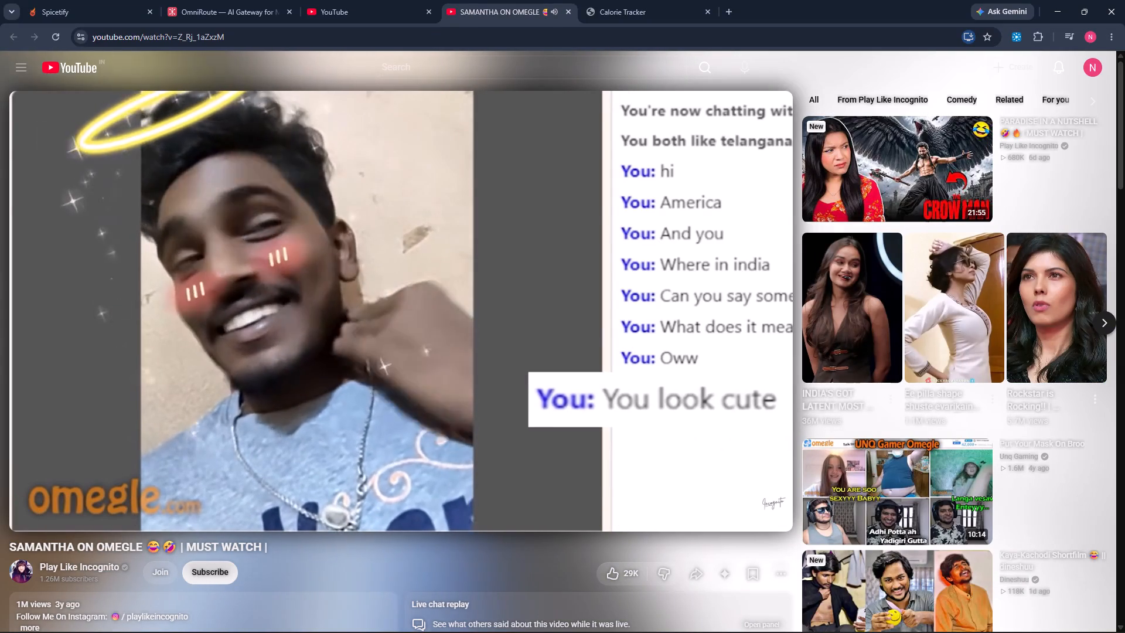
key(Right)
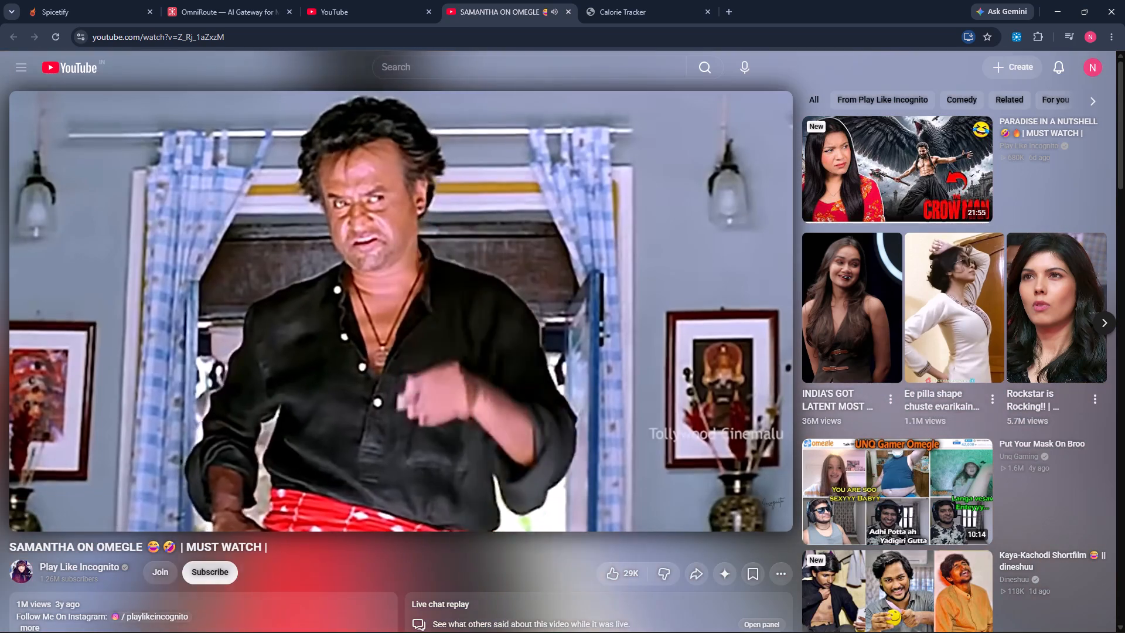
key(Right)
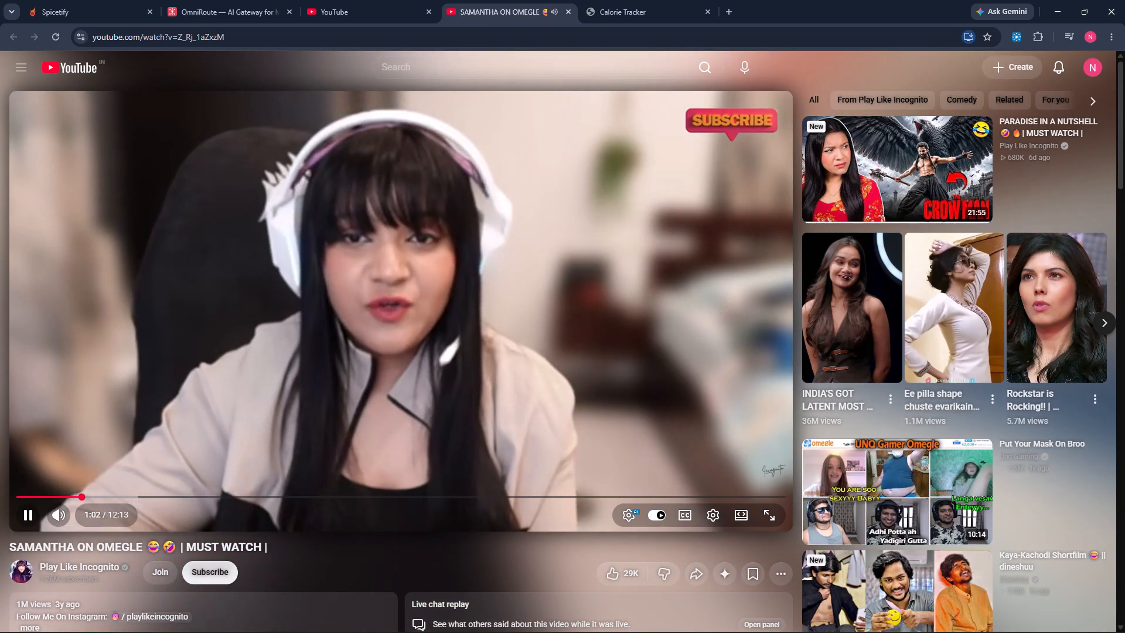
key(Right)
key(Right)
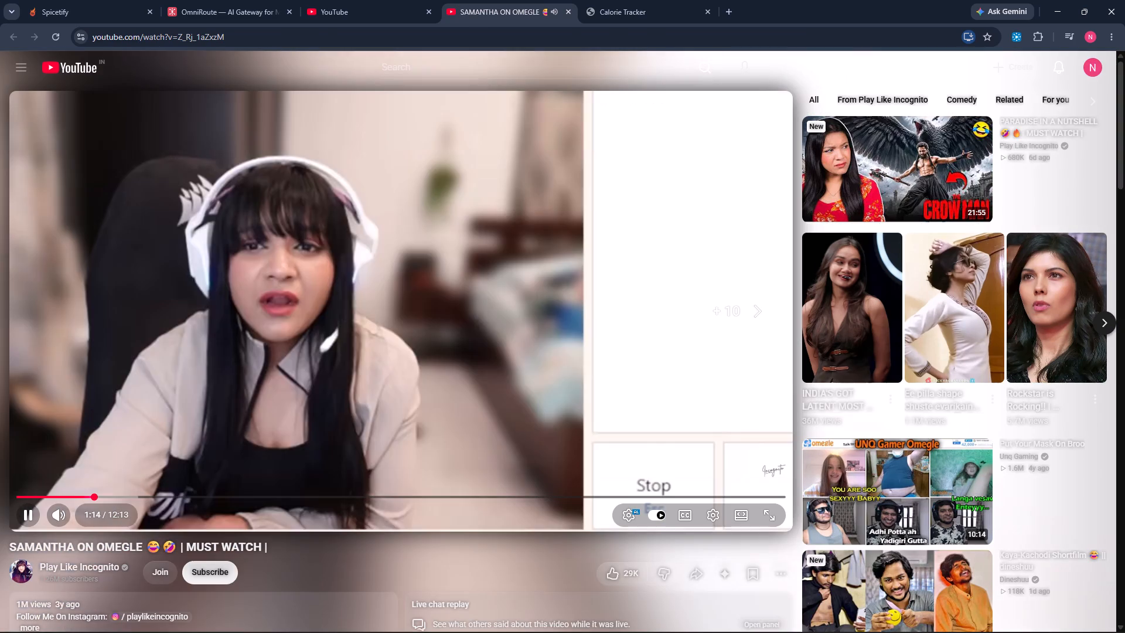
key(Left)
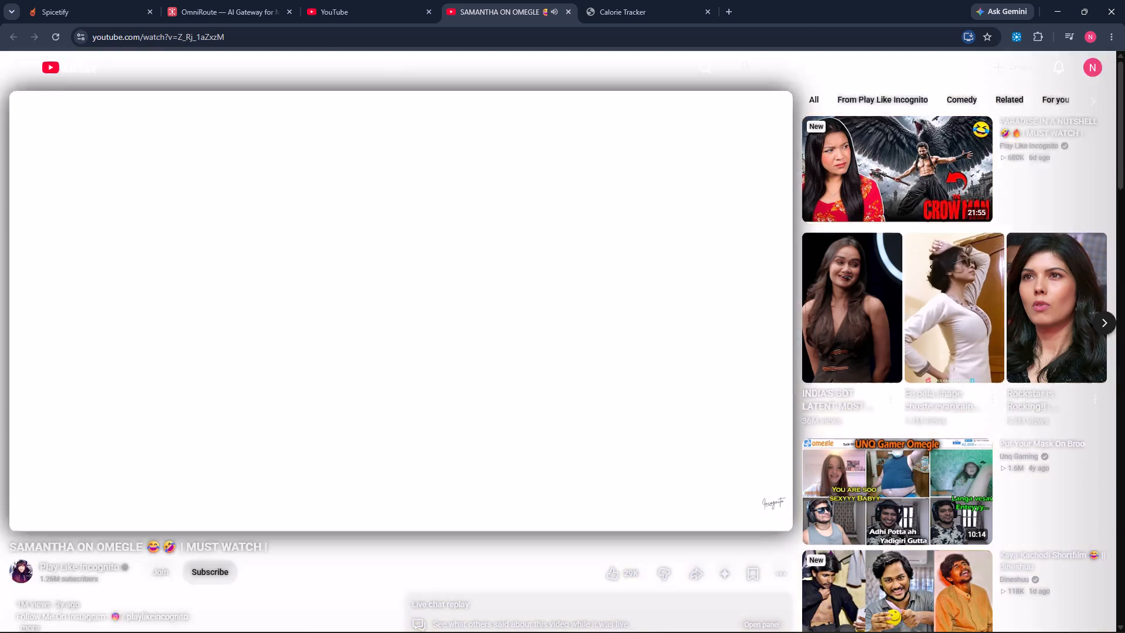
key(Right)
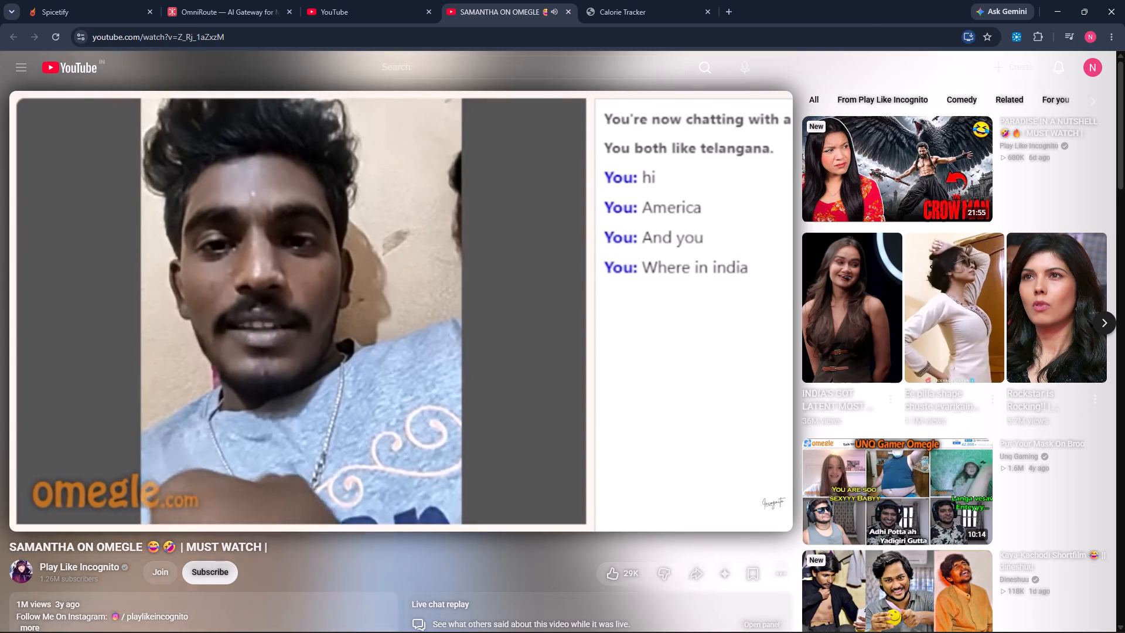
key(Right)
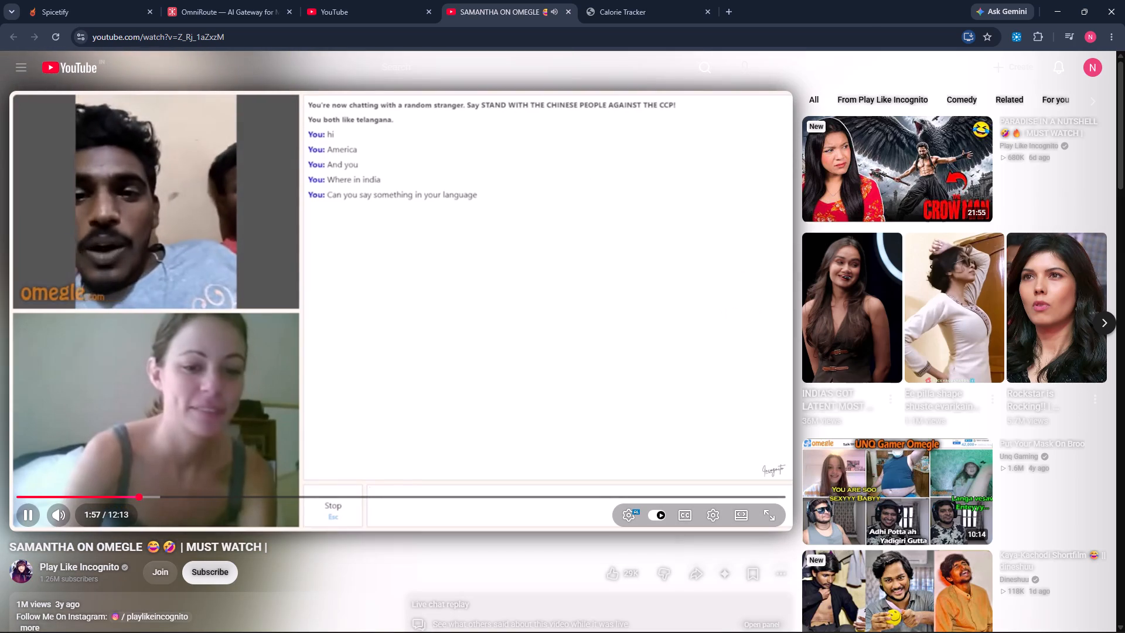
key(Right)
key(Right)
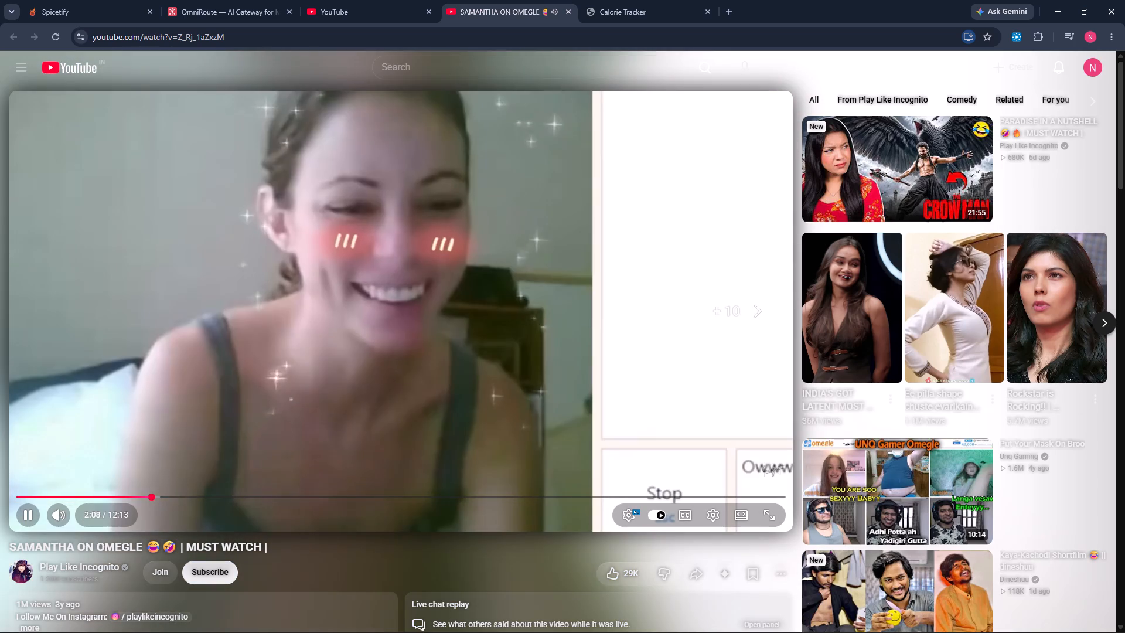
key(Left)
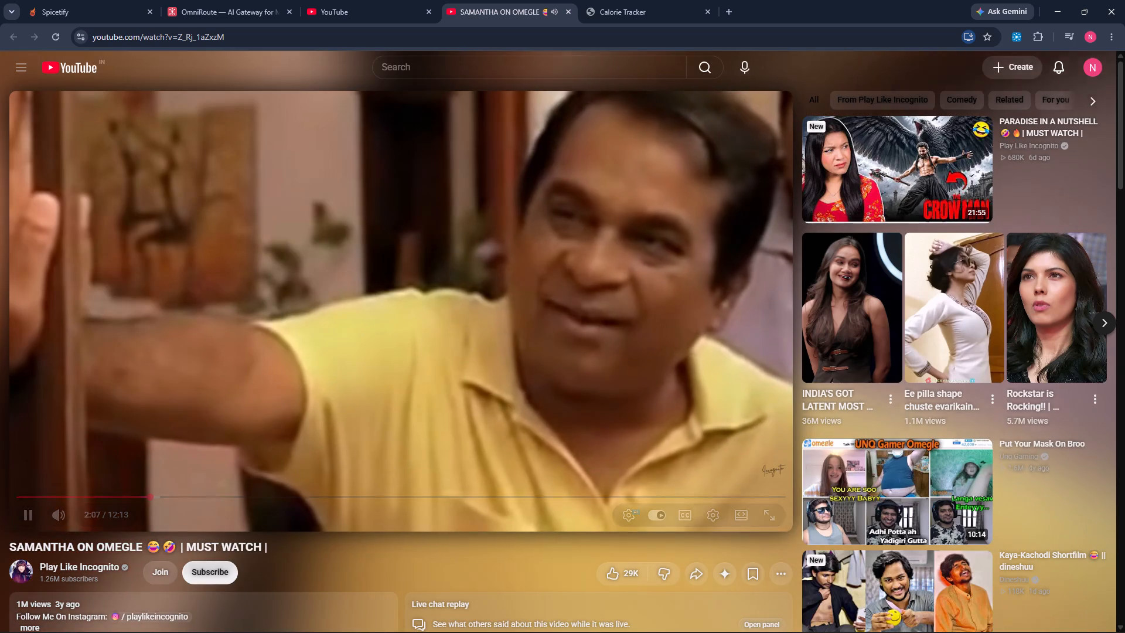
key(Right)
key(Right)
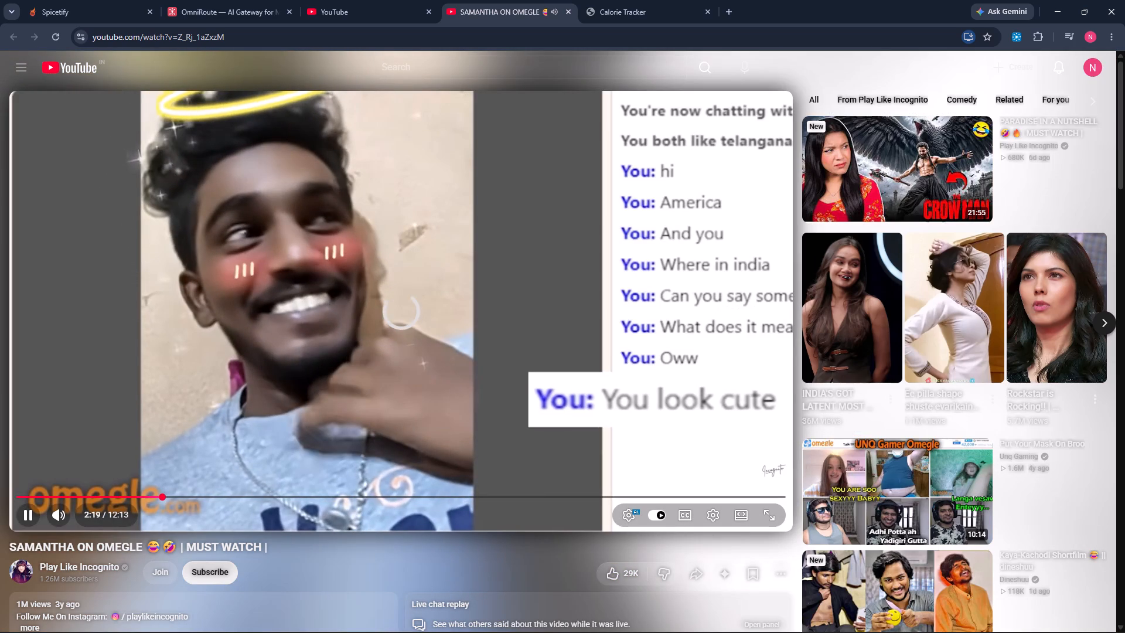
Switch to DaVinci Resolve and play back Timeline 2's opening and the cut from Render 1.mp4 to Render 2.mp4.
key(alt+Tab)
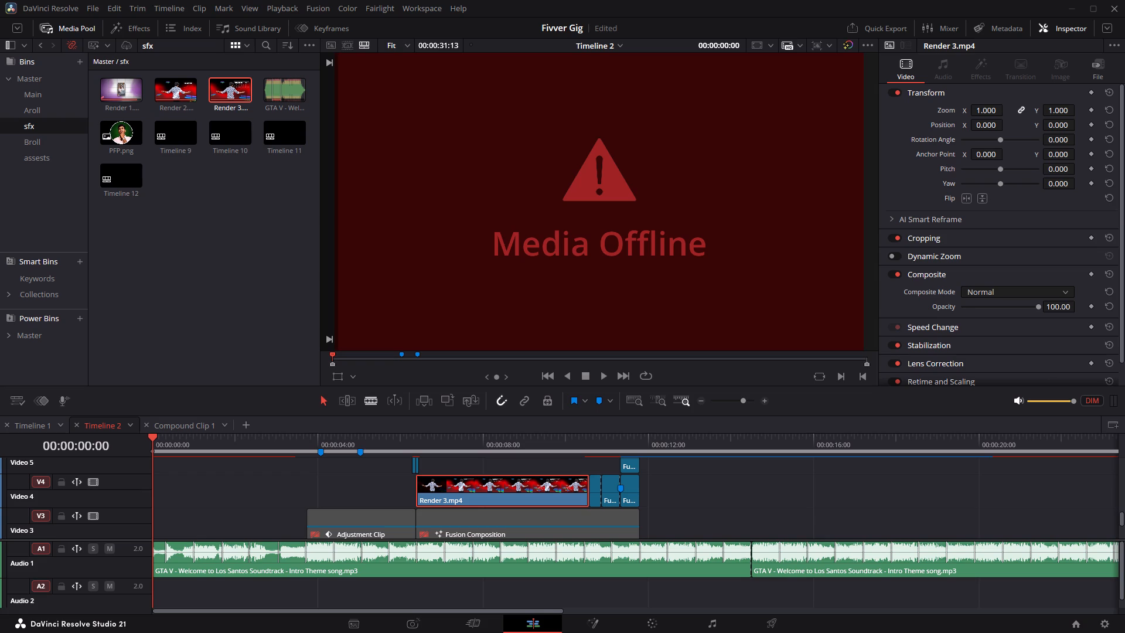
scroll(274, 475, down, 2)
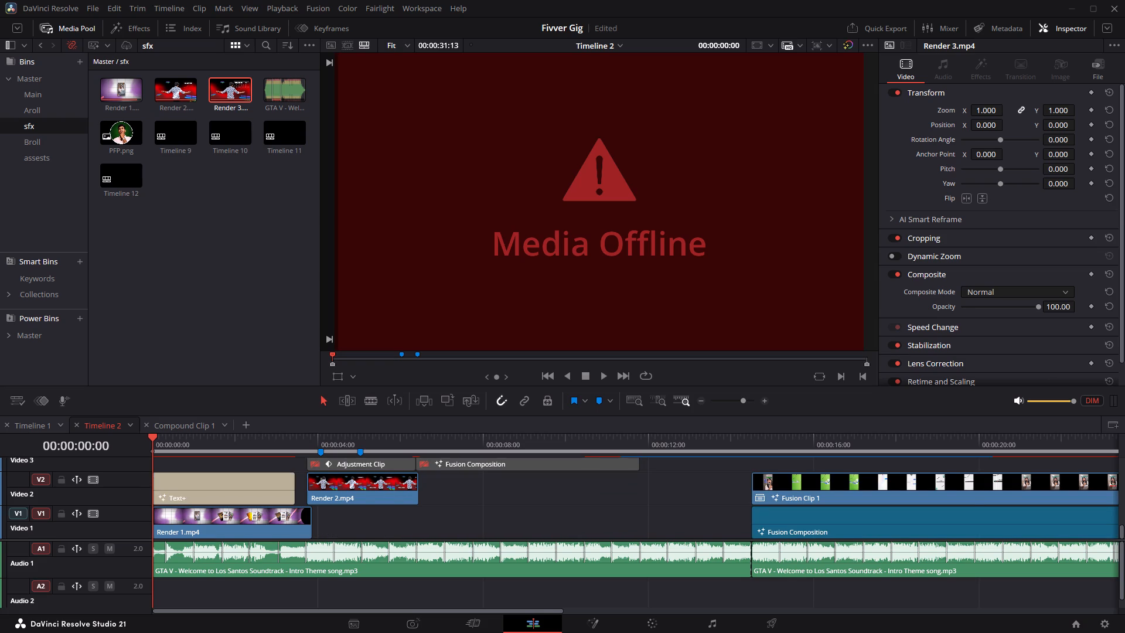
drag(312, 443, 306, 444)
key(space)
click(306, 444)
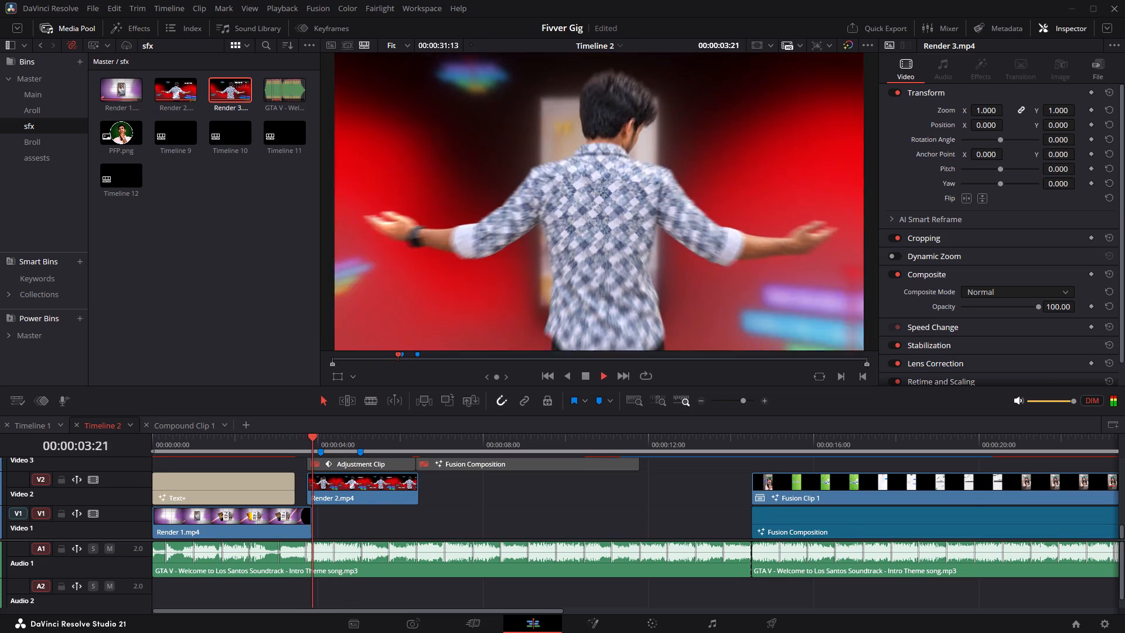
click(306, 444)
key(space)
click(306, 444)
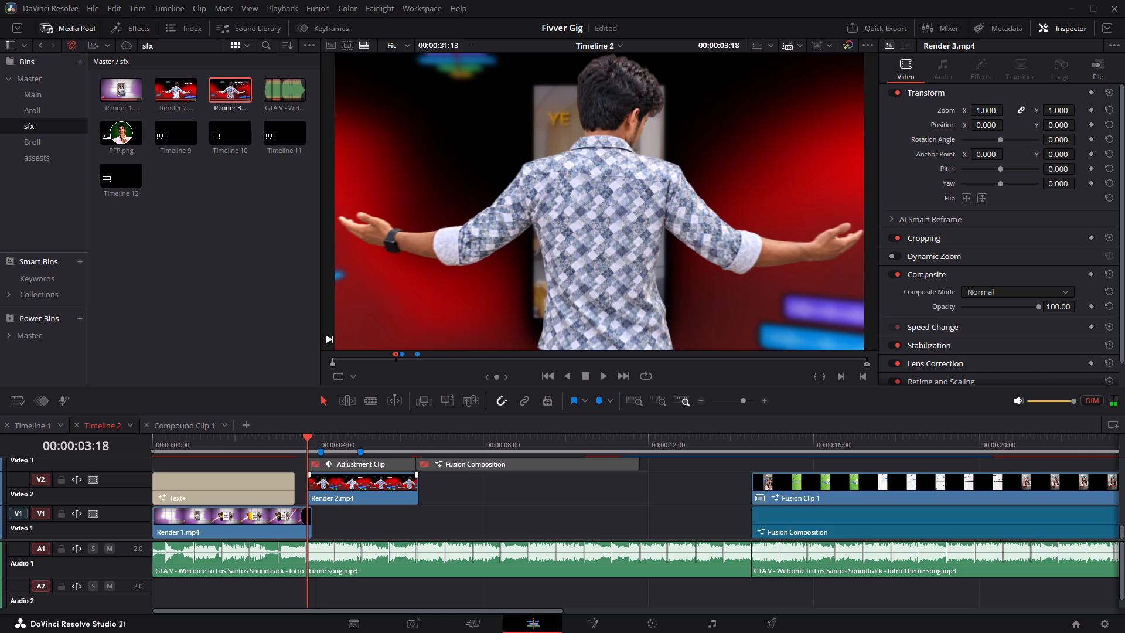
scroll(347, 486, up, 1)
scroll(347, 486, down, 2)
click(295, 448)
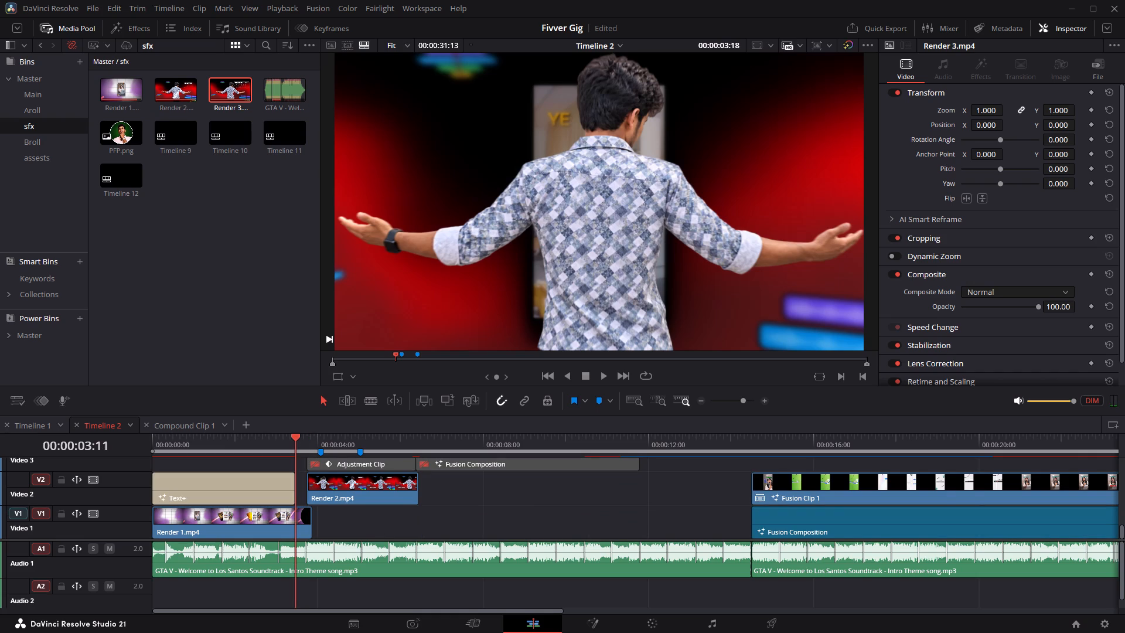
key(space)
drag(275, 441, 158, 443)
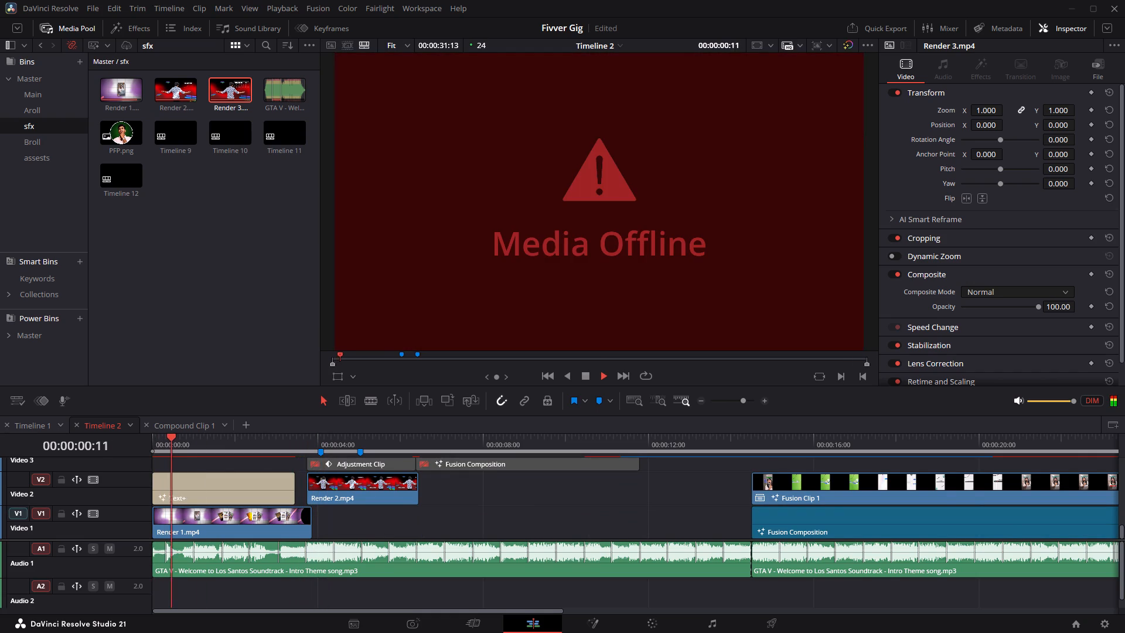
click(262, 446)
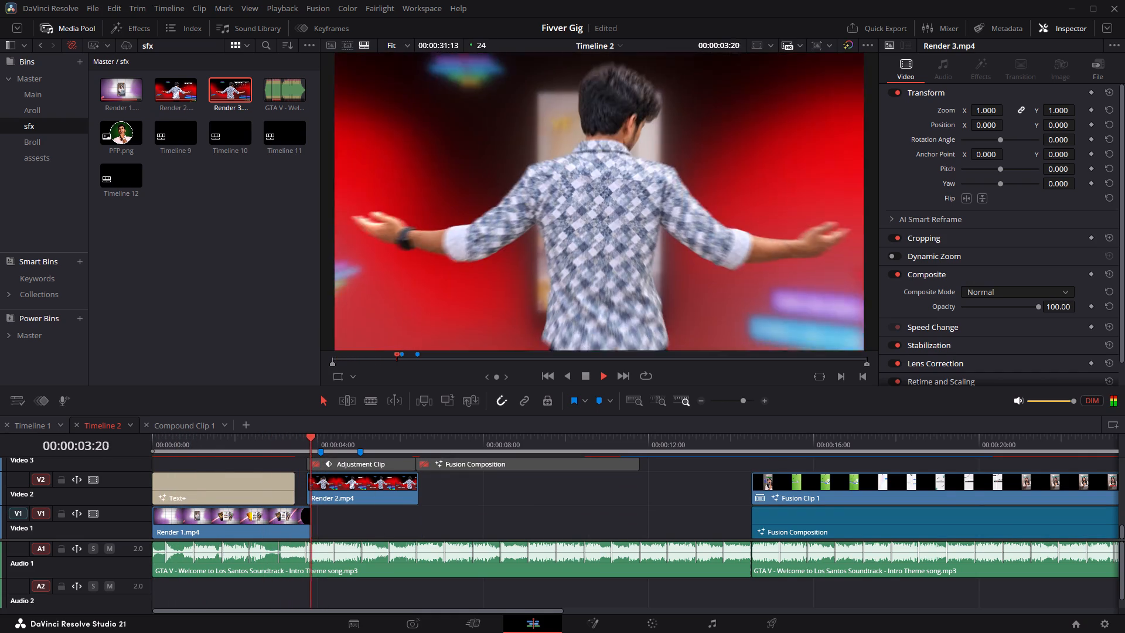
key(space)
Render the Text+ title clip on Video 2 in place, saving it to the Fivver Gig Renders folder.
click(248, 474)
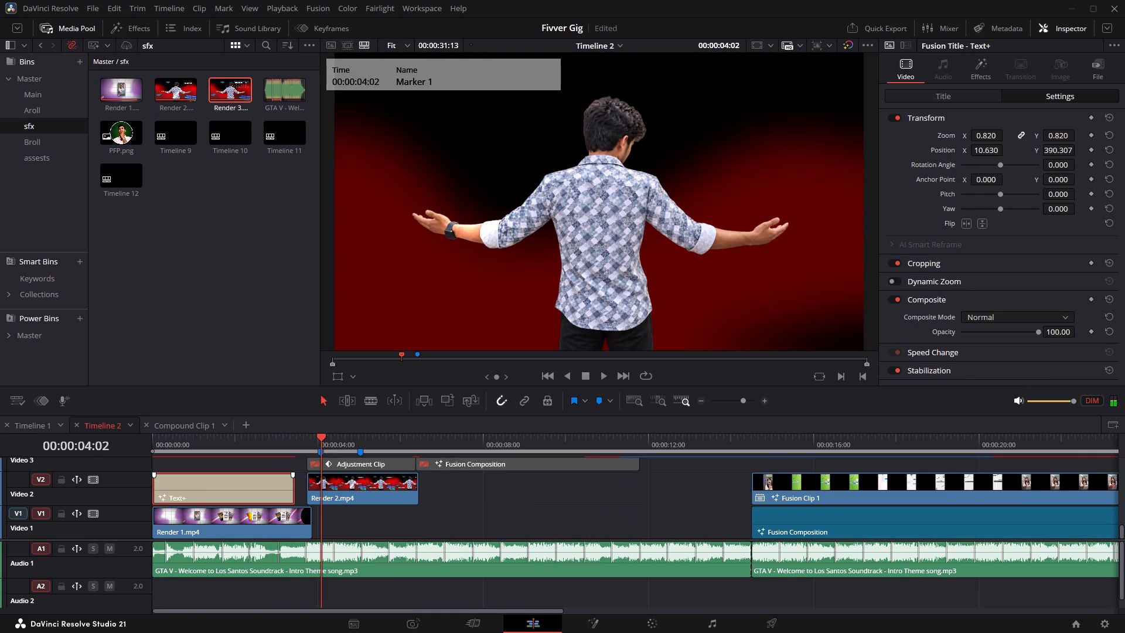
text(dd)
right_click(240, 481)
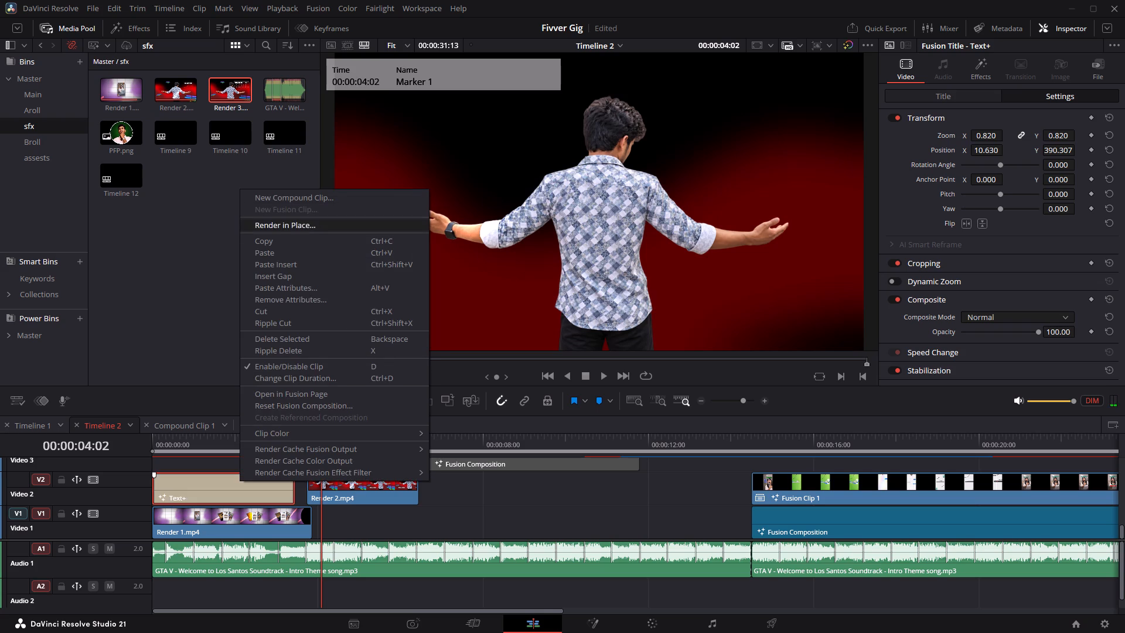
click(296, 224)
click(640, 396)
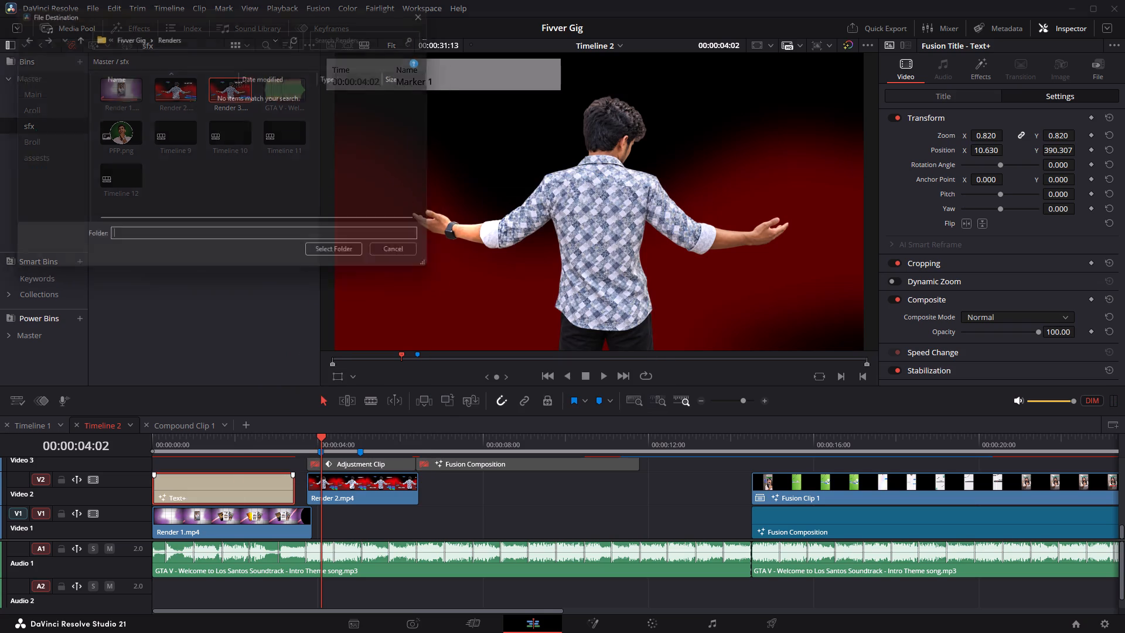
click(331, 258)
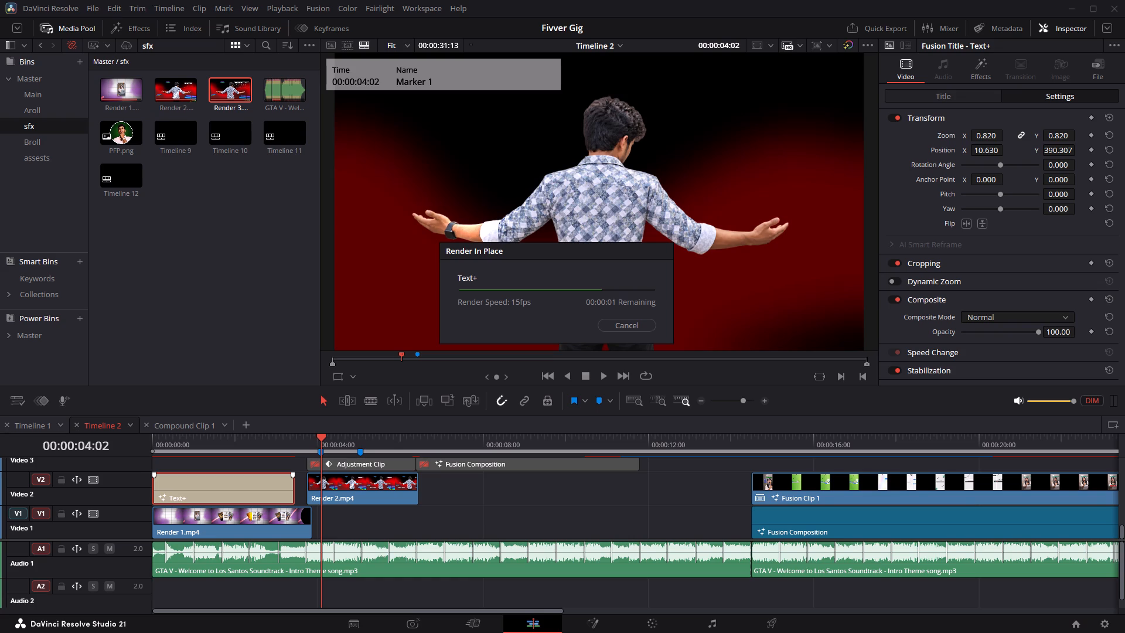
Play back the start of Timeline 2 to check the rendered title clip over Render 1.mp4.
drag(220, 441, 152, 456)
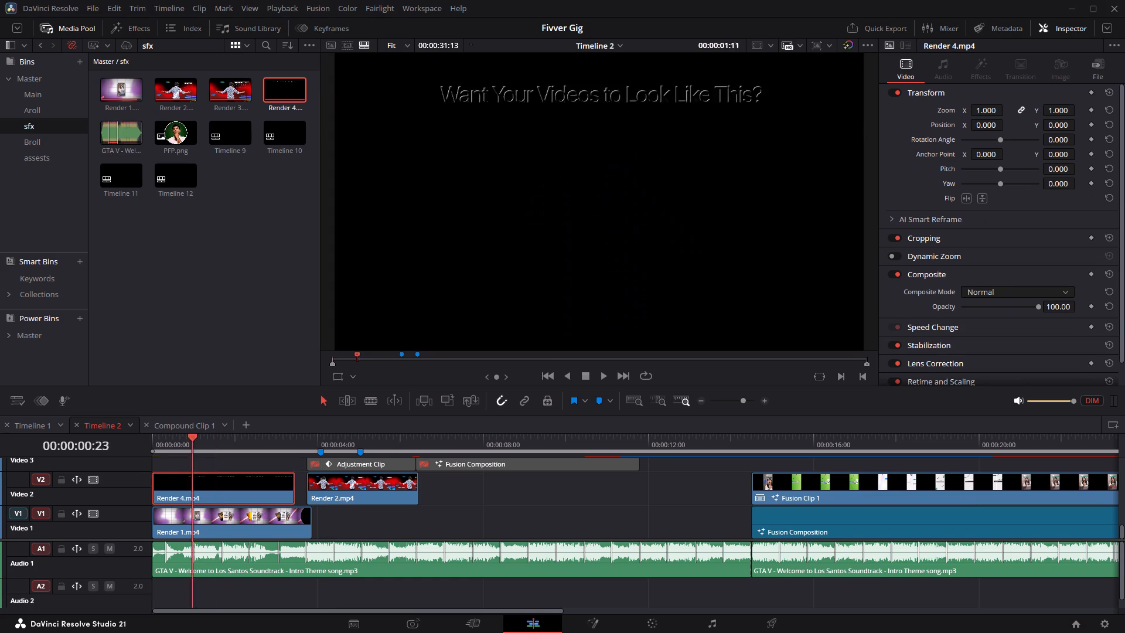
drag(152, 456, 132, 456)
key(space)
scroll(241, 481, up, 1)
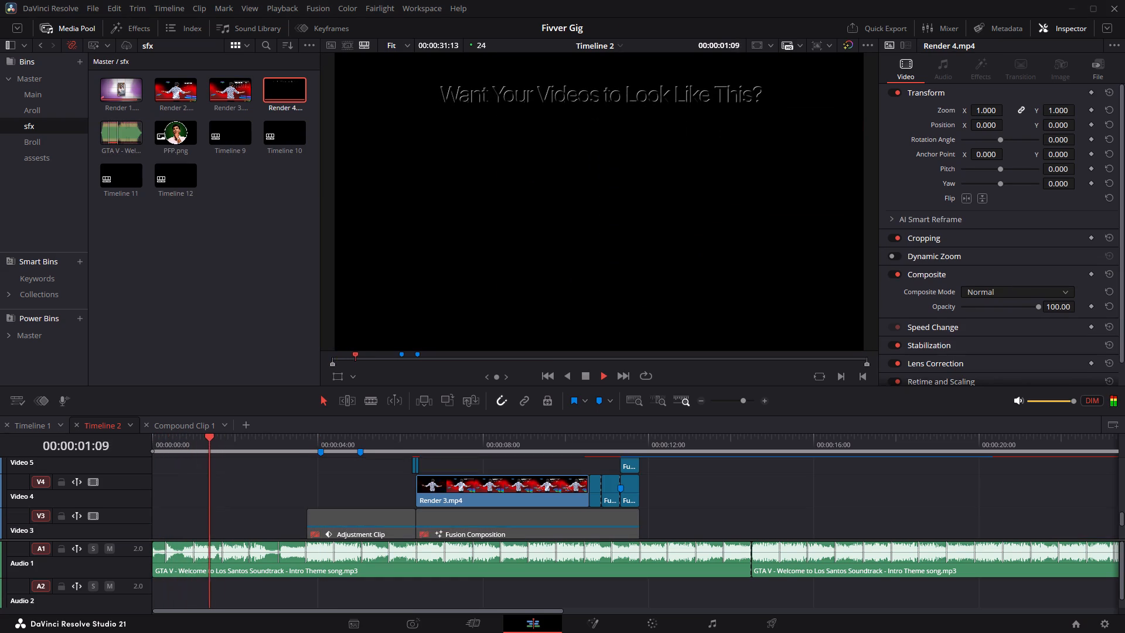
scroll(241, 481, down, 4)
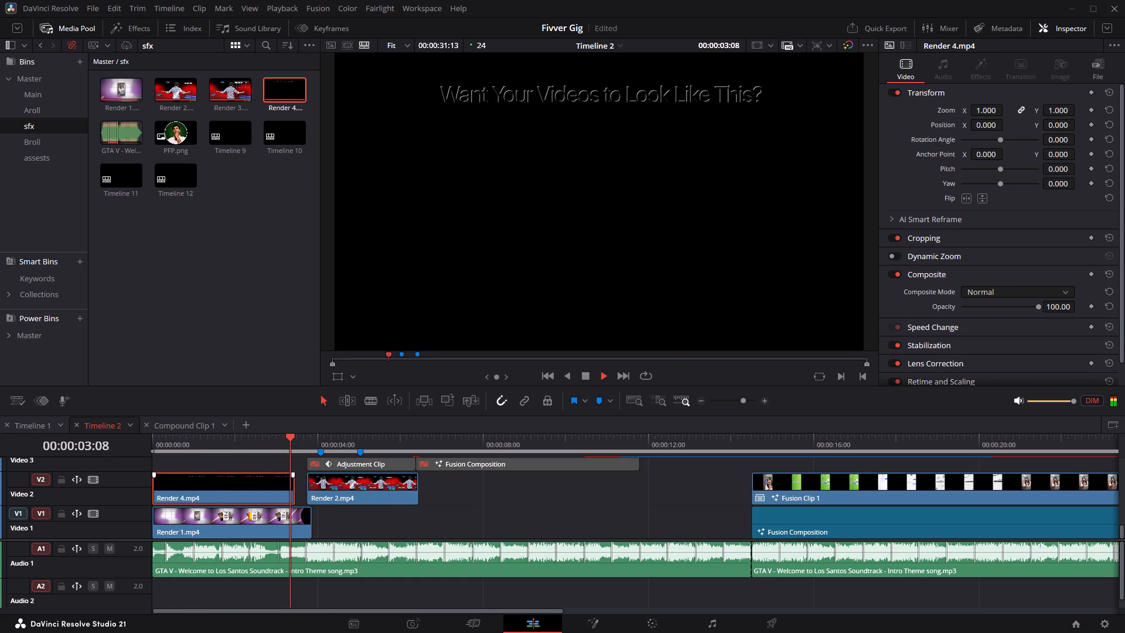
key(space)
drag(261, 449, 177, 446)
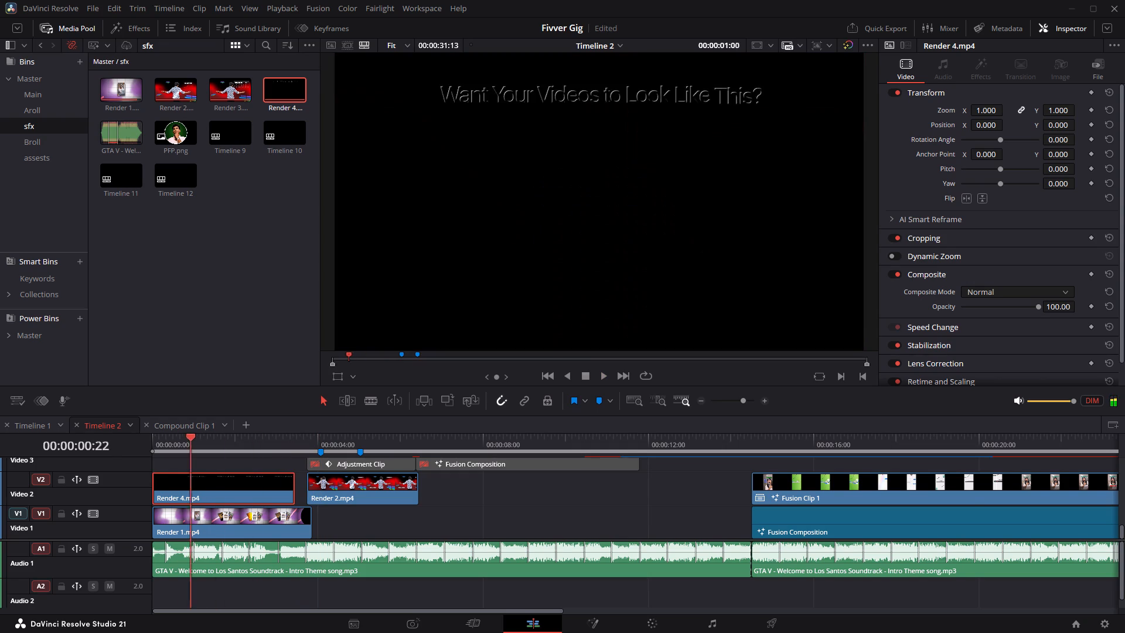
drag(177, 446, 162, 448)
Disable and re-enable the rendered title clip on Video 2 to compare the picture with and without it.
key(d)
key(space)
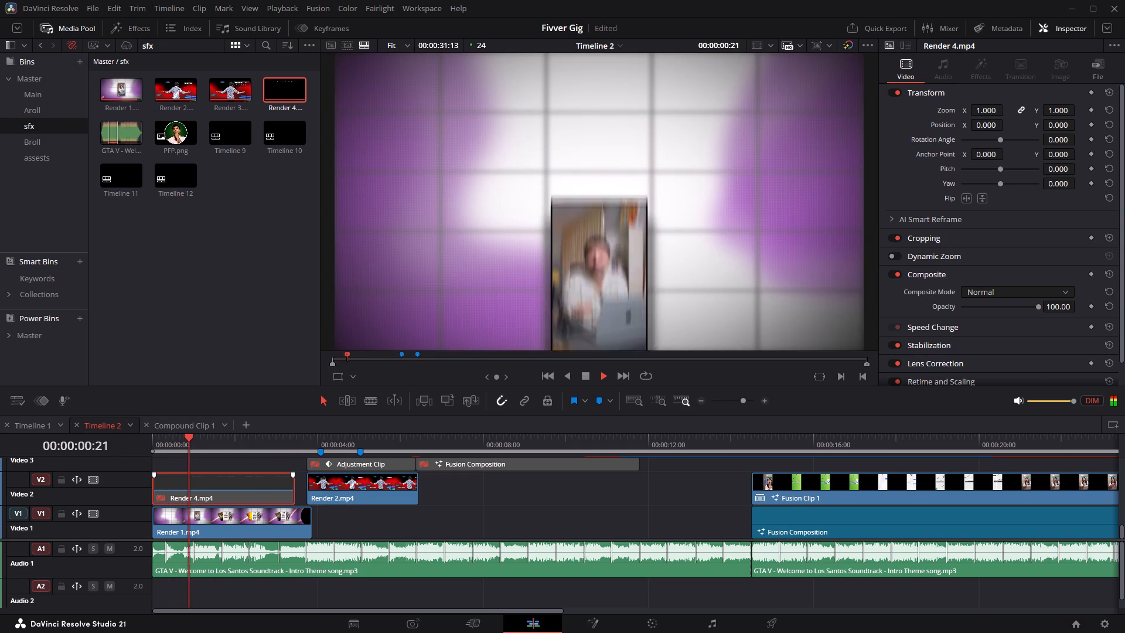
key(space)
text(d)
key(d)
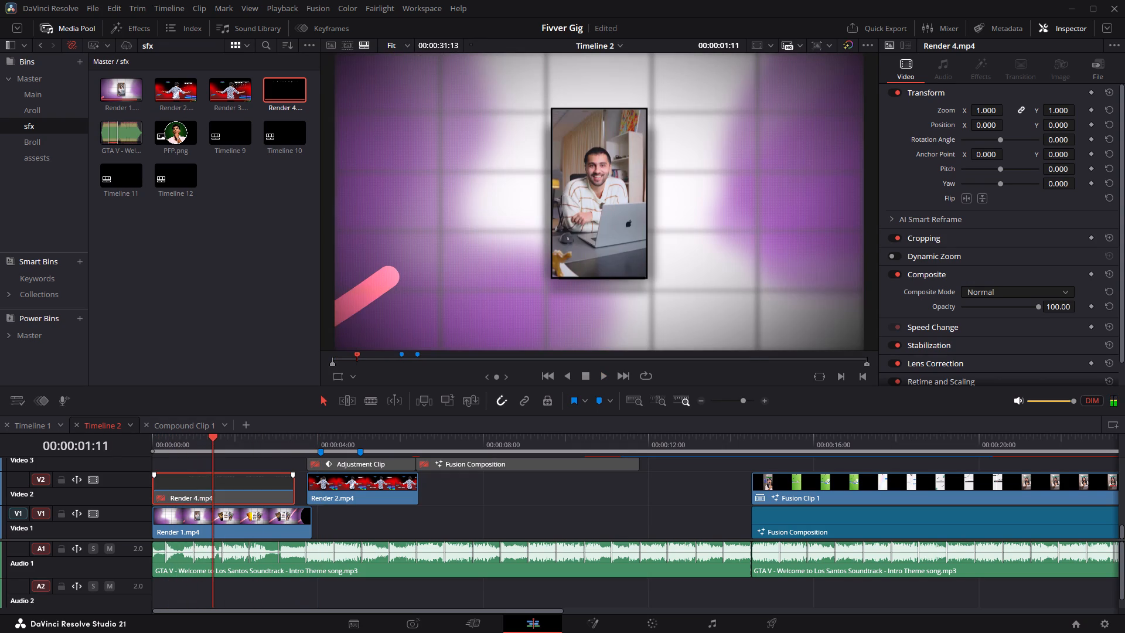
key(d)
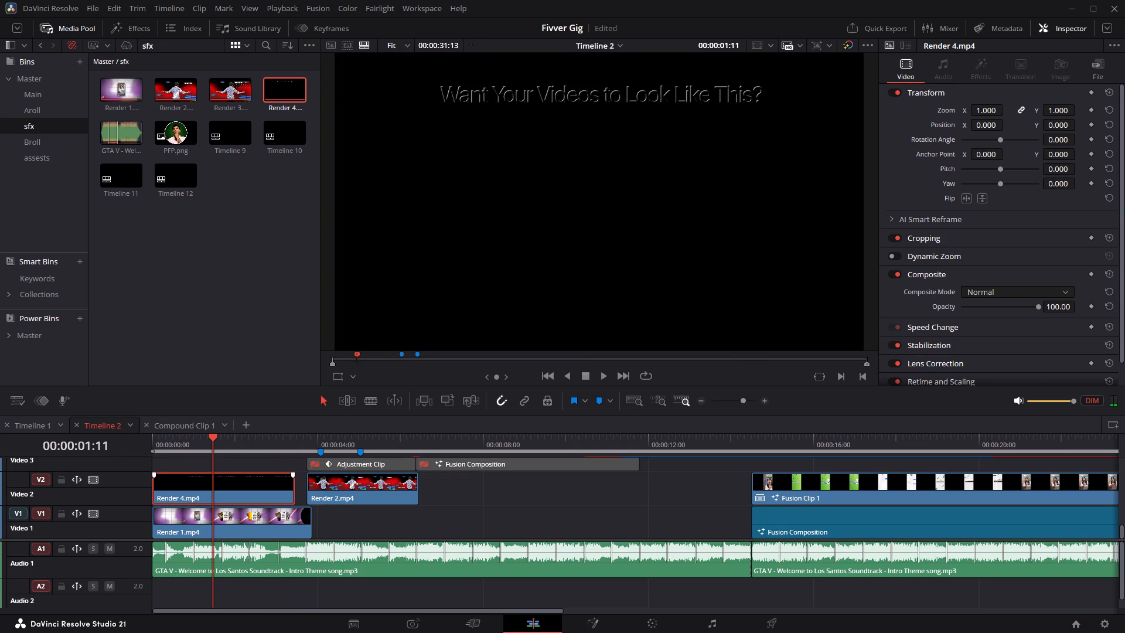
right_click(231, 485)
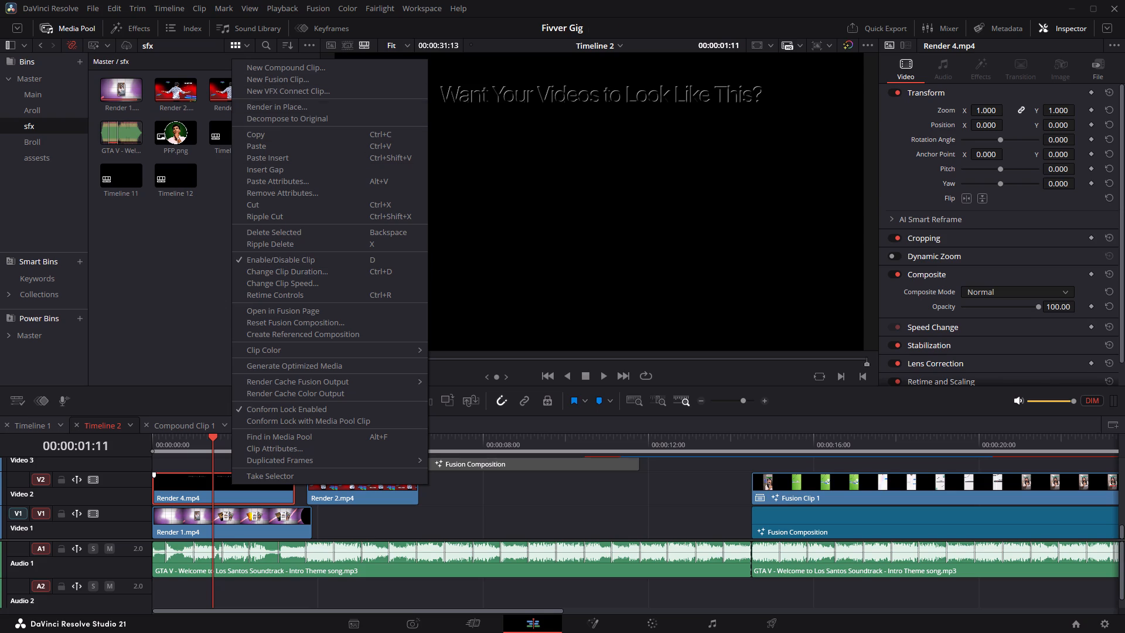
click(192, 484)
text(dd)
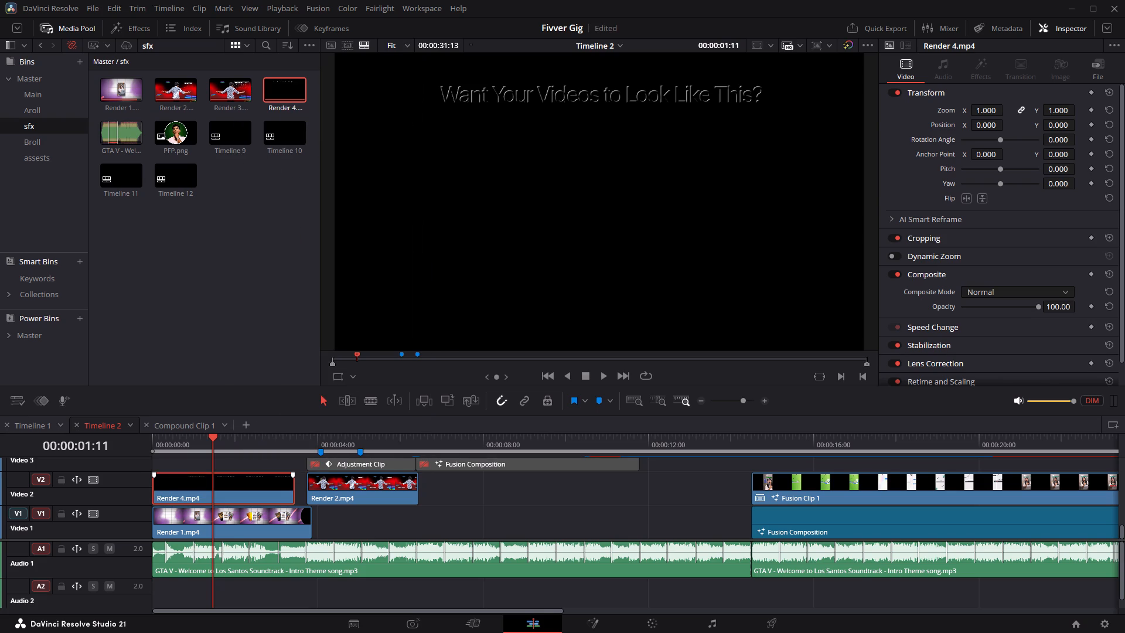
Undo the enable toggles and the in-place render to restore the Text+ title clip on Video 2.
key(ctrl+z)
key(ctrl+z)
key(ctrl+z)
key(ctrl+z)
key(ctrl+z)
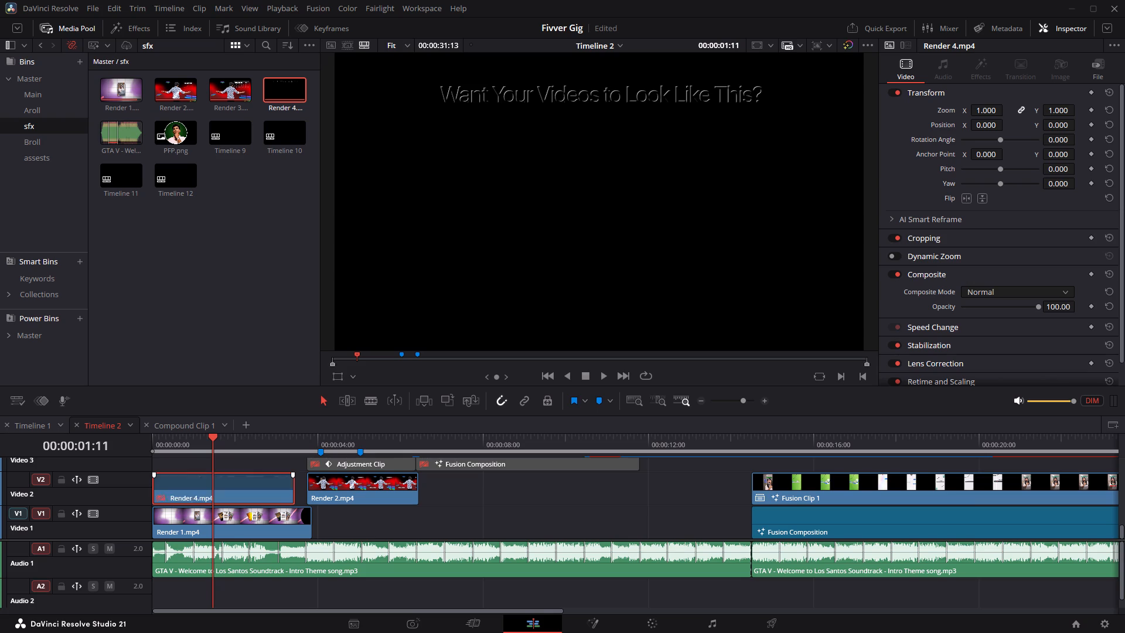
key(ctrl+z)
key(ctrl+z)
Play back the start of Timeline 2 to check the restored Text+ title over Render 1.mp4.
drag(192, 438, 149, 443)
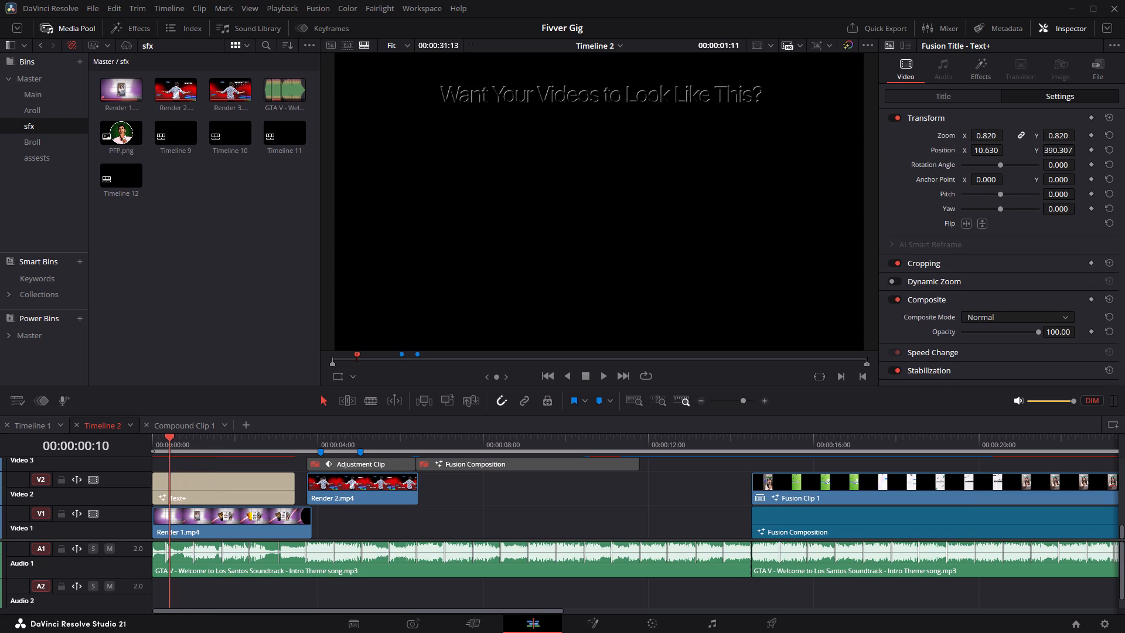
drag(149, 443, 113, 448)
key(space)
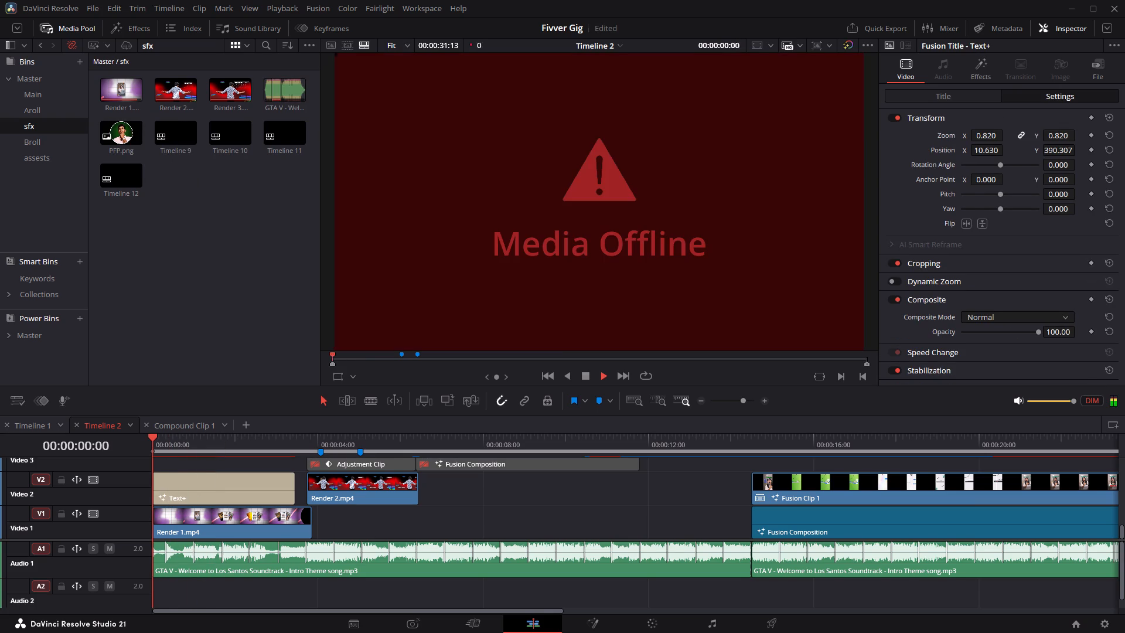
key(space)
Copy the Text+ title clip from Video 2 of Timeline 2 into Compound Clip 1 at 00:00:04:10.
click(226, 487)
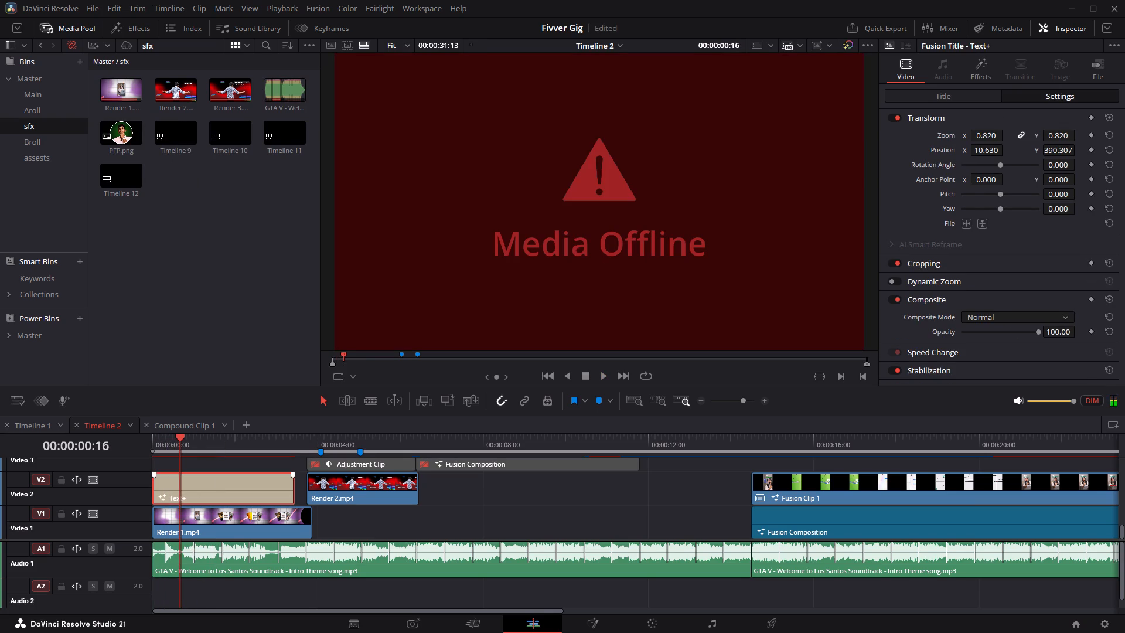
key(ctrl+c)
click(187, 421)
click(444, 450)
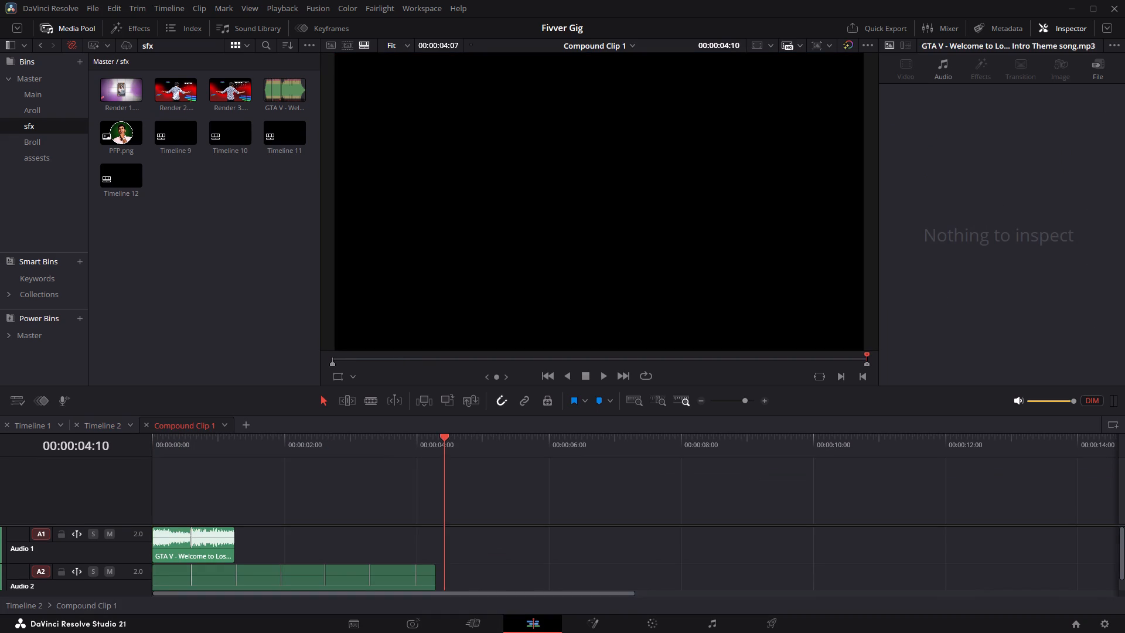
key(ctrl+v)
Play back the pasted Text+ title in Compound Clip 1 to check how its text animates.
drag(451, 444, 442, 444)
key(space)
key(space)
Replace the Text+ title at the start of Video 2 in Timeline 1 with the Text+ copied from Compound Clip 1.
click(483, 467)
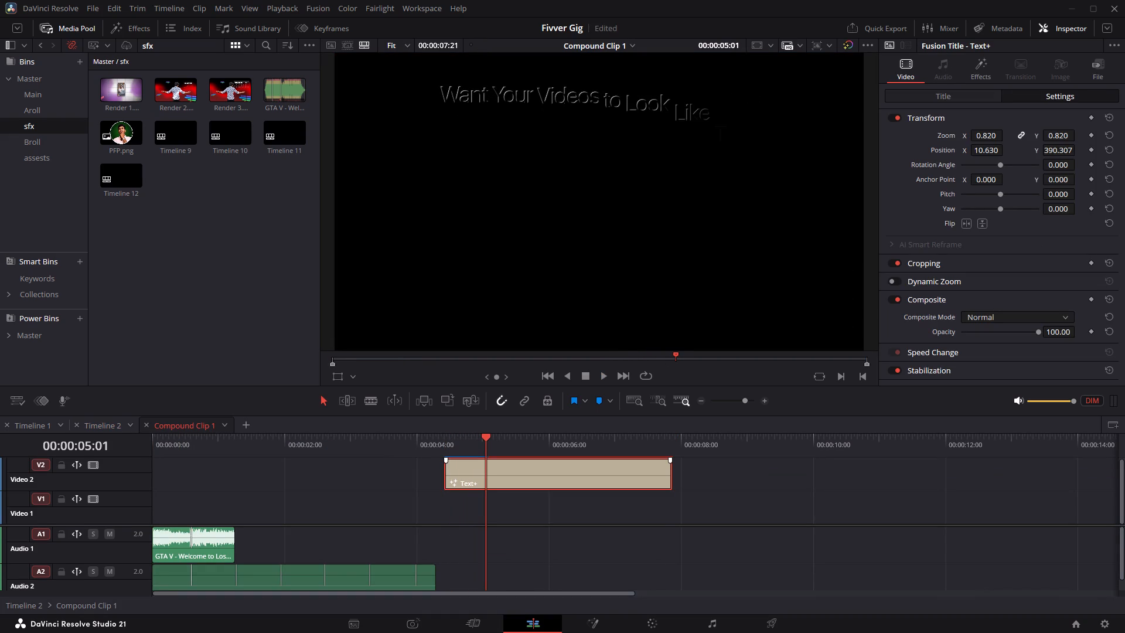
key(ctrl+c)
click(29, 421)
click(215, 478)
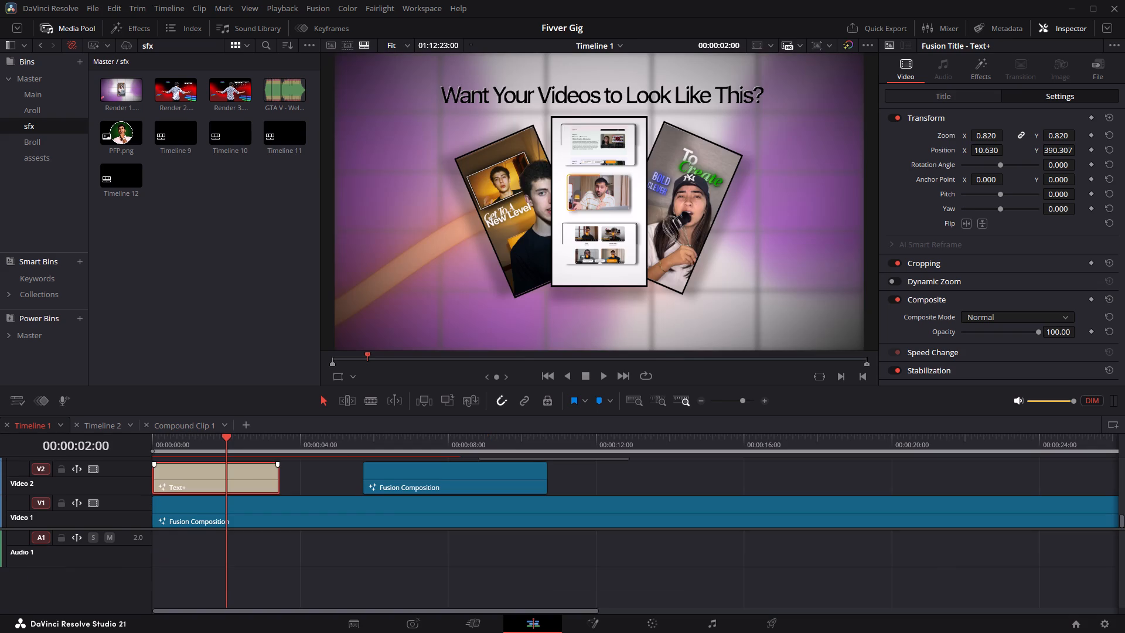
key(BackSpace)
drag(178, 447, 84, 455)
key(ctrl+v)
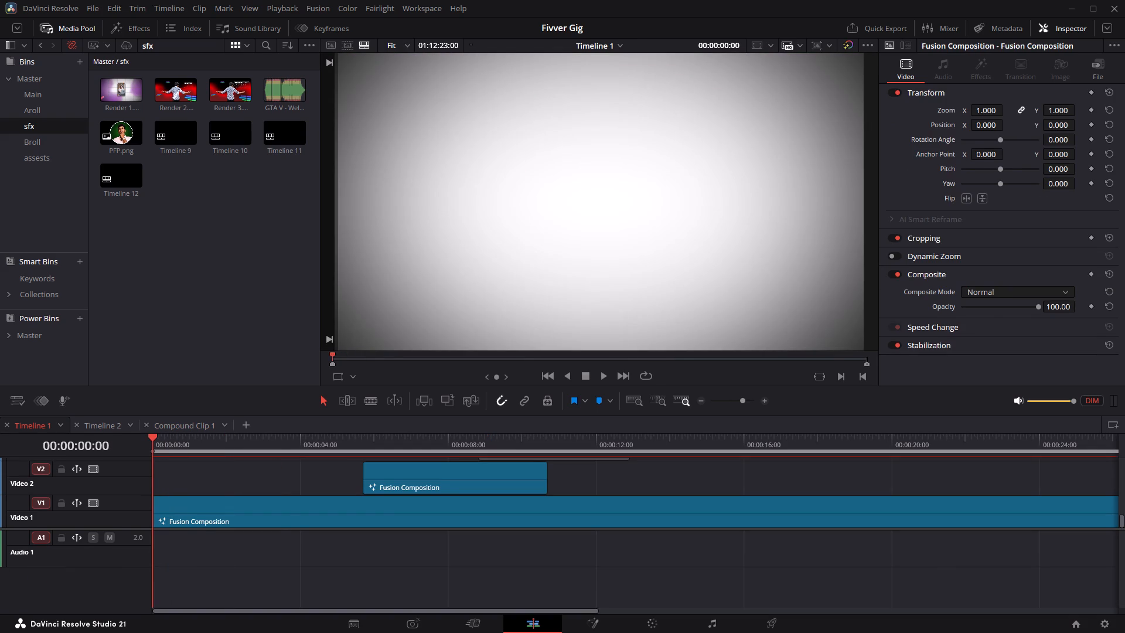
Play back Timeline 1 from the start and around the Fusion Composition on Video 2 to check the title and compositions.
drag(178, 447, 118, 450)
key(space)
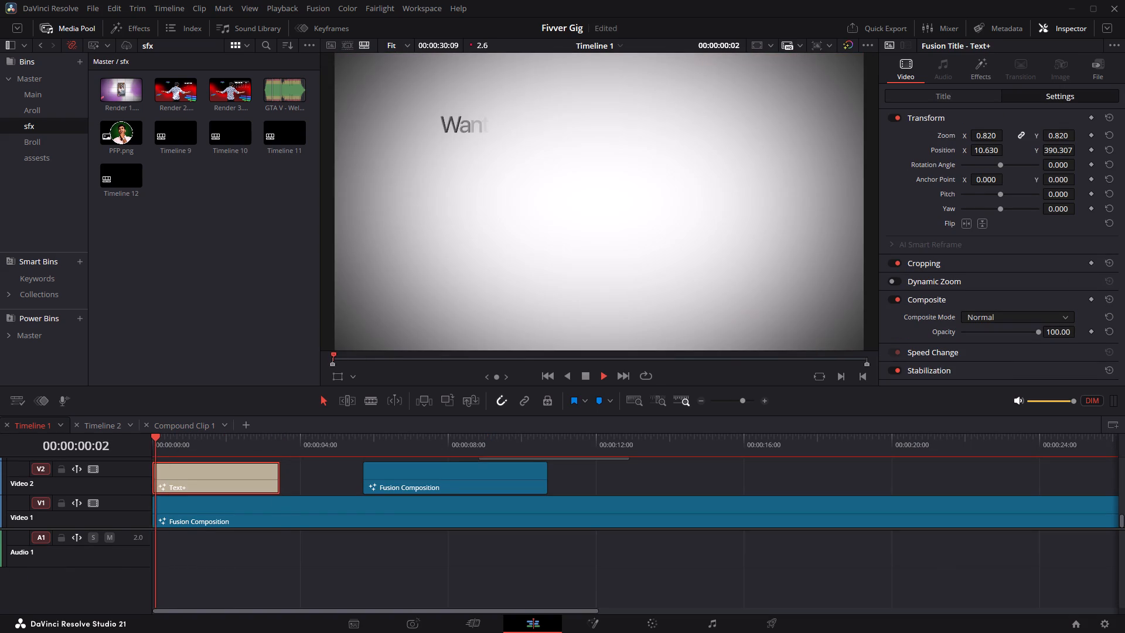
scroll(245, 461, down, 2)
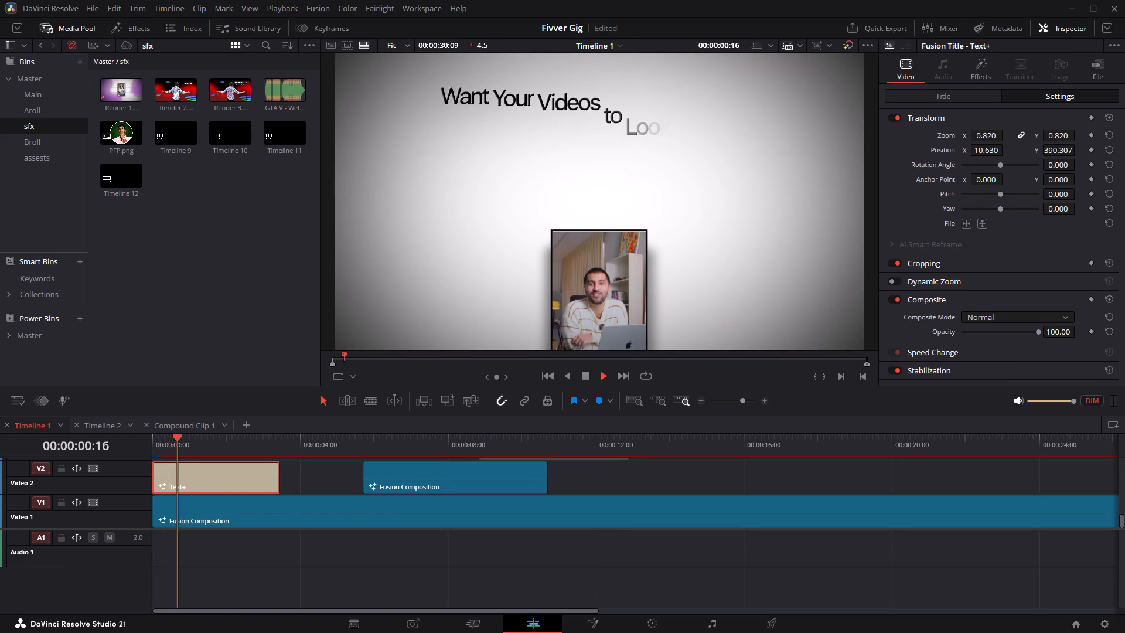
scroll(322, 494, up, 3)
scroll(326, 494, down, 3)
scroll(326, 494, up, 1)
scroll(326, 494, down, 1)
key(space)
scroll(329, 477, up, 2)
scroll(329, 477, down, 2)
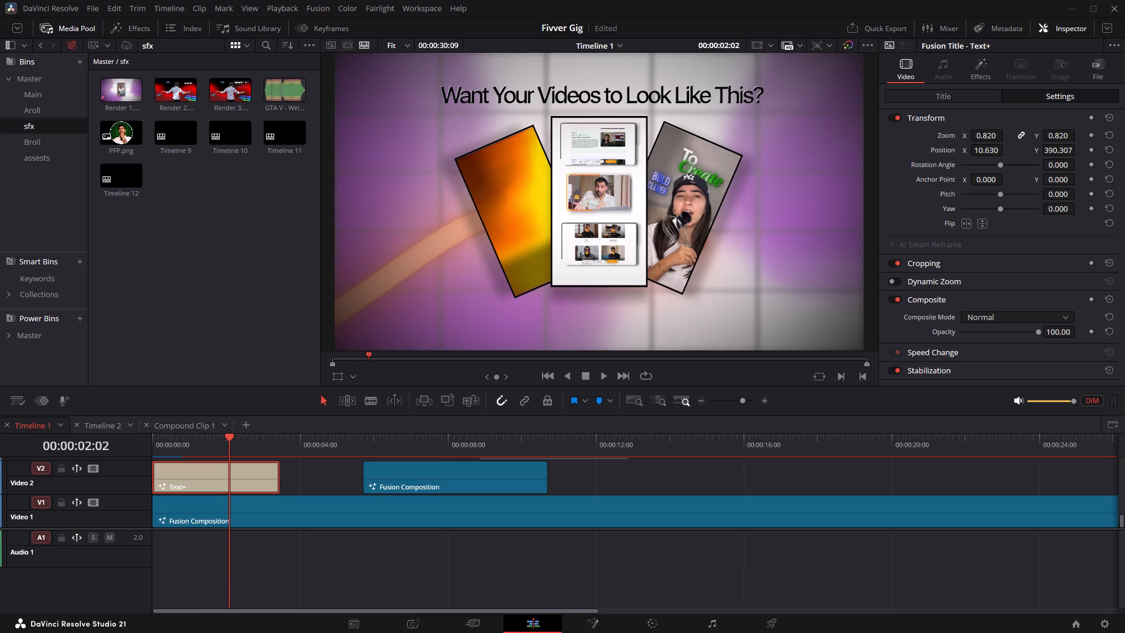
key(space)
click(357, 448)
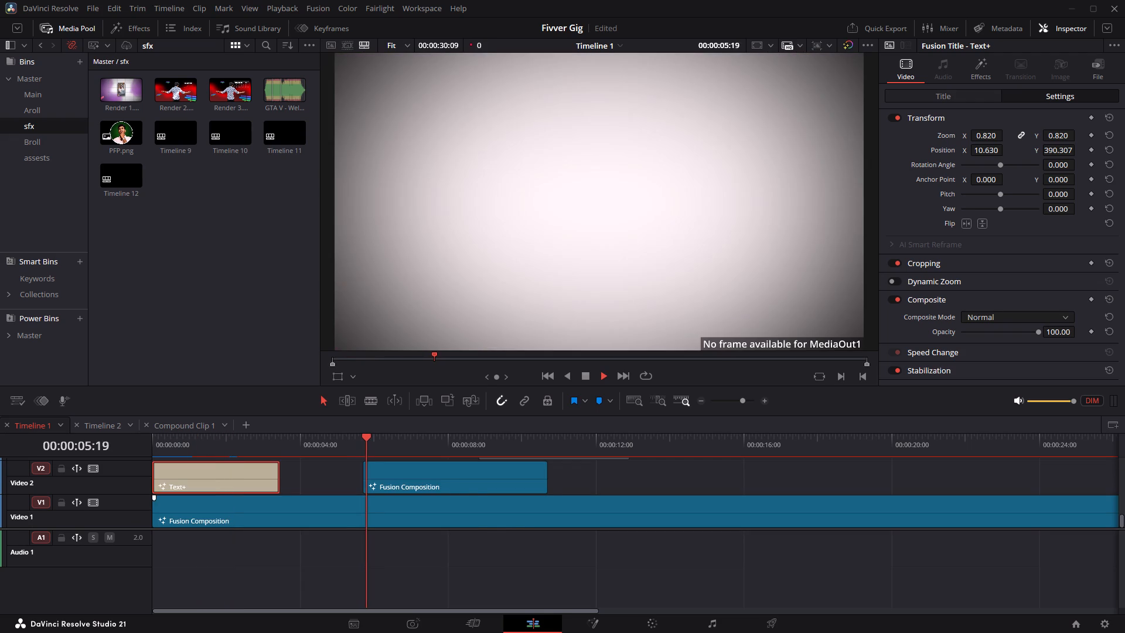
scroll(441, 494, up, 1)
scroll(460, 494, down, 1)
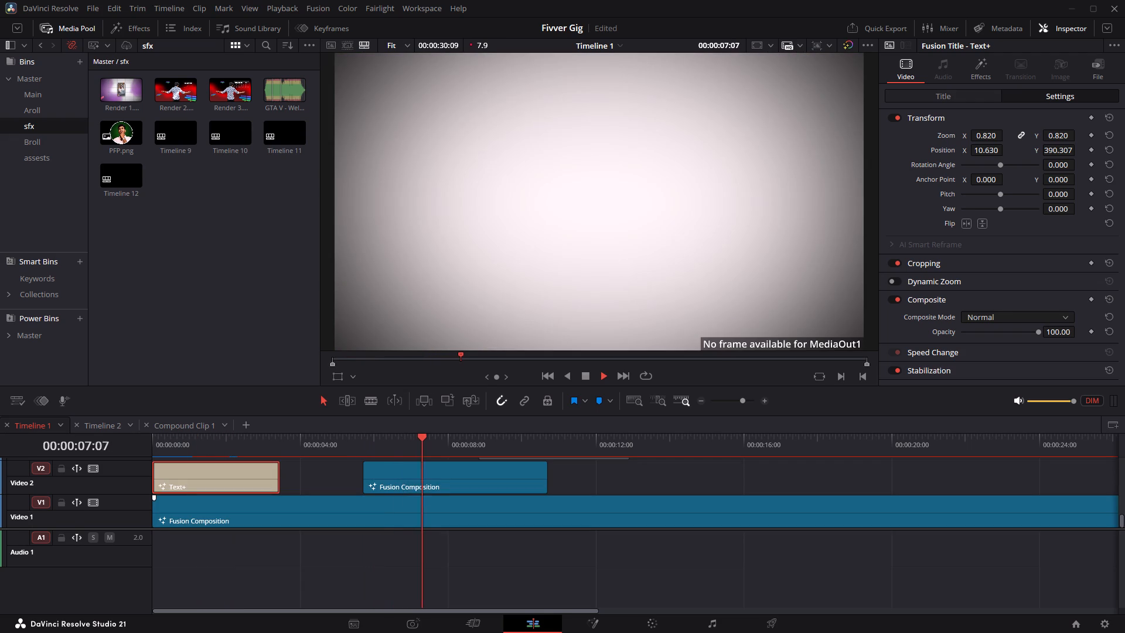
key(space)
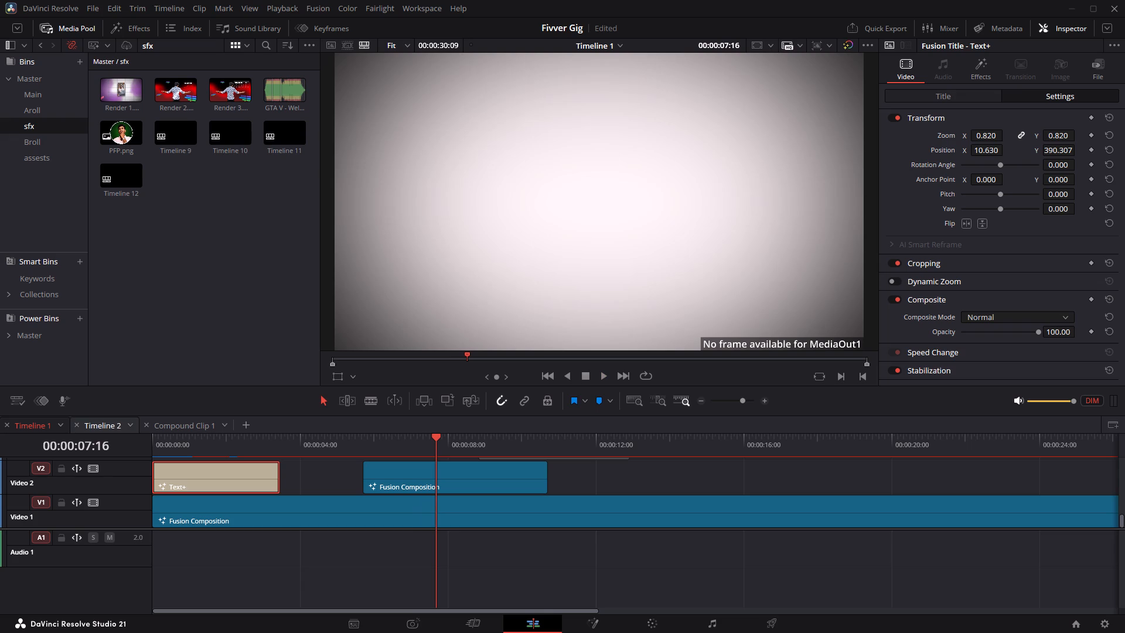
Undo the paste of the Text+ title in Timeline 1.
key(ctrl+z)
Replace the Text+ title at the start of Video 2 in Timeline 2 with the Text+ copied from Compound Clip 1.
click(102, 428)
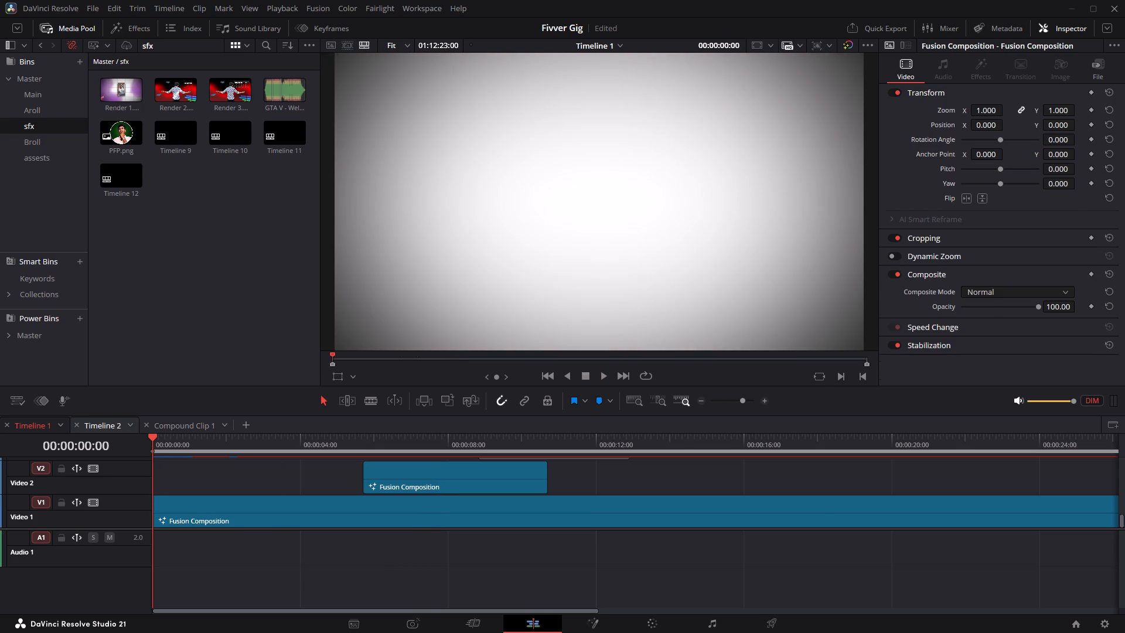
click(193, 490)
key(BackSpace)
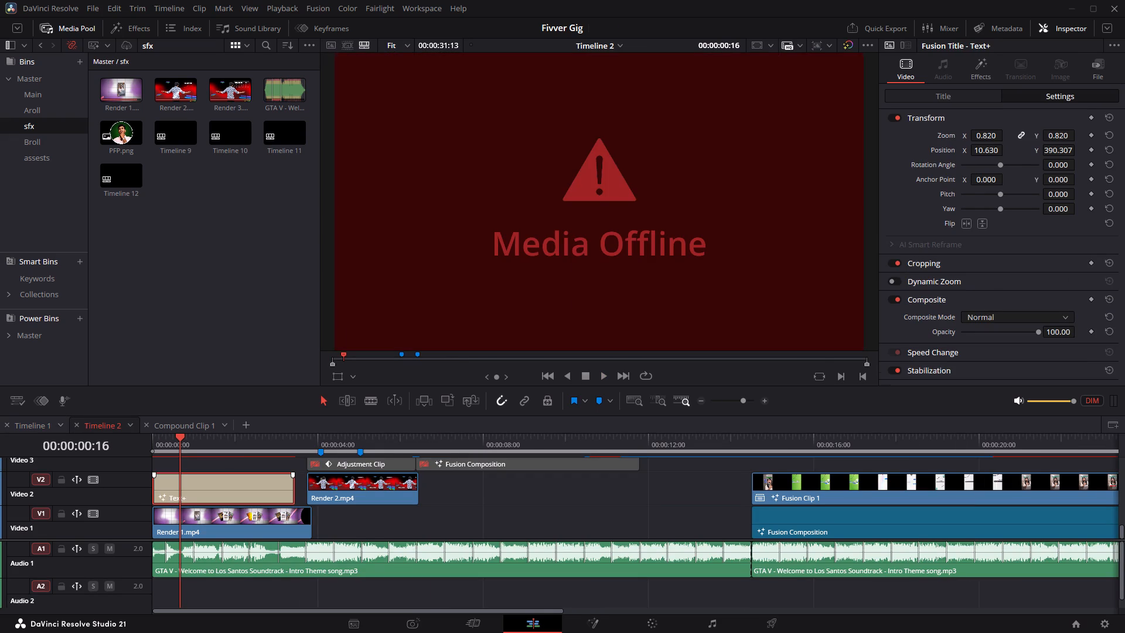
drag(155, 447, 139, 441)
key(ctrl+v)
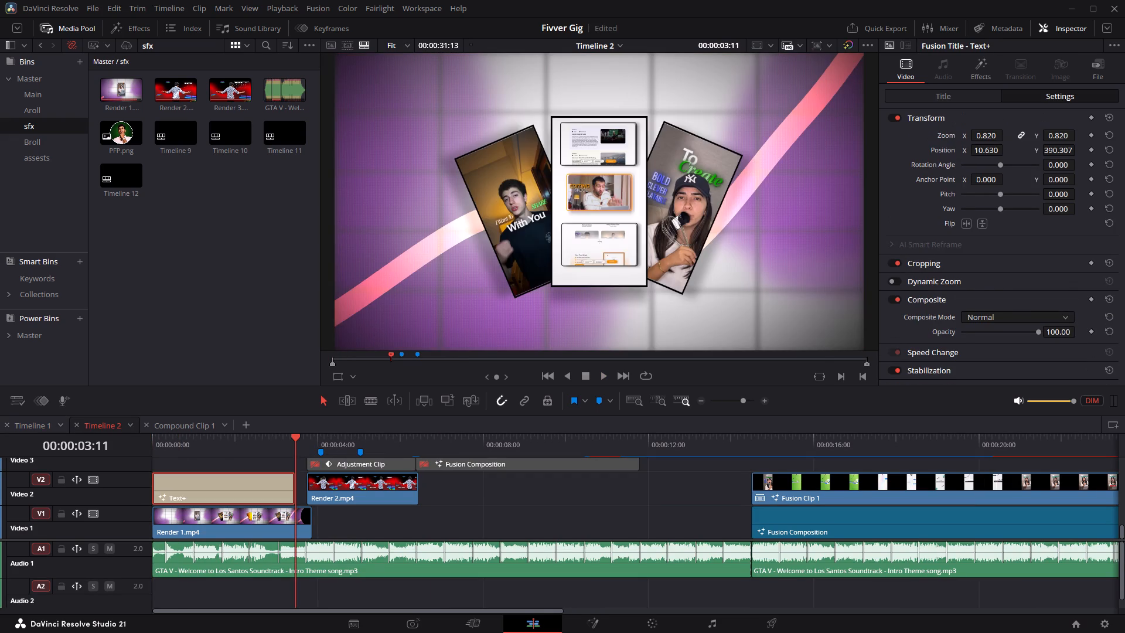
Play back Timeline 2 from the start through the change from Render 1.mp4 to Render 2.mp4 to check the title.
drag(188, 445, 143, 448)
key(space)
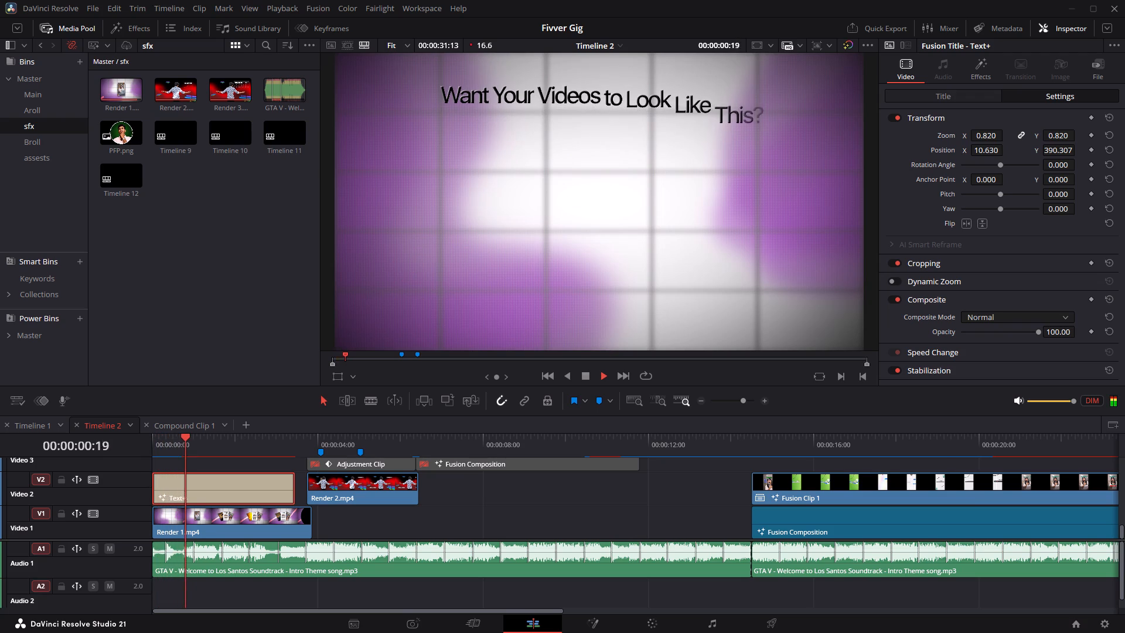
key(space)
click(296, 452)
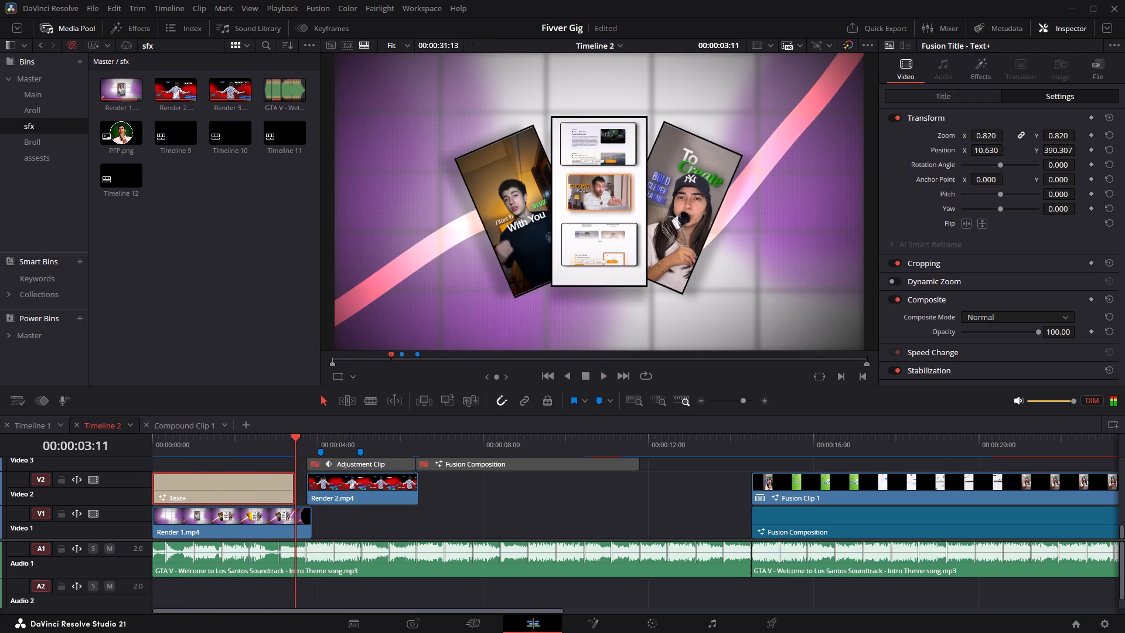
key(space)
key(space)
key(space)
key(space)
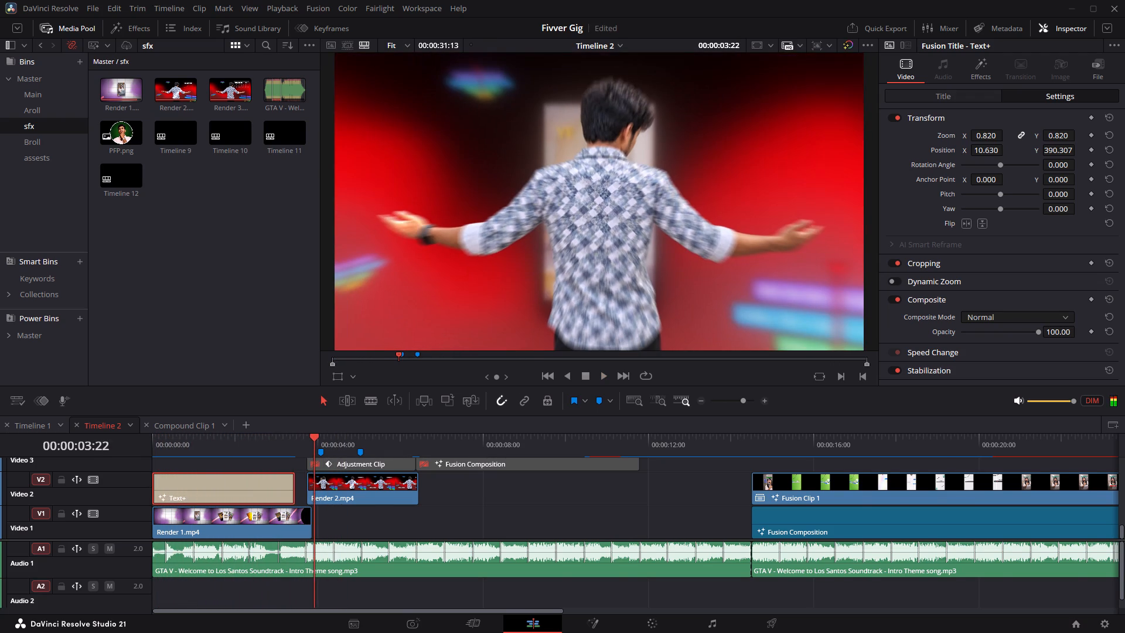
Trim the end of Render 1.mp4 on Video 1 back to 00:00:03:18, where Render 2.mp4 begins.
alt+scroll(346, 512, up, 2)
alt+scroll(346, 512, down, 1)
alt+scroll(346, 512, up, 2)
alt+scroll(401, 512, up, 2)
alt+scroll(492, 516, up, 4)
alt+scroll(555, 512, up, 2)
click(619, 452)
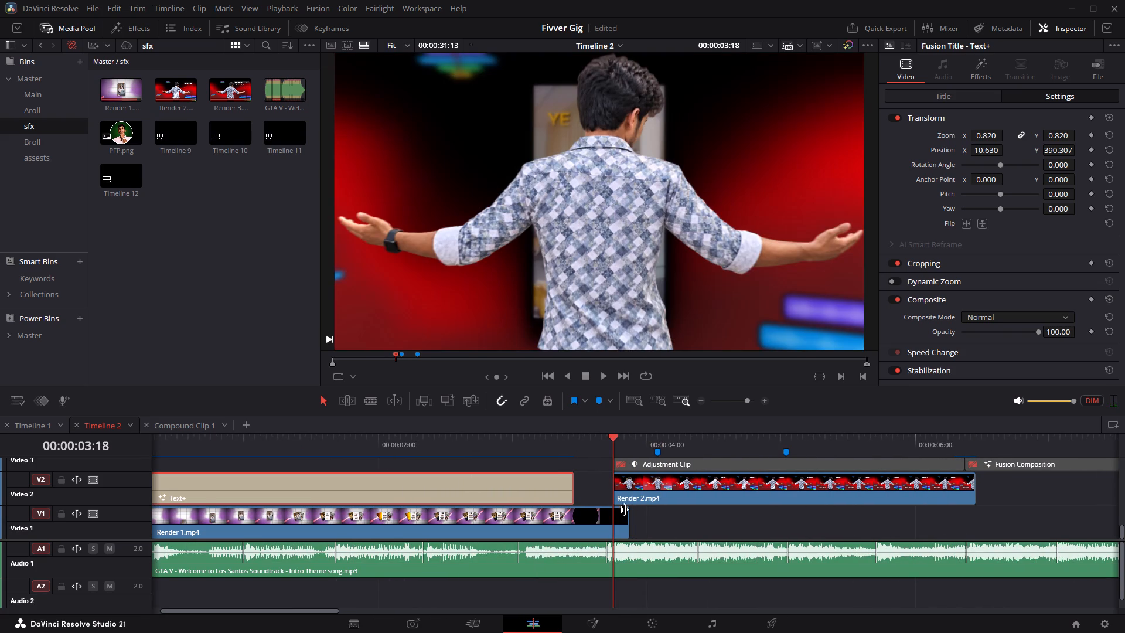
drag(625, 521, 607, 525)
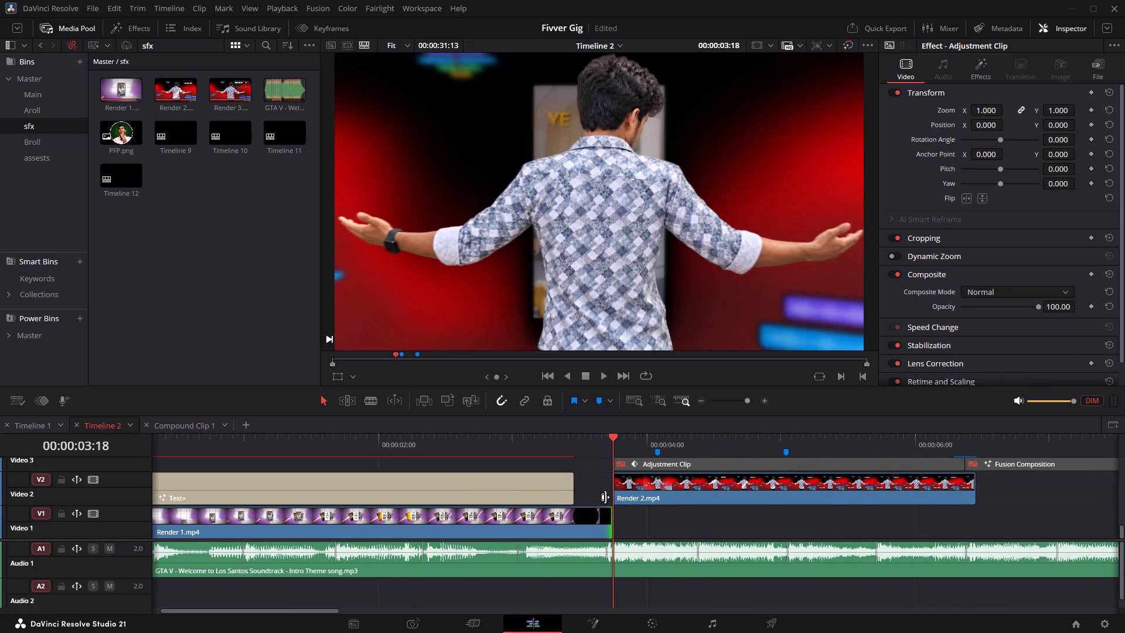
Play back the cut between Render 1.mp4 and Render 2.mp4 to check the trimmed transition.
click(588, 445)
key(space)
key(space)
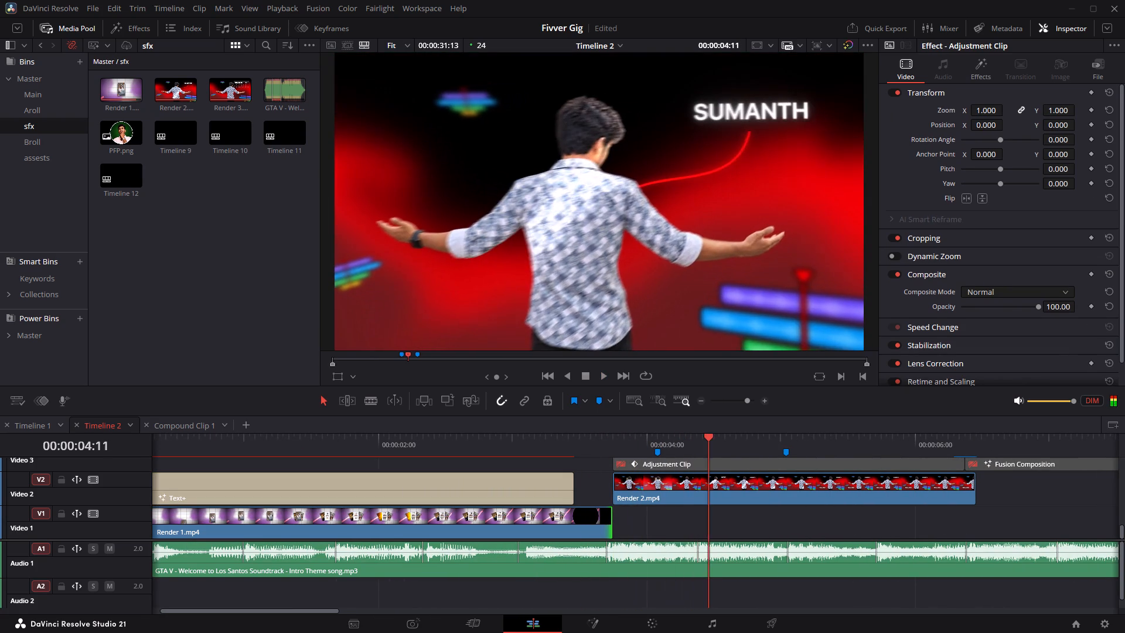
drag(620, 441, 610, 444)
key(space)
key(space)
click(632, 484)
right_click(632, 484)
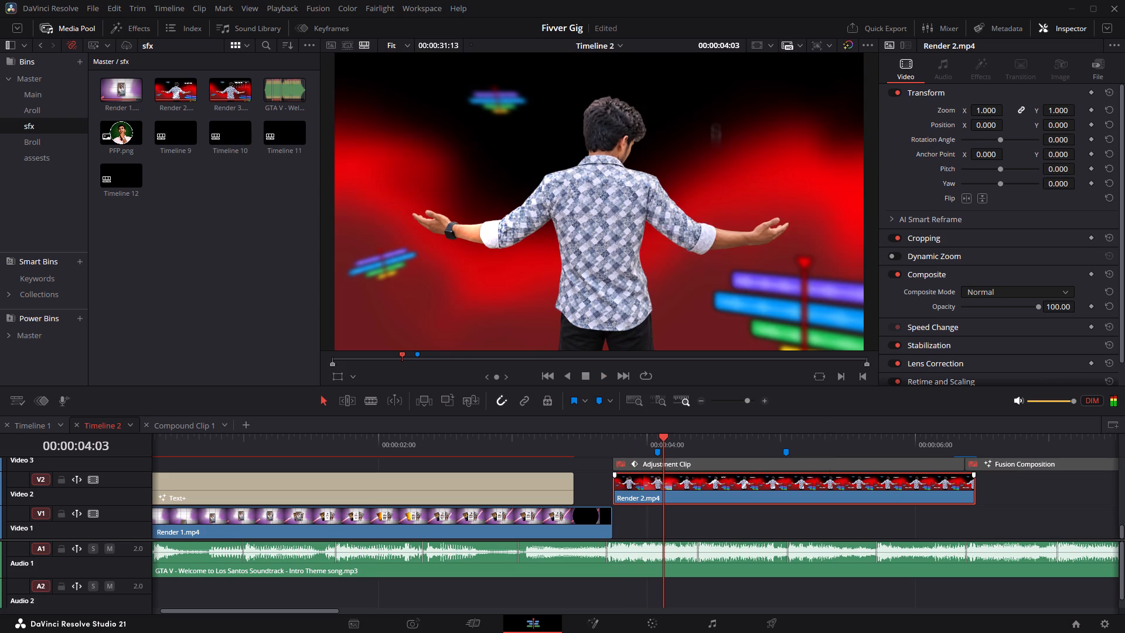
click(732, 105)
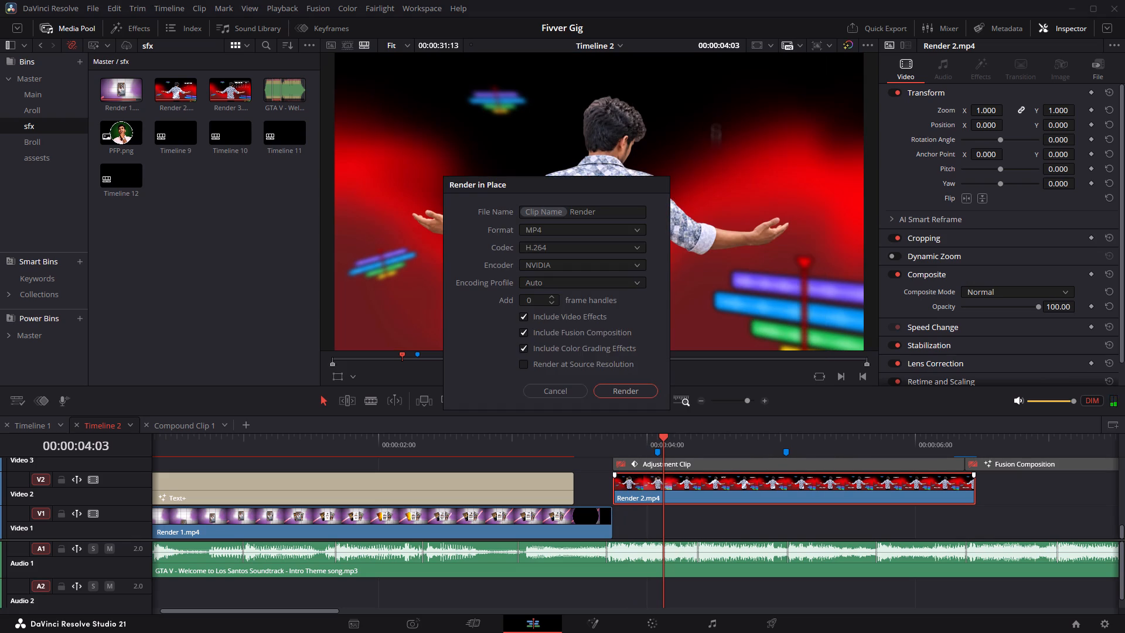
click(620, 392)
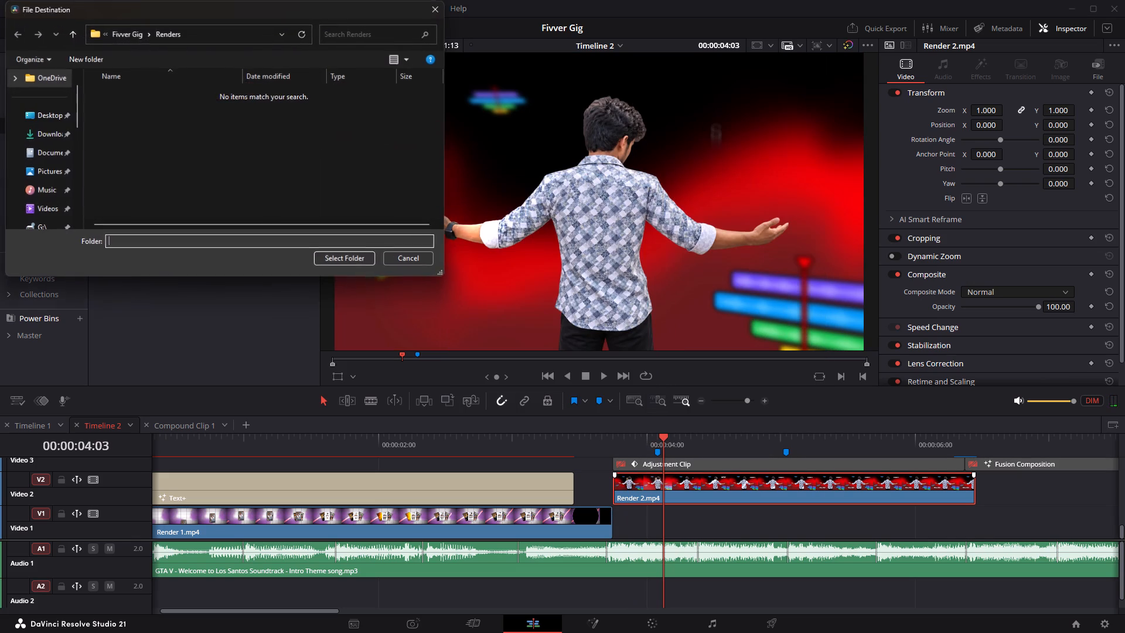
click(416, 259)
Replay the end of the title section into Render 2.mp4 several times to examine the transition.
click(609, 448)
key(space)
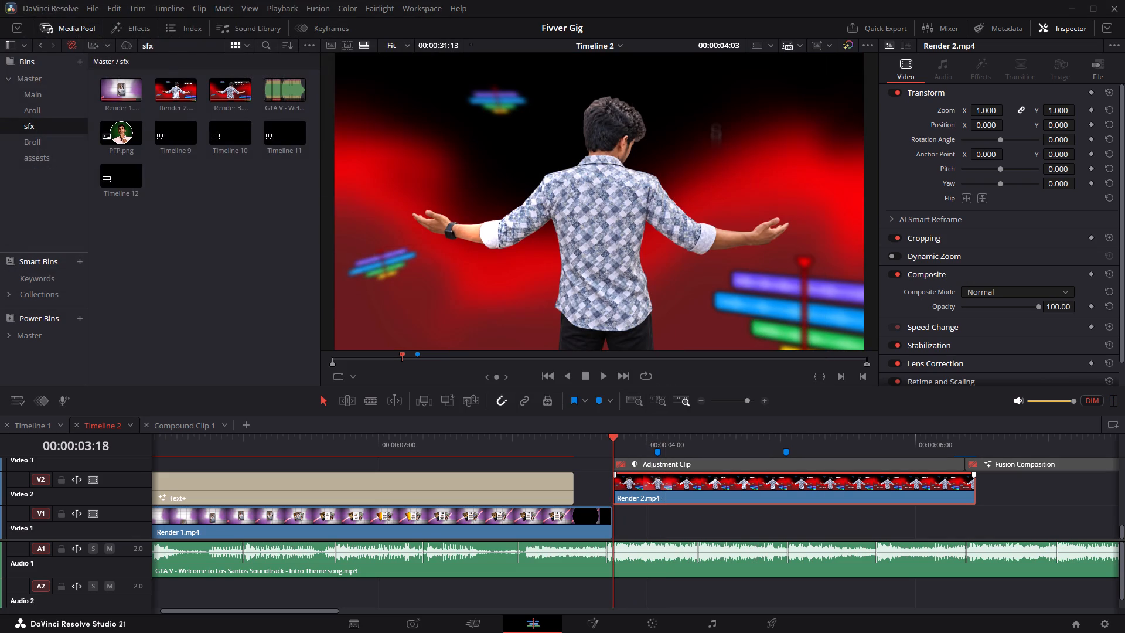
alt+scroll(666, 494, down, 3)
key(space)
key(space)
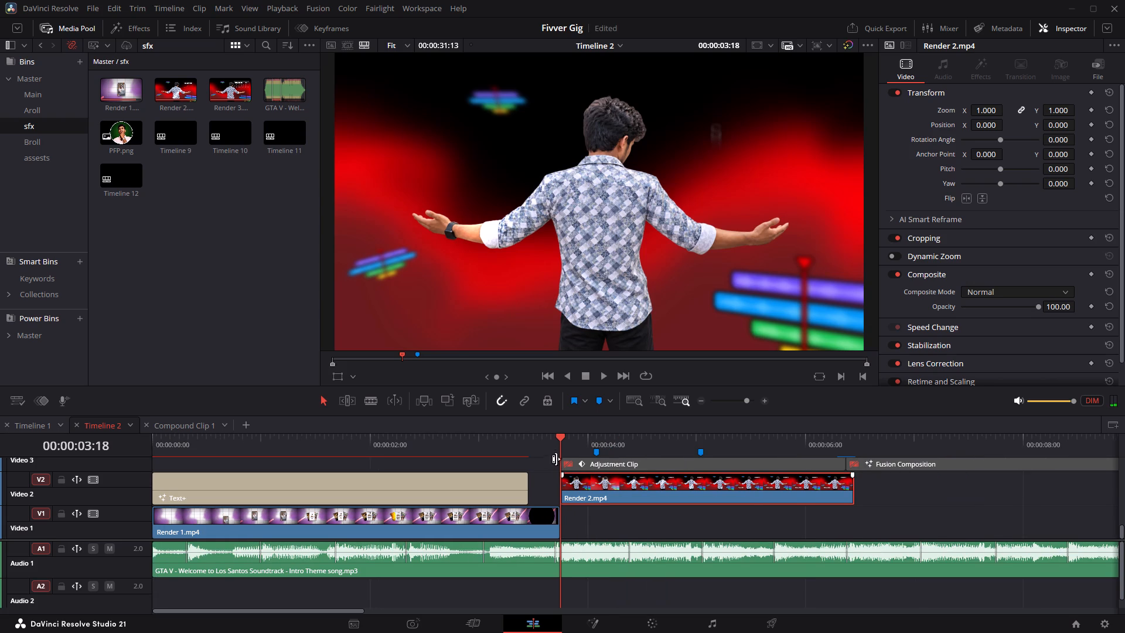
click(554, 452)
key(space)
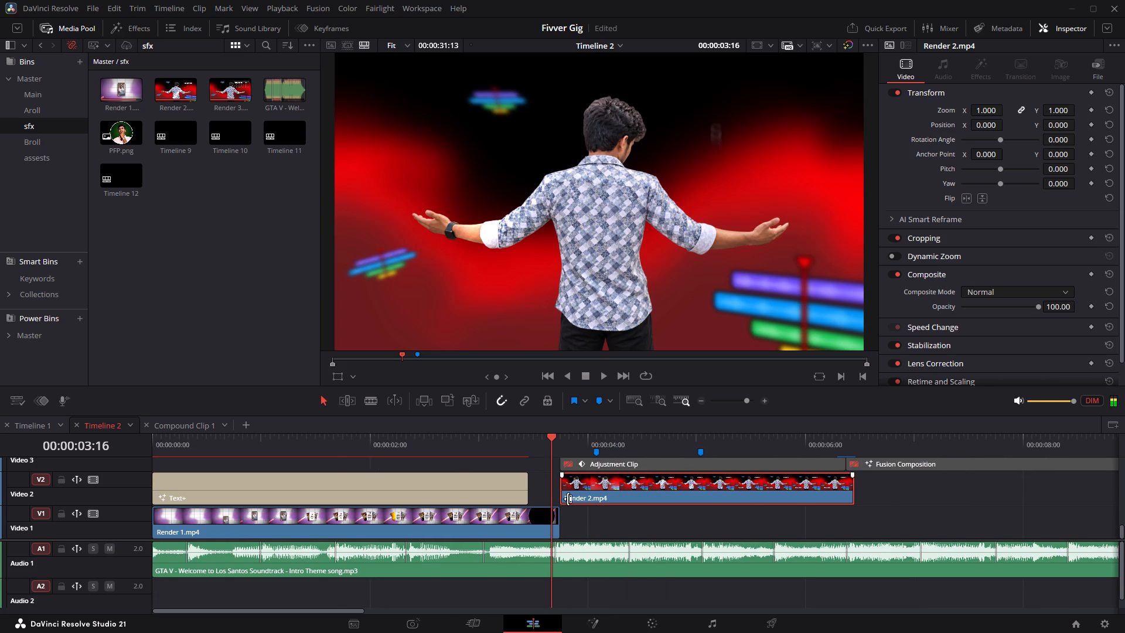
alt+scroll(568, 499, down, 5)
drag(386, 452, 374, 455)
key(space)
drag(366, 455, 359, 455)
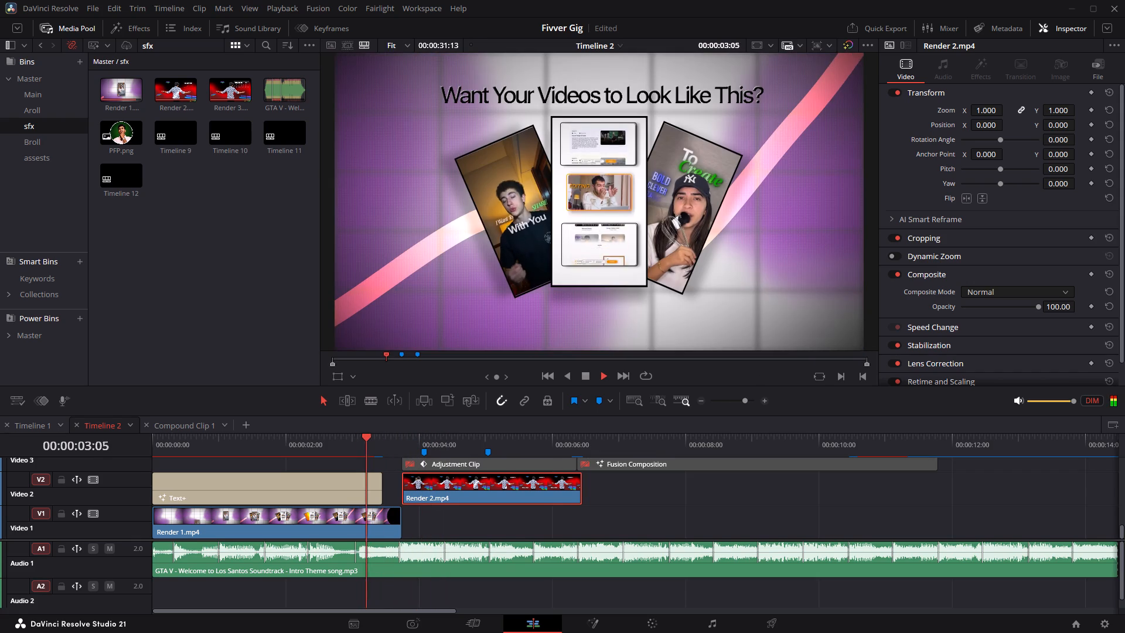
key(space)
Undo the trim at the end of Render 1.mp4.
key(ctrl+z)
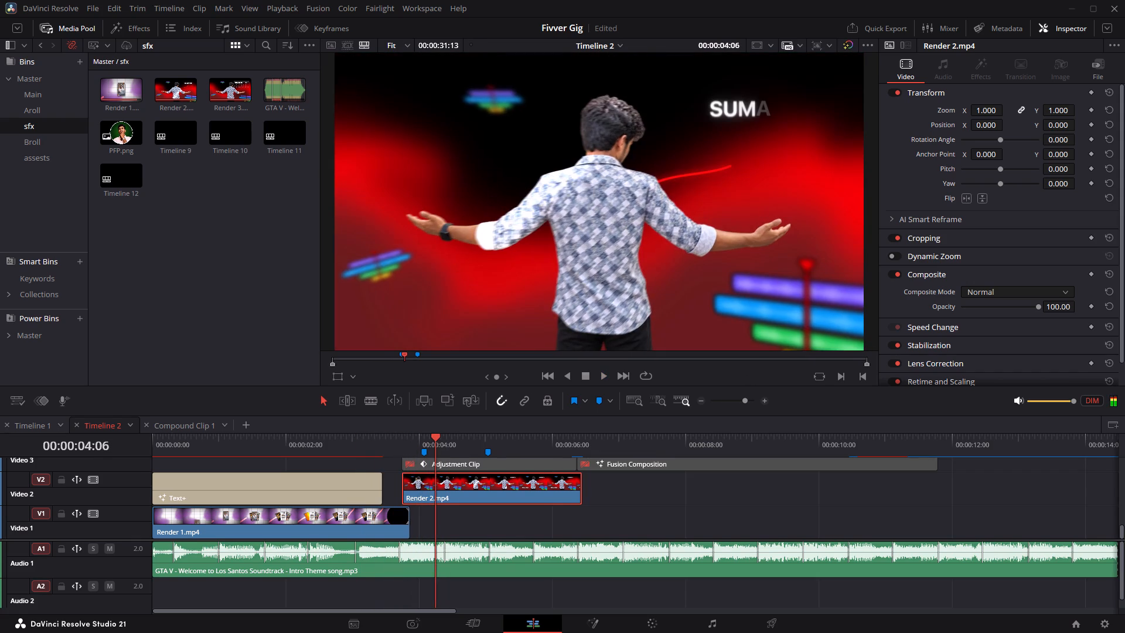
Play back the transition from Render 1.mp4 to Render 2.mp4 to check it with the untrimmed clip end.
click(360, 445)
key(space)
key(space)
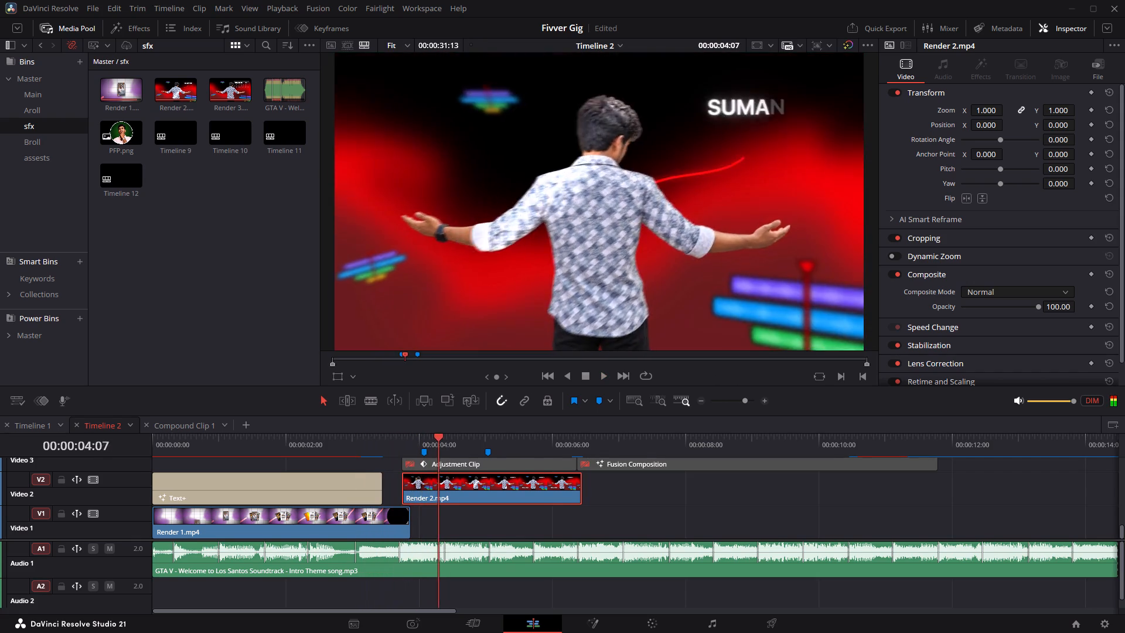
drag(370, 445, 383, 455)
key(space)
key(space)
key(space)
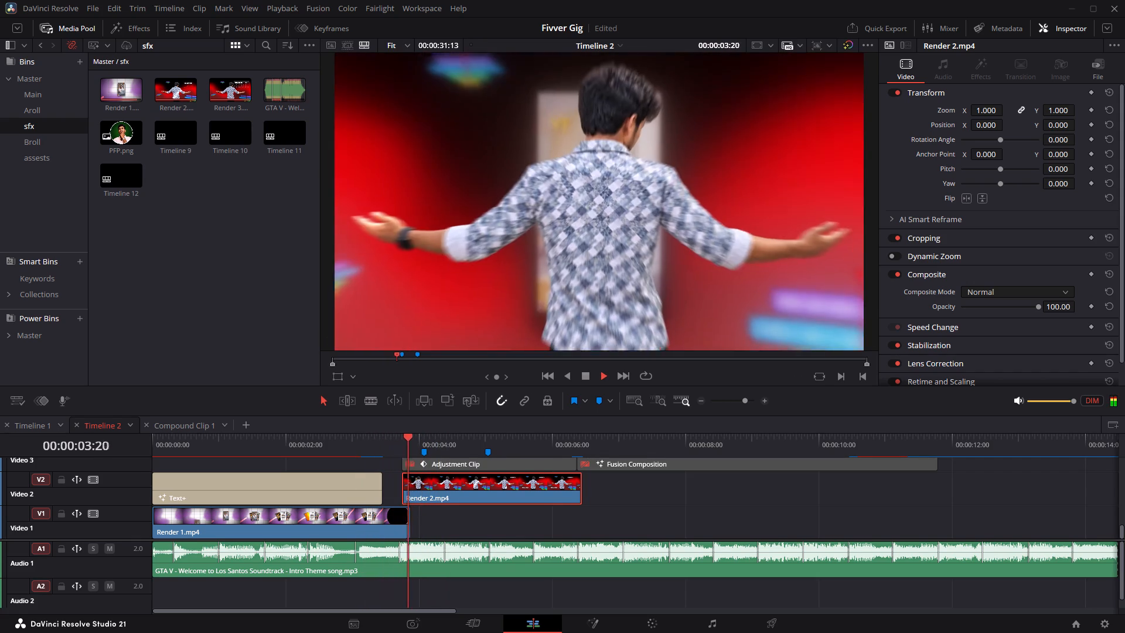
Replay the cut from Render 1.mp4 into Render 2.mp4 to check the transition.
key(space)
key(space)
click(383, 455)
key(space)
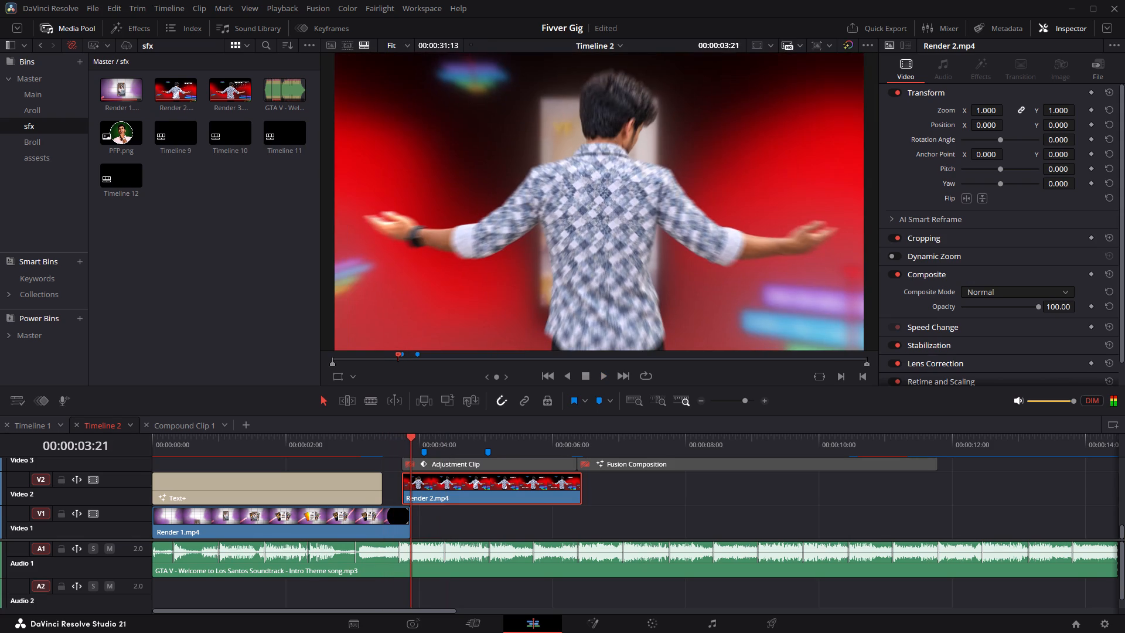
Undo the last two Text+ title changes on Video 2, playing back the opening into Render 2.mp4 between them.
key(ctrl+z)
key(space)
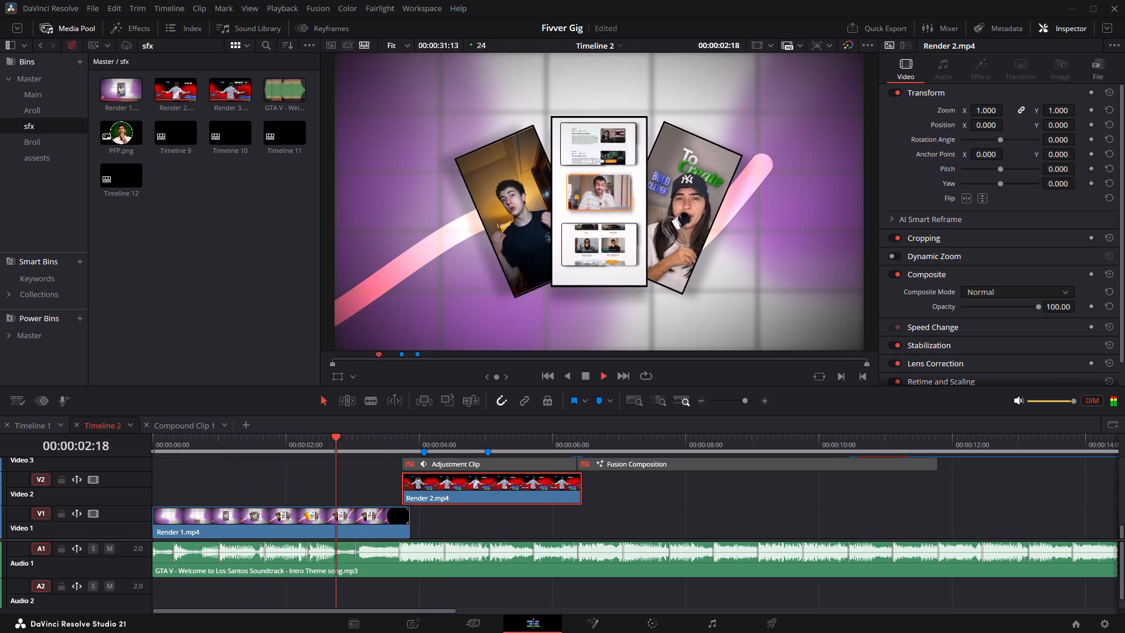
key(space)
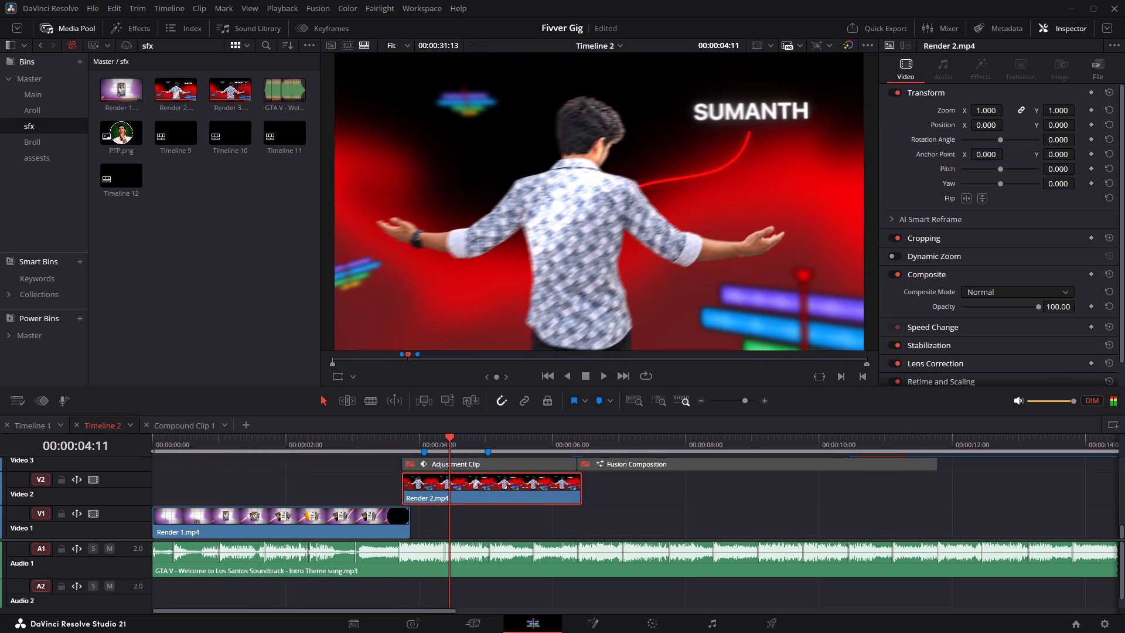
key(ctrl+z)
click(377, 448)
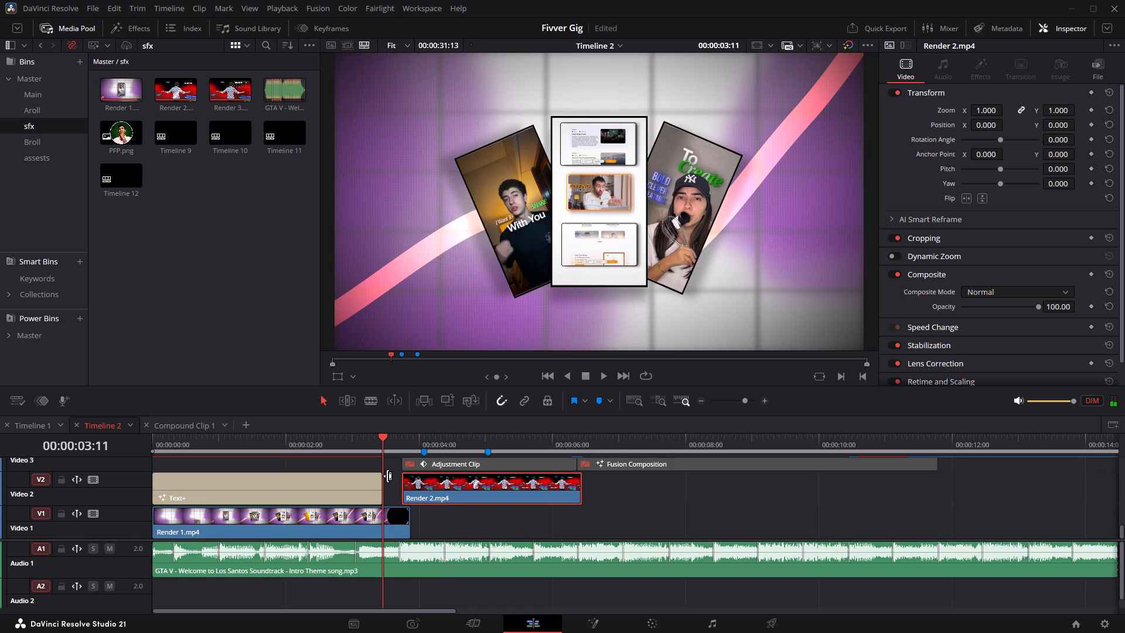
Open Render 1.mp4 in the Fusion page to inspect its node graph, and return to the Edit page.
right_click(366, 516)
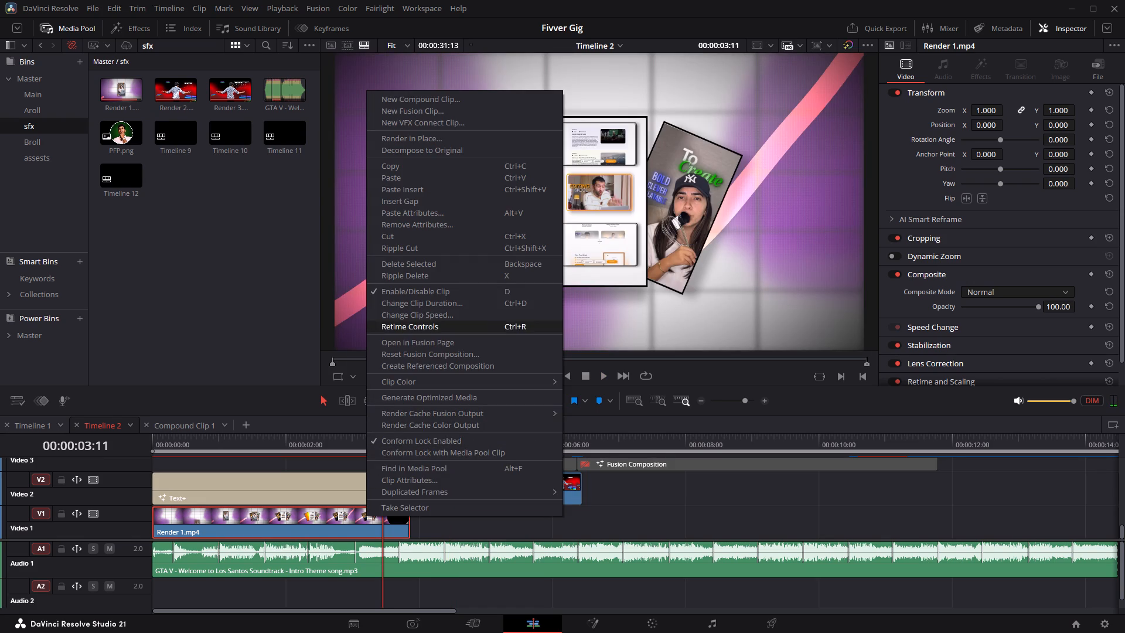
click(425, 342)
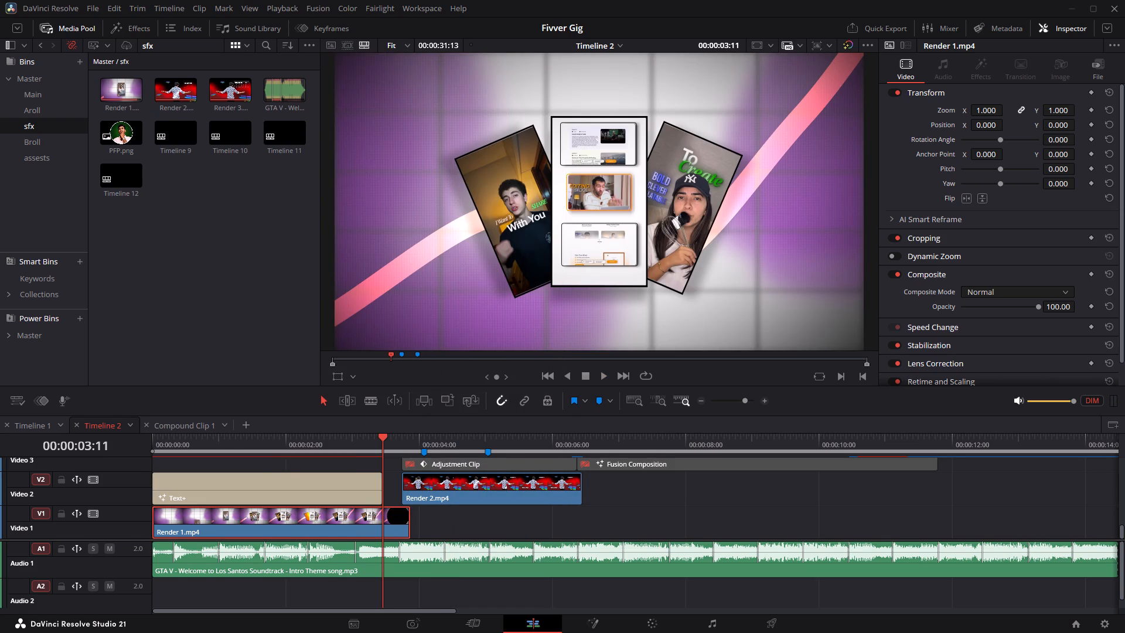
middle_drag(213, 499, 369, 515)
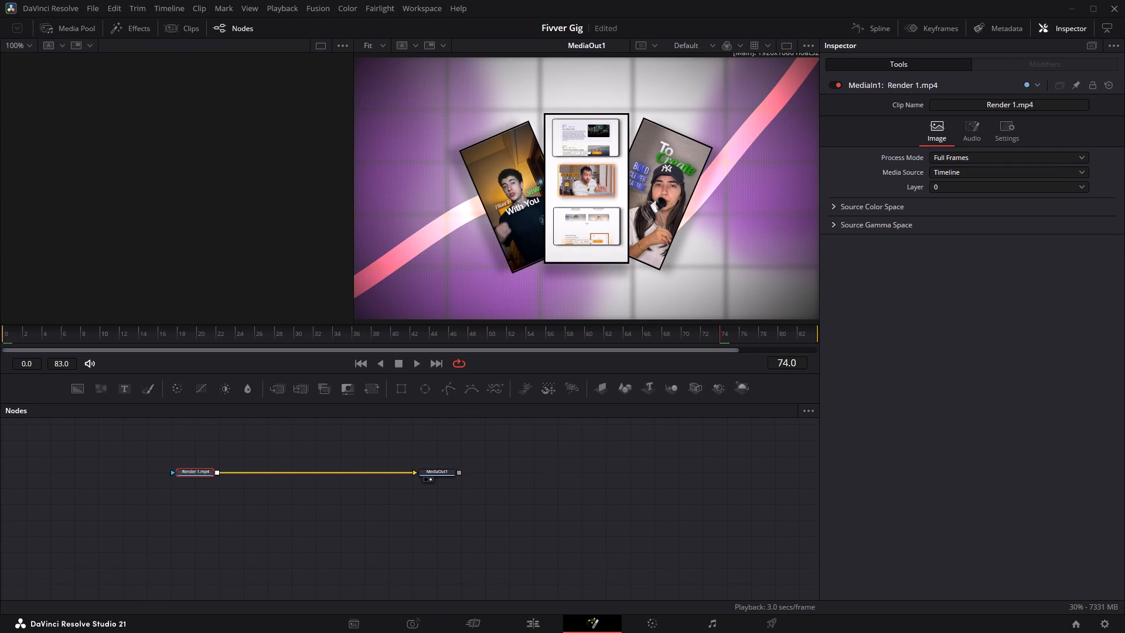
click(522, 624)
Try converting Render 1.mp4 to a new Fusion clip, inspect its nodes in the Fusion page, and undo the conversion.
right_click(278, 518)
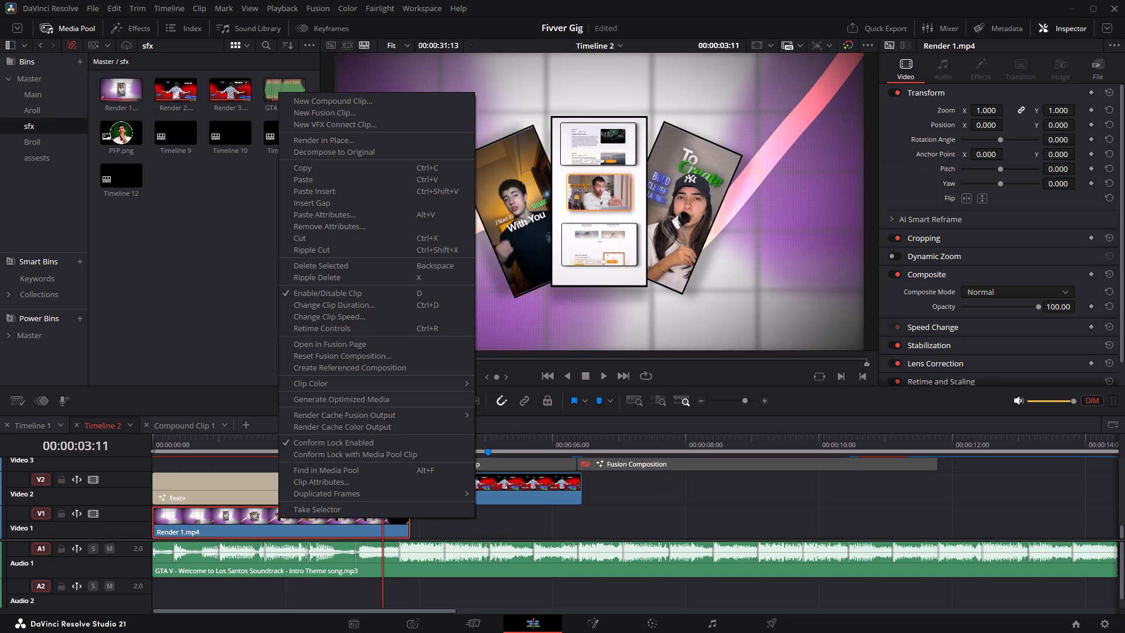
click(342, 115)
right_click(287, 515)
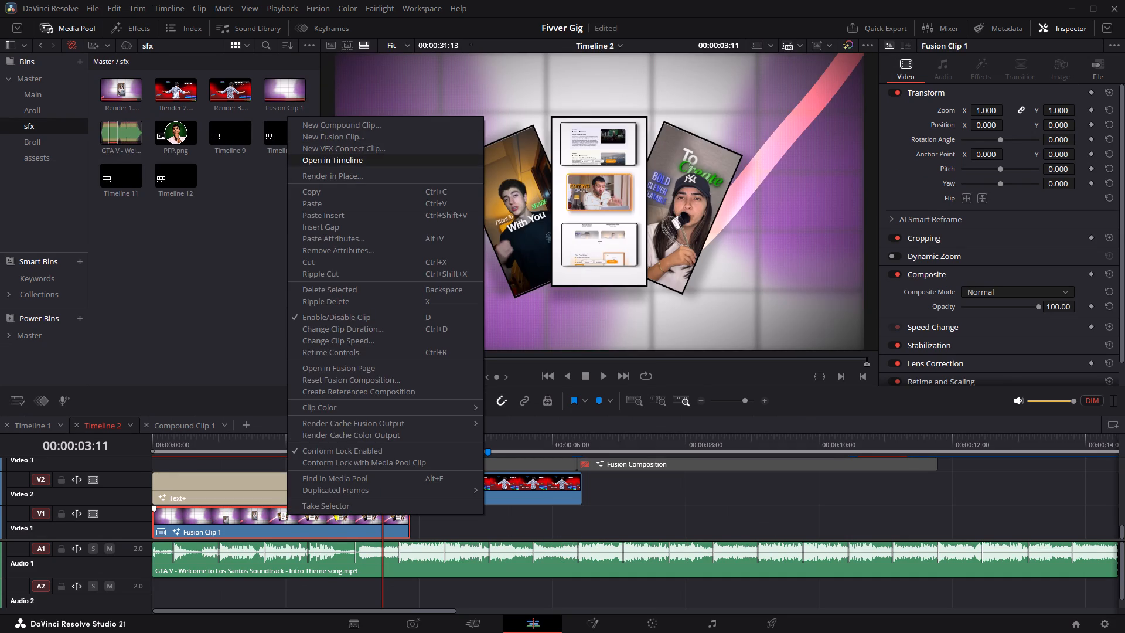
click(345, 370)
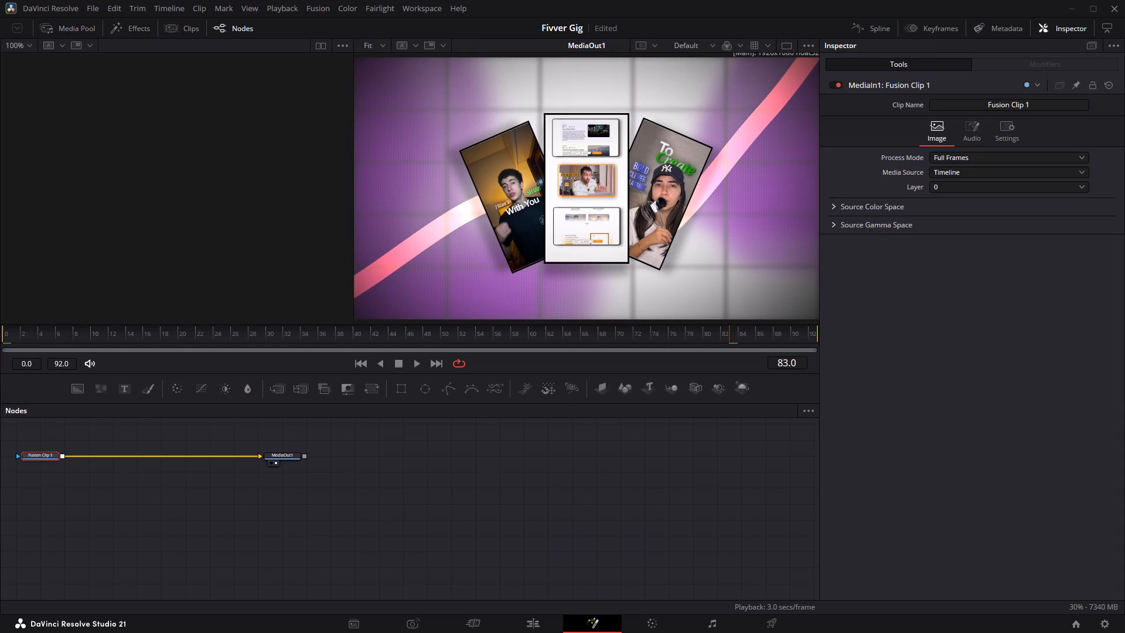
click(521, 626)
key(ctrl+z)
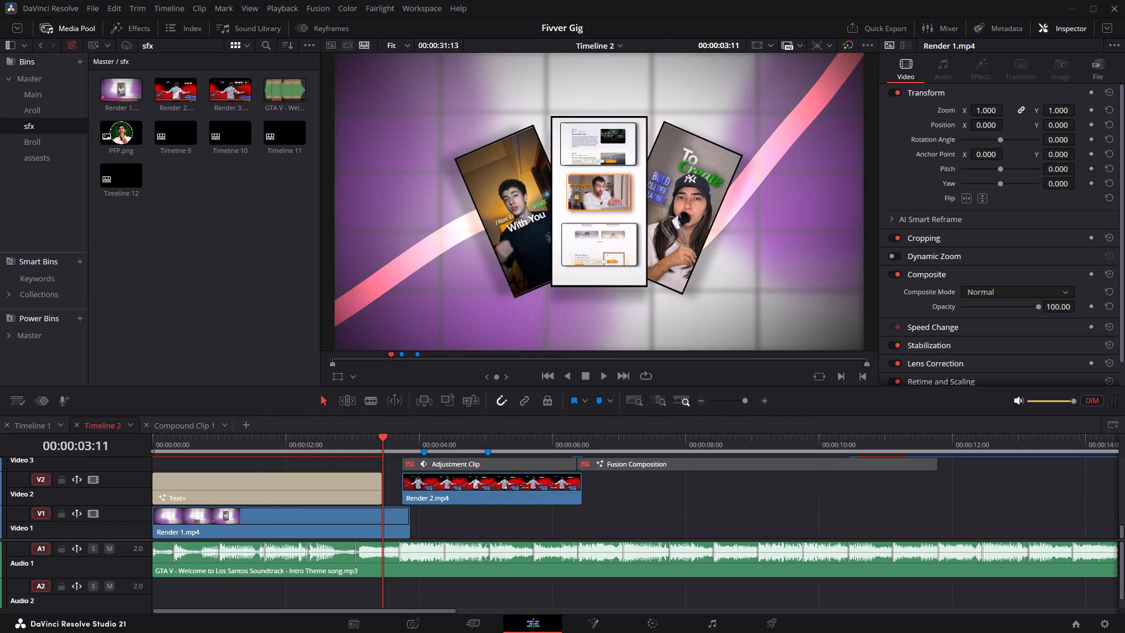
Undo the earlier edits until the rendered clips on Video 1 and Video 2 revert to their original Fusion Compositions.
key(ctrl+z)
key(ctrl+z)
key(ctrl+z)
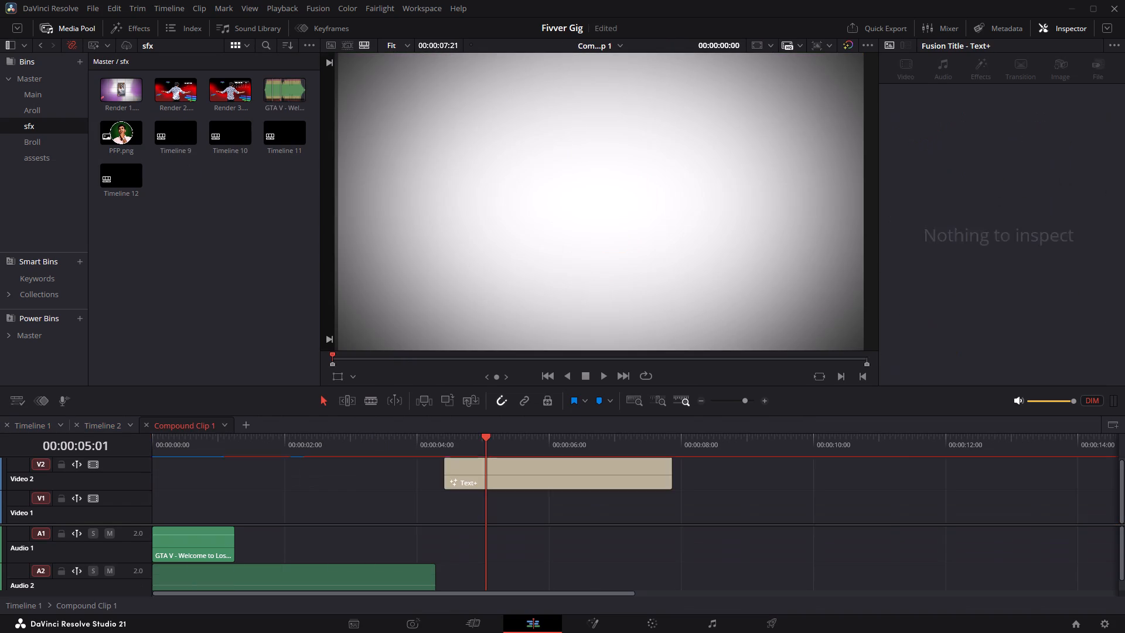
key(ctrl+z)
key(ctrl+z)
key(ctrl+z)
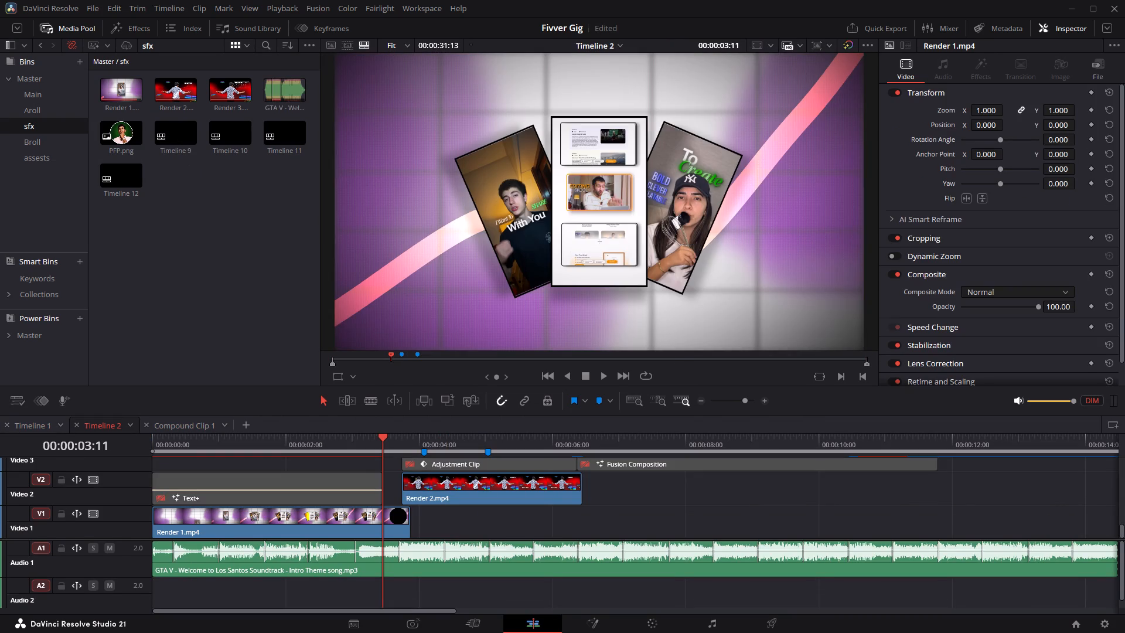
key(ctrl+z)
key(ctrl+z)
key(ctrl+z)
key(ctrl+z)
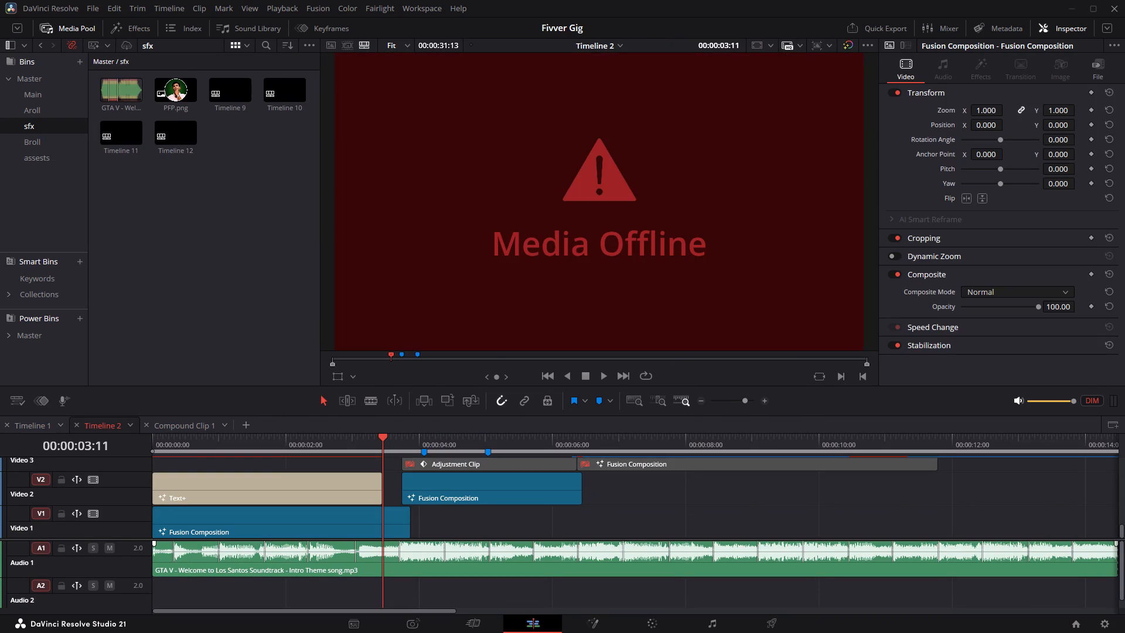
Play Timeline 2 from the start and through the later section to check the restored Fusion Compositions.
drag(337, 443, 116, 444)
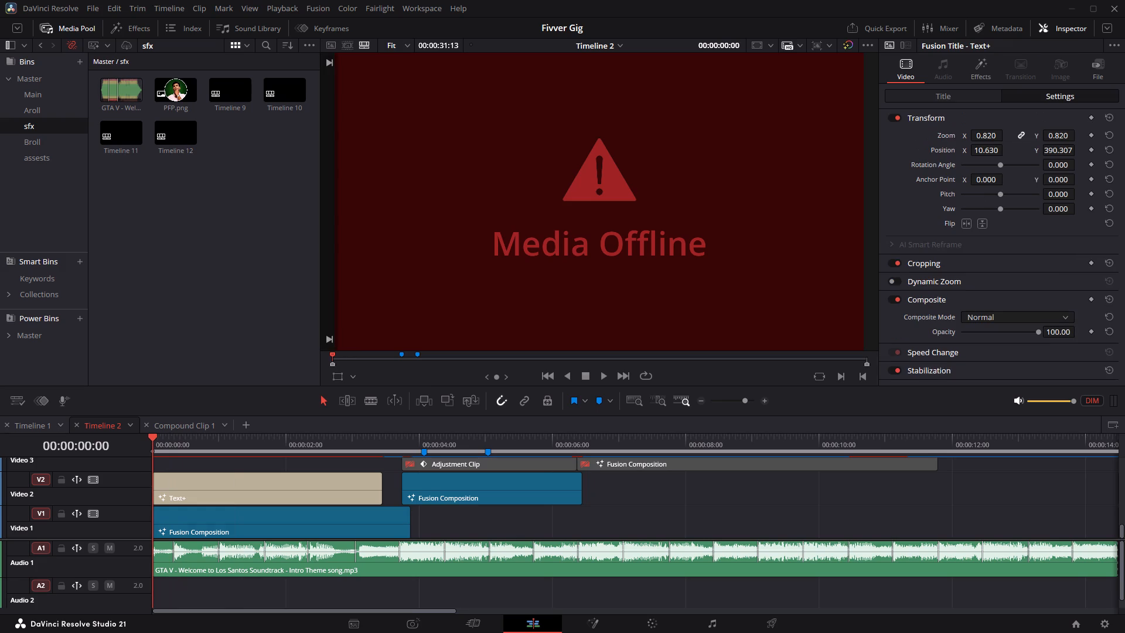
key(space)
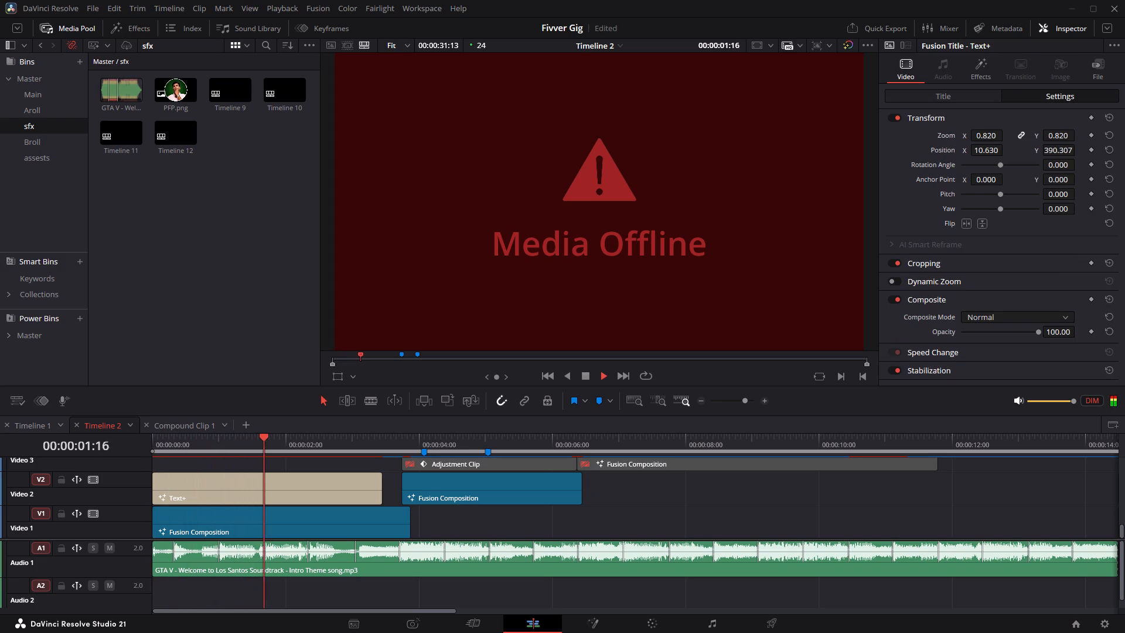
click(389, 450)
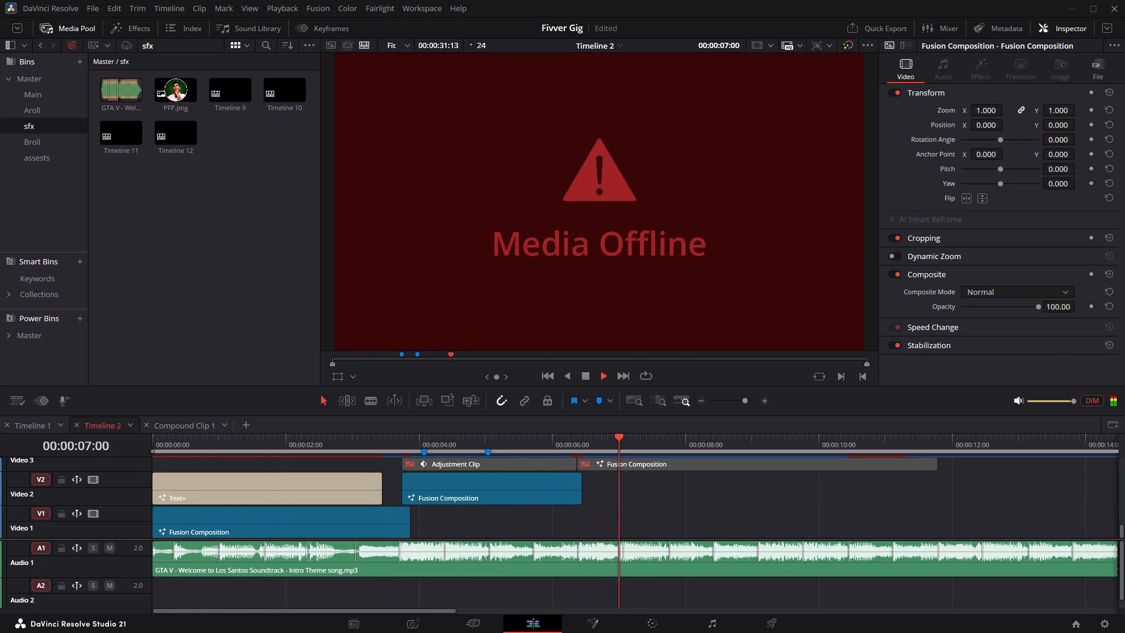
alt+scroll(663, 496, down, 6)
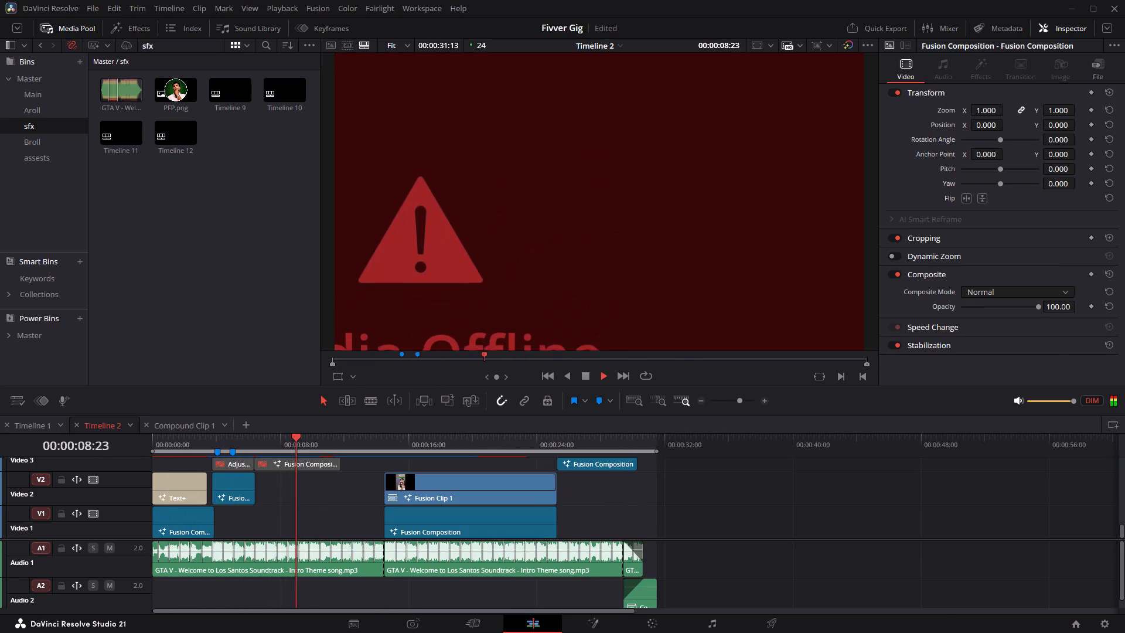
click(635, 494)
key(space)
Copy all clips in Timeline 2 and paste them into a newly created timeline.
click(681, 495)
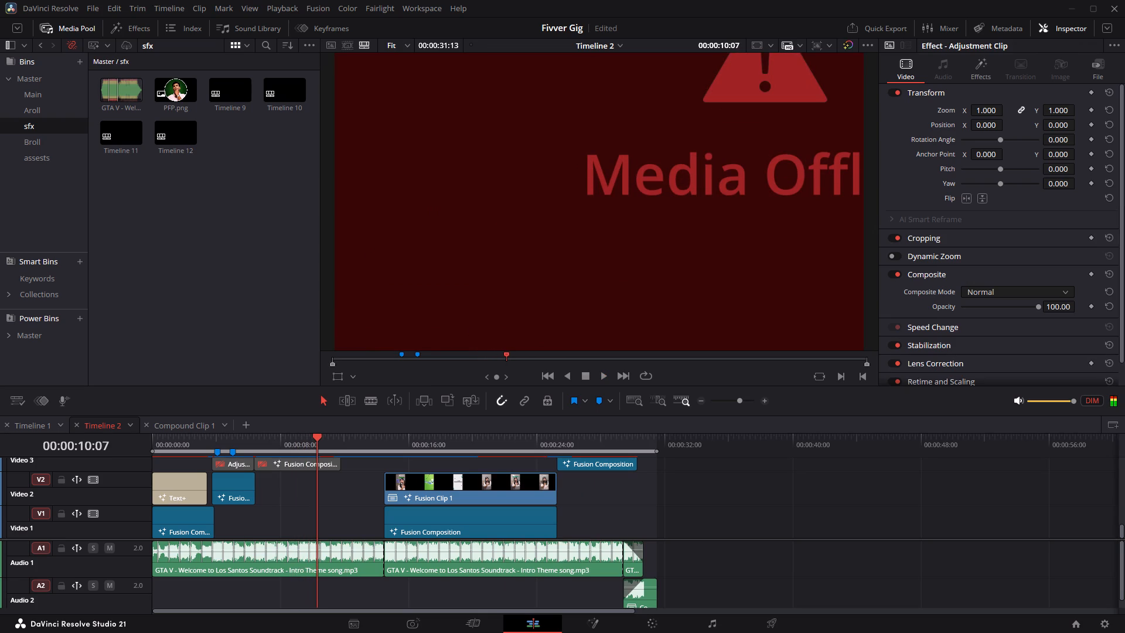
key(ctrl+a)
key(ctrl+c)
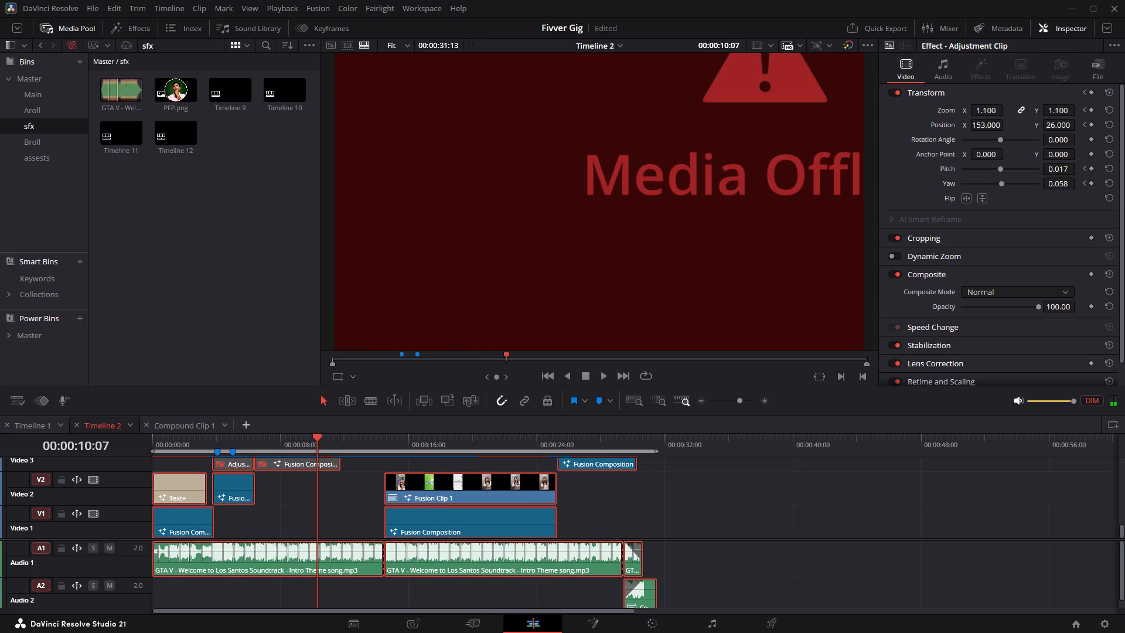
click(249, 428)
key(ctrl+v)
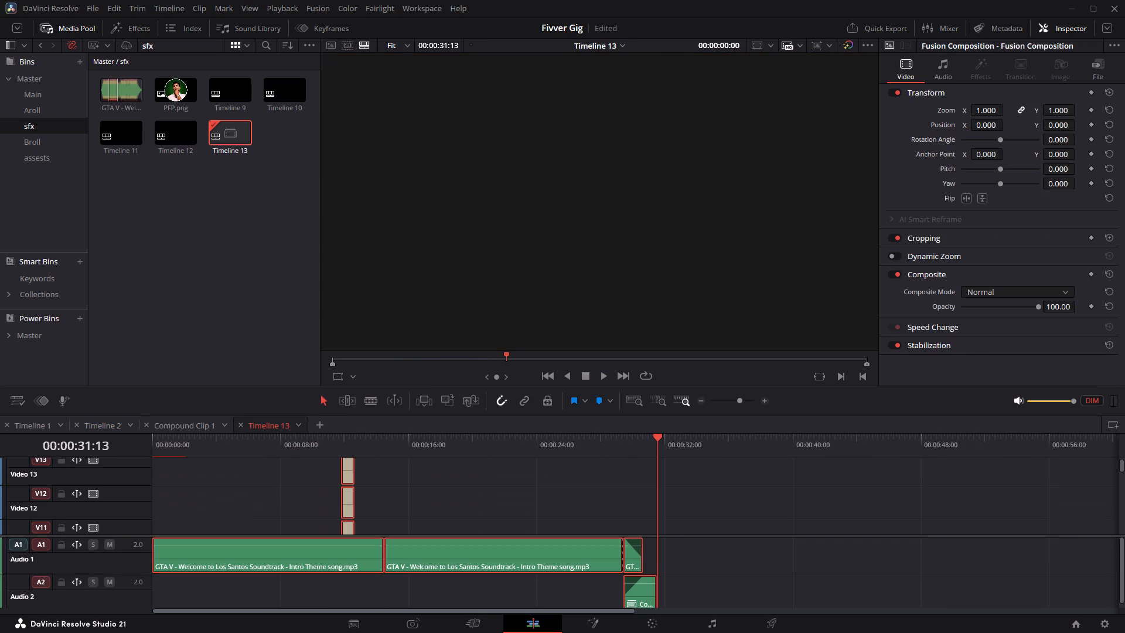
Play back the opening of the new timeline to check the pasted Fusion Compositions and the transition between them.
drag(214, 444, 134, 448)
drag(200, 444, 132, 442)
scroll(258, 461, down, 4)
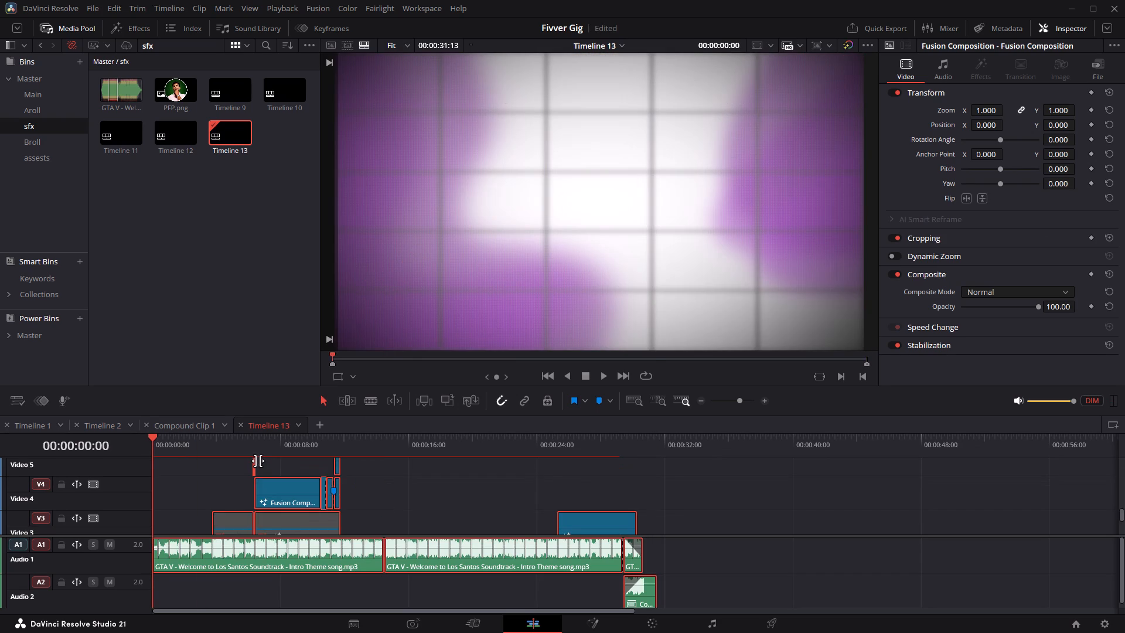
scroll(258, 461, down, 1)
scroll(347, 470, down, 1)
click(323, 487)
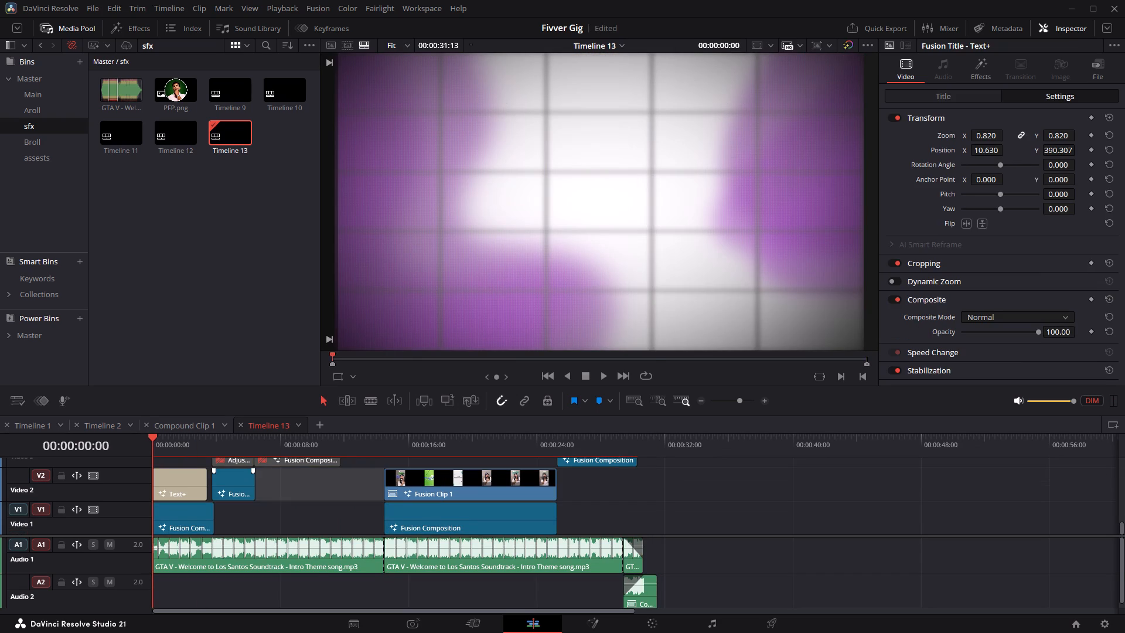
alt+scroll(237, 479, up, 3)
click(294, 451)
key(space)
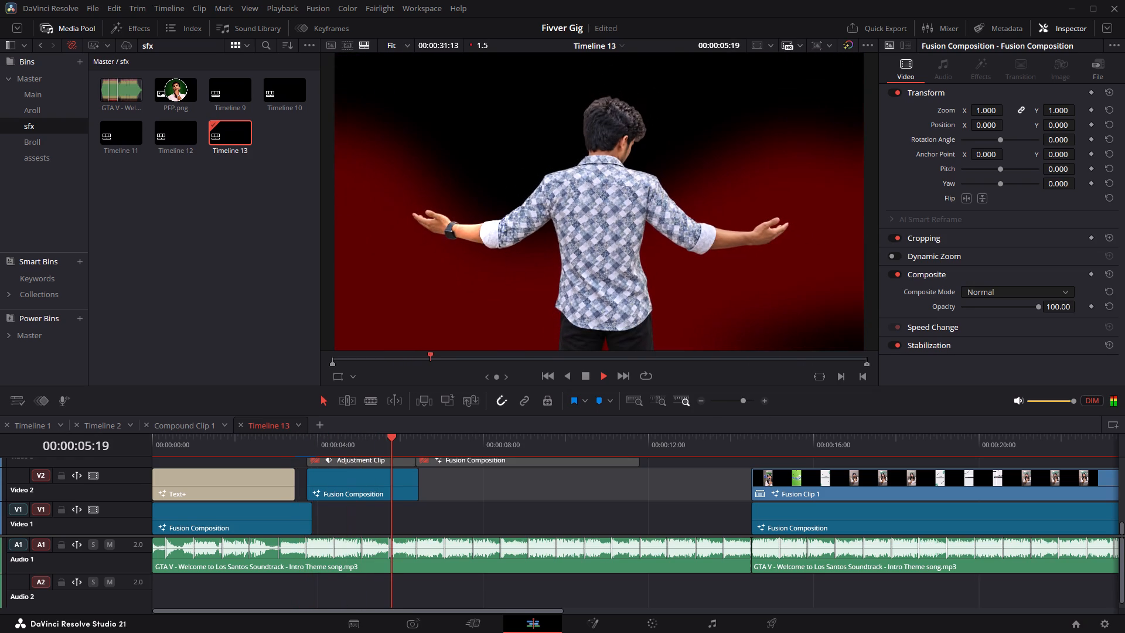
key(space)
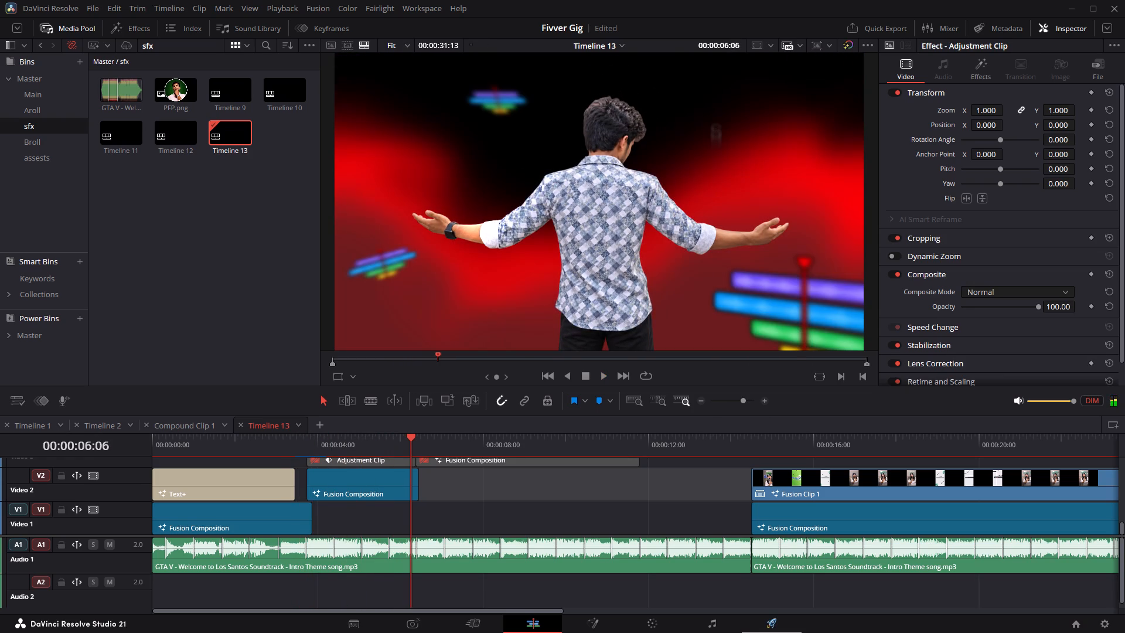
Play the new timeline from its start in the Deliver page to check the intro there.
click(762, 625)
drag(465, 441, 413, 445)
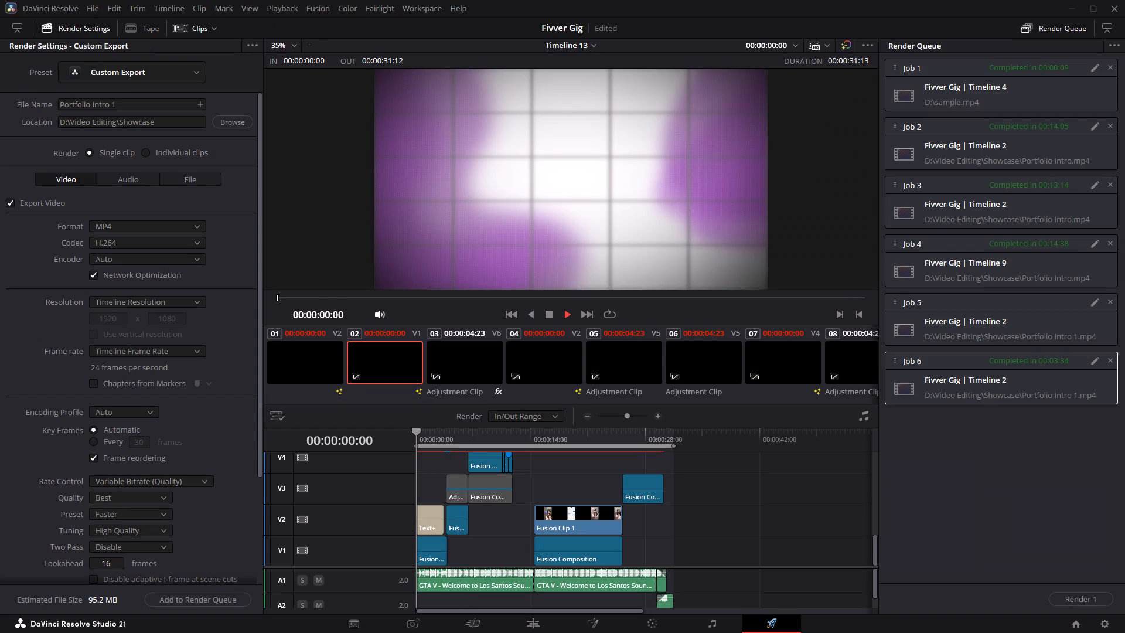
key(space)
key(alt+Tab)
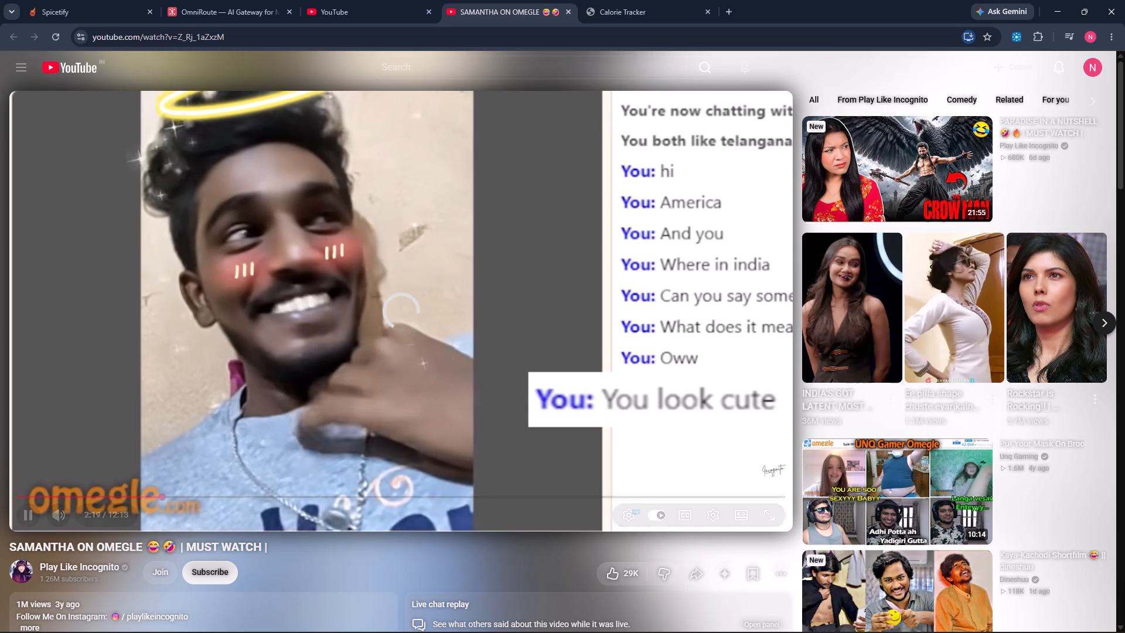
Go to the YouTube home page and retry loading it.
click(76, 73)
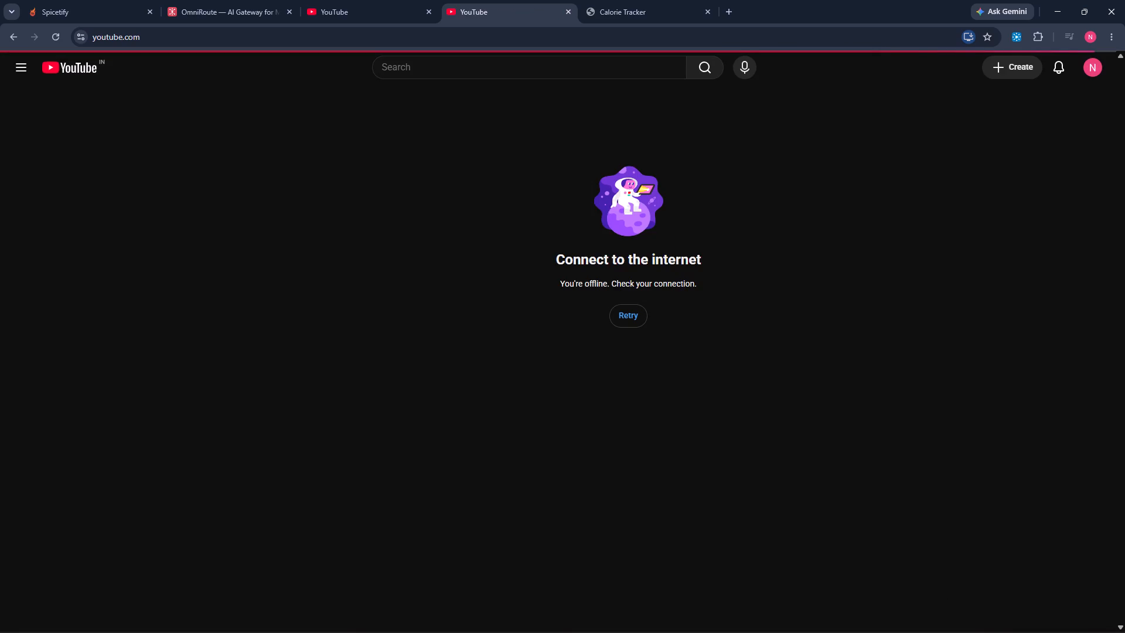
click(639, 318)
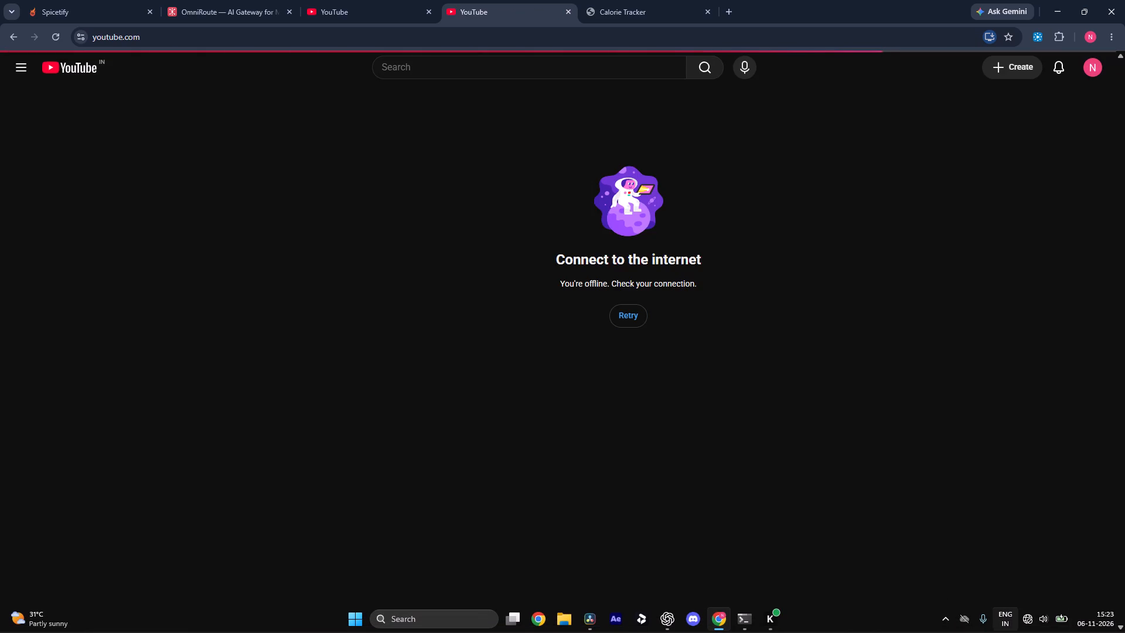
Connect the computer to the Hotspot Granted Wi-Fi network and retry loading the YouTube home page.
click(1022, 623)
click(961, 407)
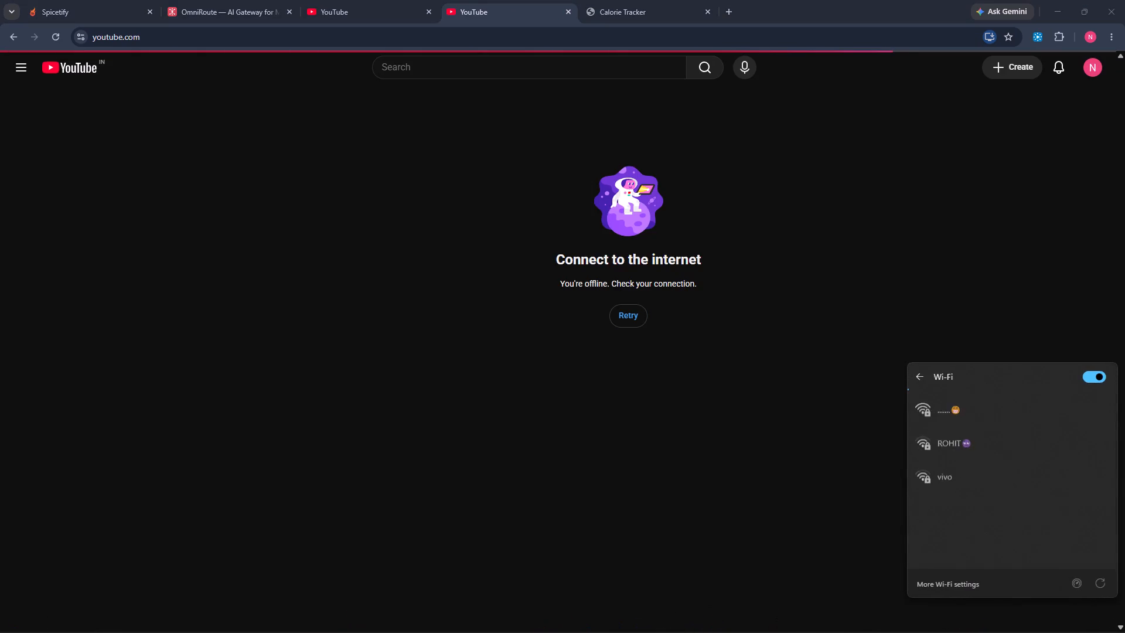
click(956, 408)
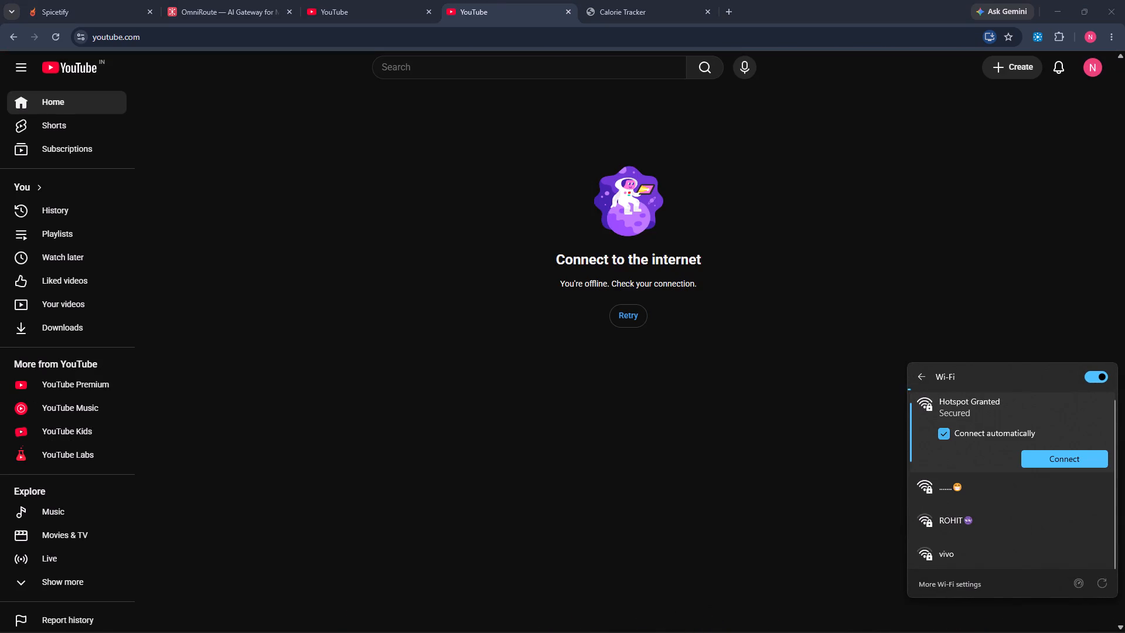
click(1036, 454)
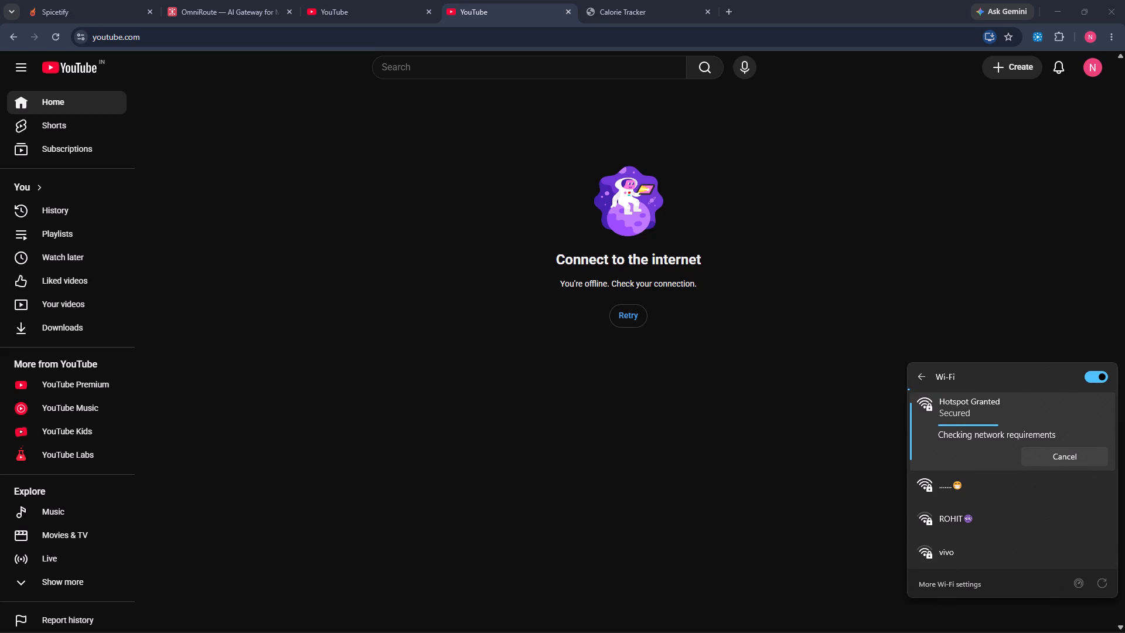
click(632, 324)
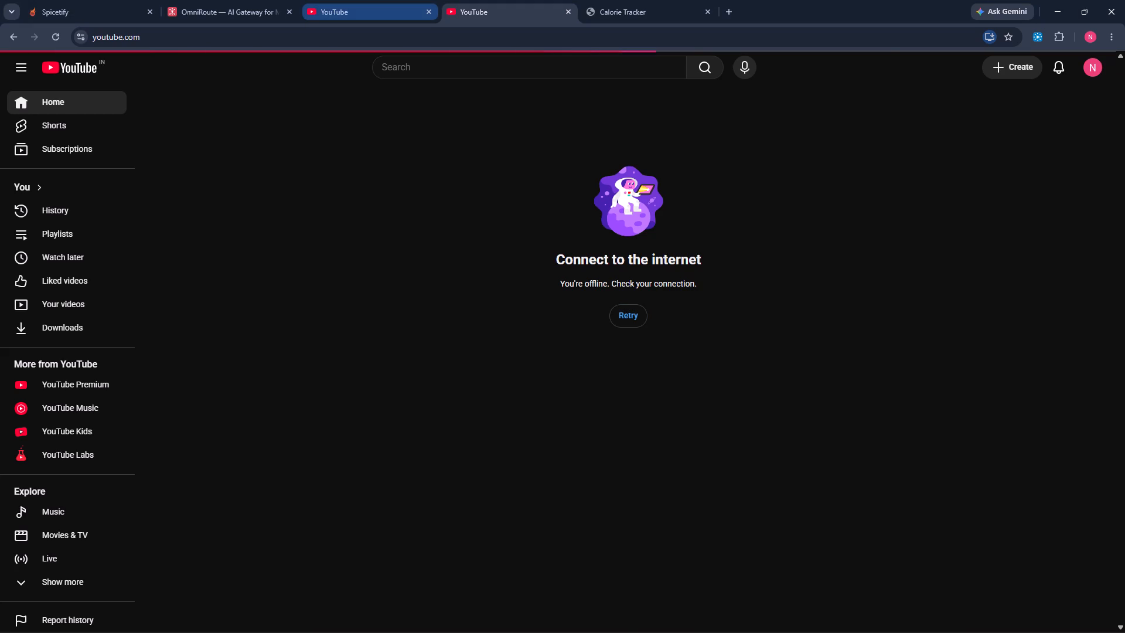
Close the extra YouTube tab beside the current one and switch back to the Fivver Gig project in DaVinci Resolve.
click(426, 16)
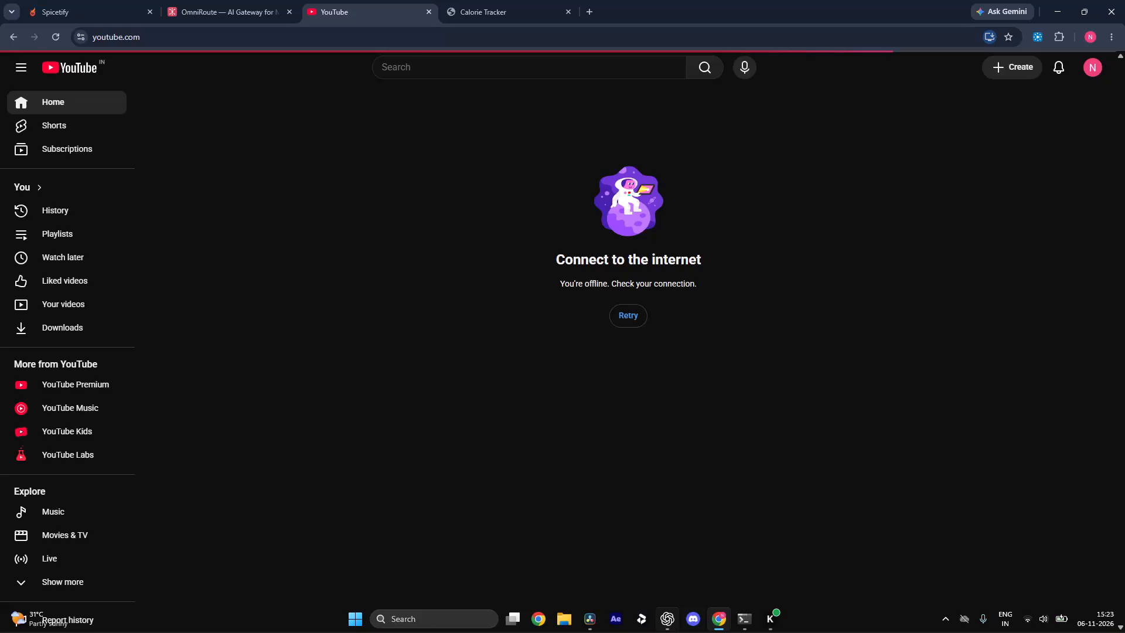
click(593, 618)
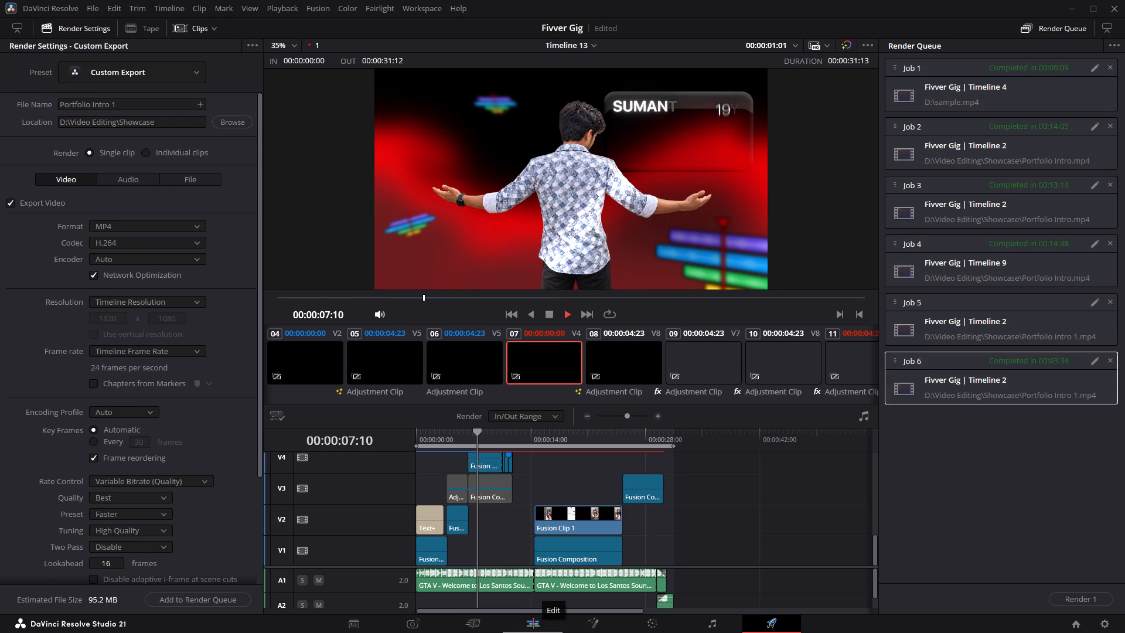
Return to the Edit page and play the new timeline from the start through the card animation section.
click(541, 624)
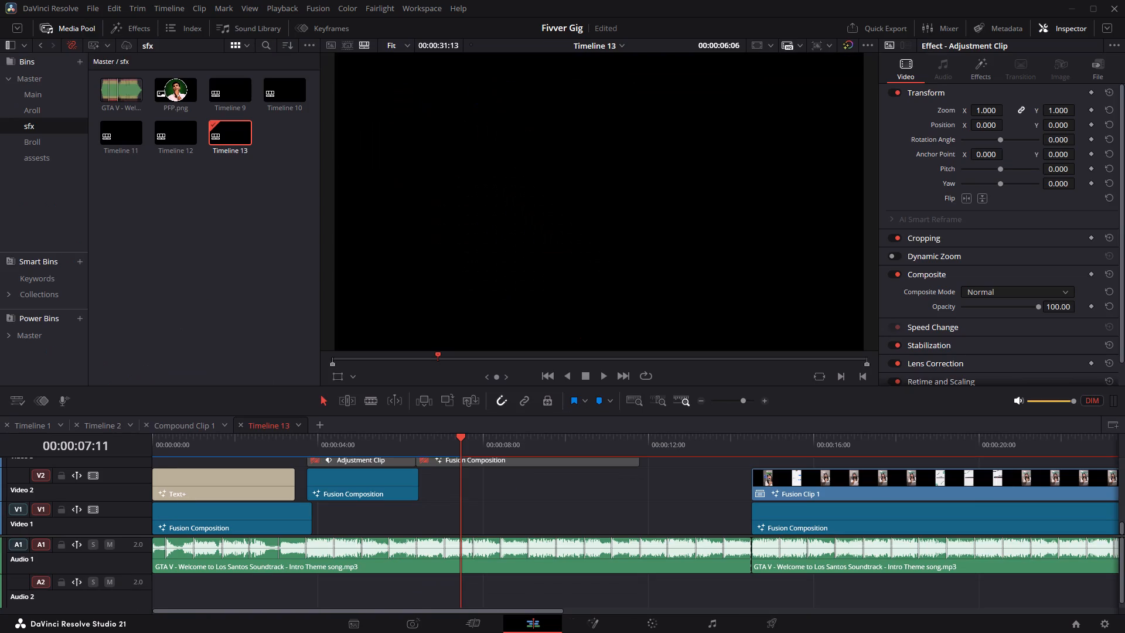
drag(231, 446, 103, 448)
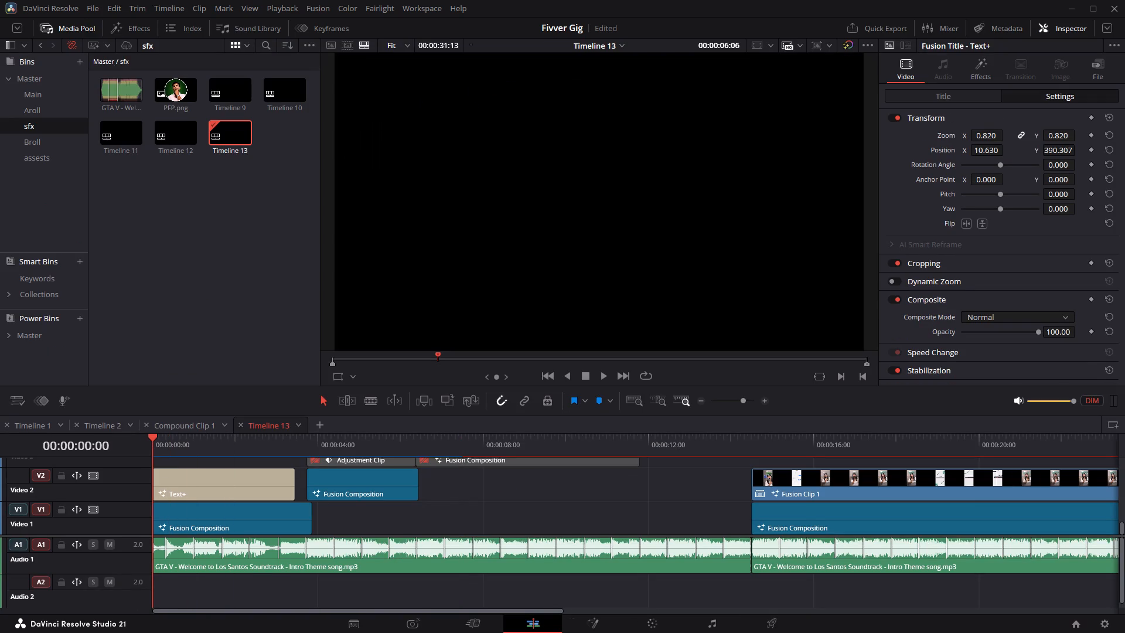
key(space)
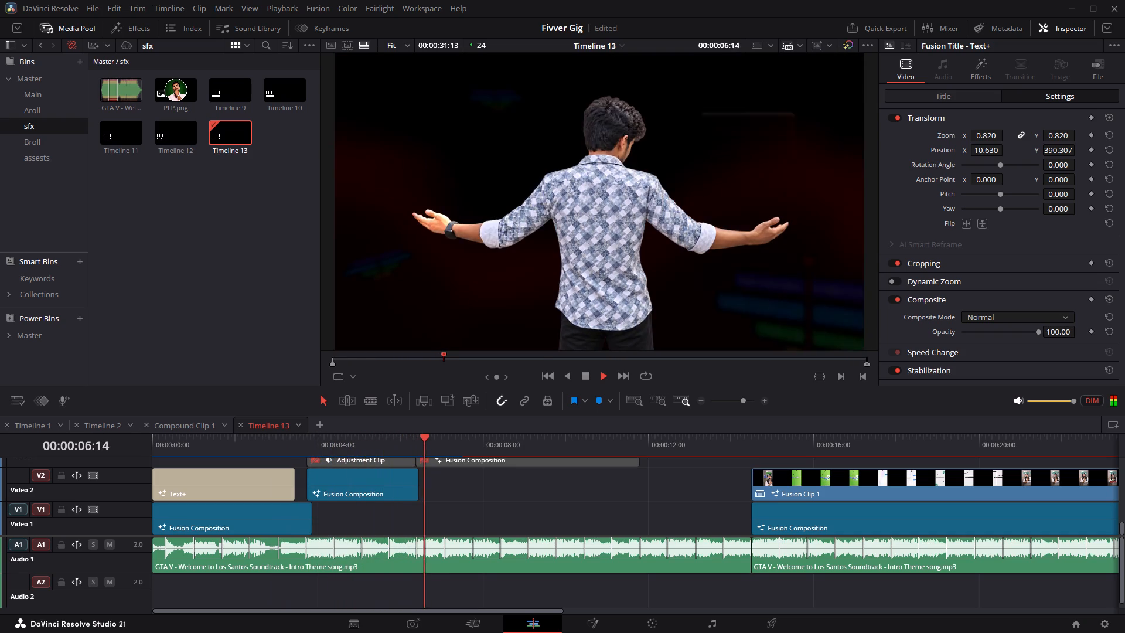
key(space)
Play the timeline from 00:00:03:04 into the second Fusion Composition and look through the upper video tracks.
click(283, 440)
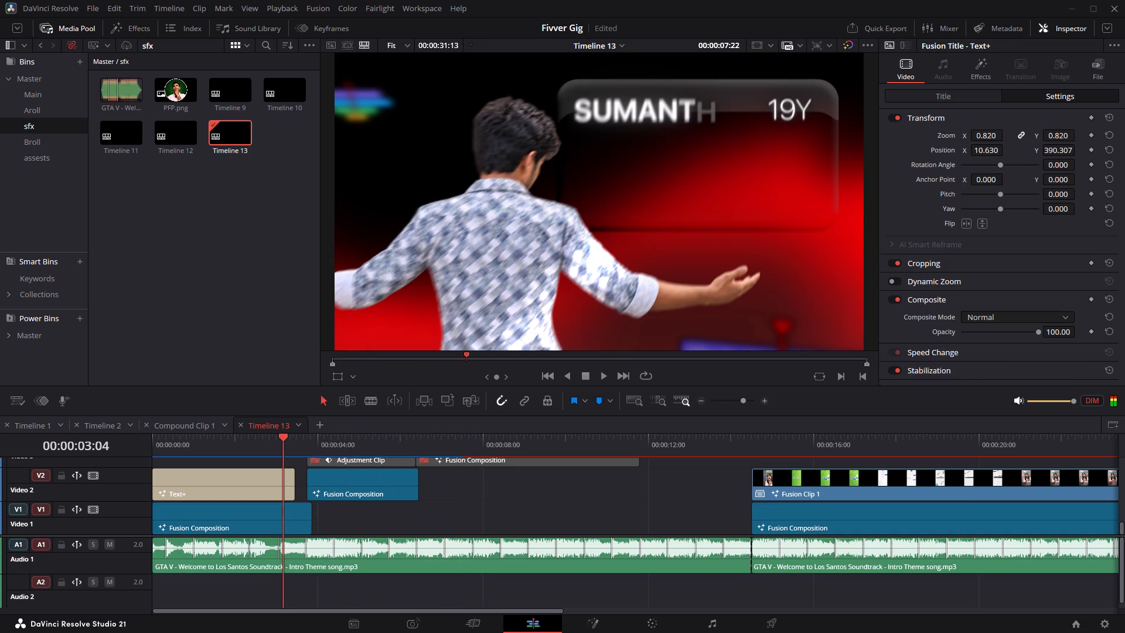
key(space)
scroll(335, 481, up, 5)
scroll(335, 481, down, 2)
scroll(335, 481, up, 1)
scroll(335, 481, down, 1)
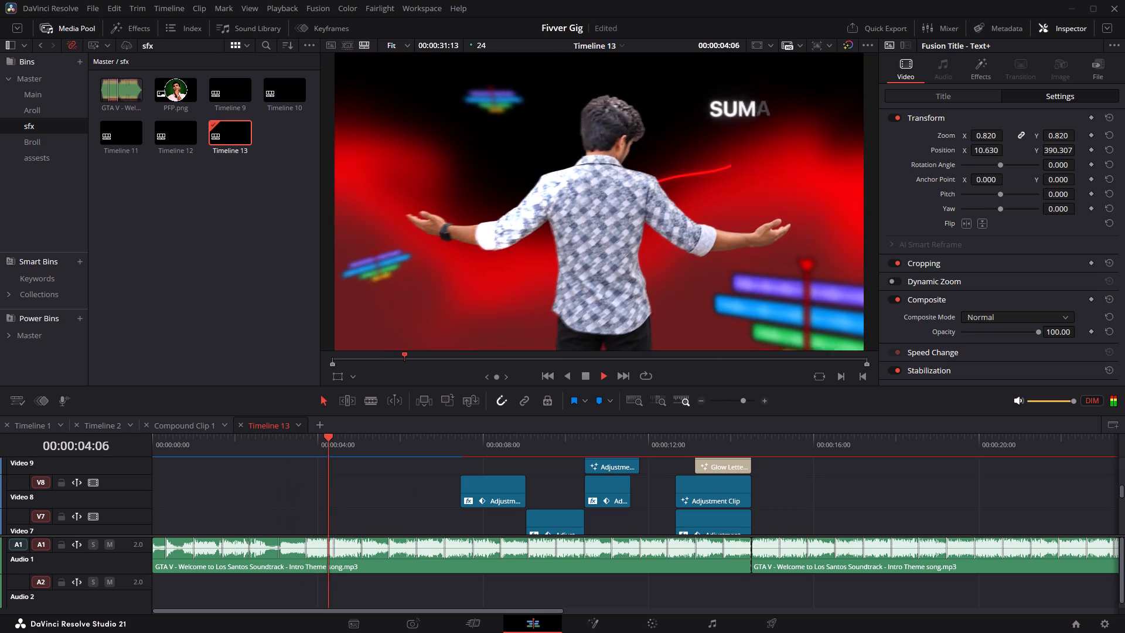
key(space)
Delete the disabled Adjustment Clip on Video 3 above the second Fusion Composition.
scroll(344, 481, down, 4)
scroll(349, 485, up, 1)
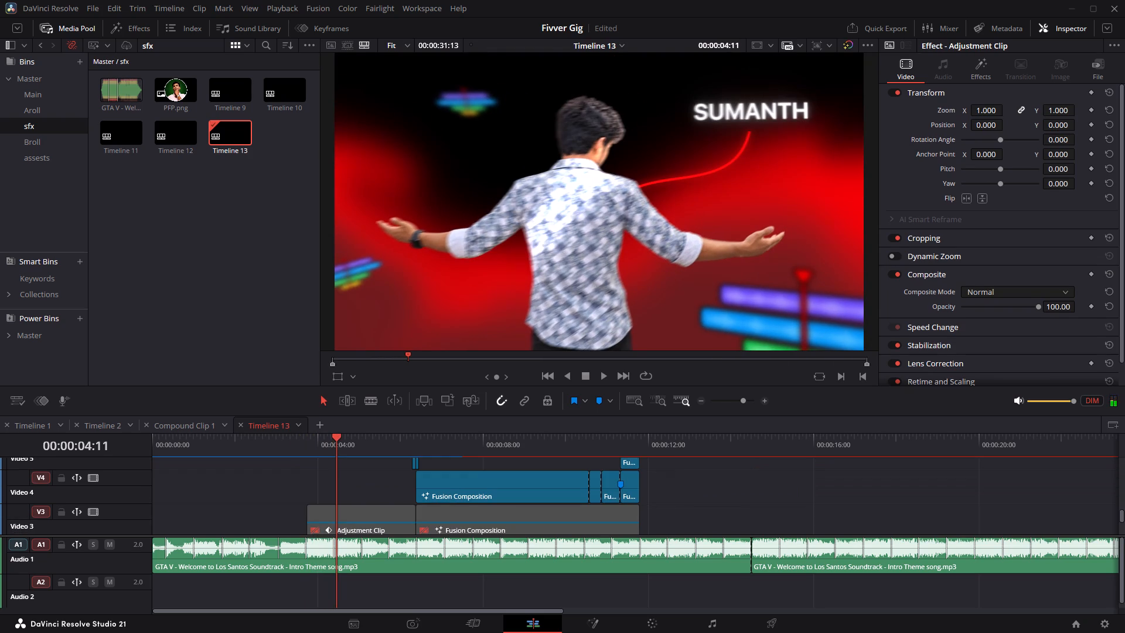
click(366, 517)
scroll(359, 513, up, 1)
key(BackSpace)
scroll(352, 508, up, 2)
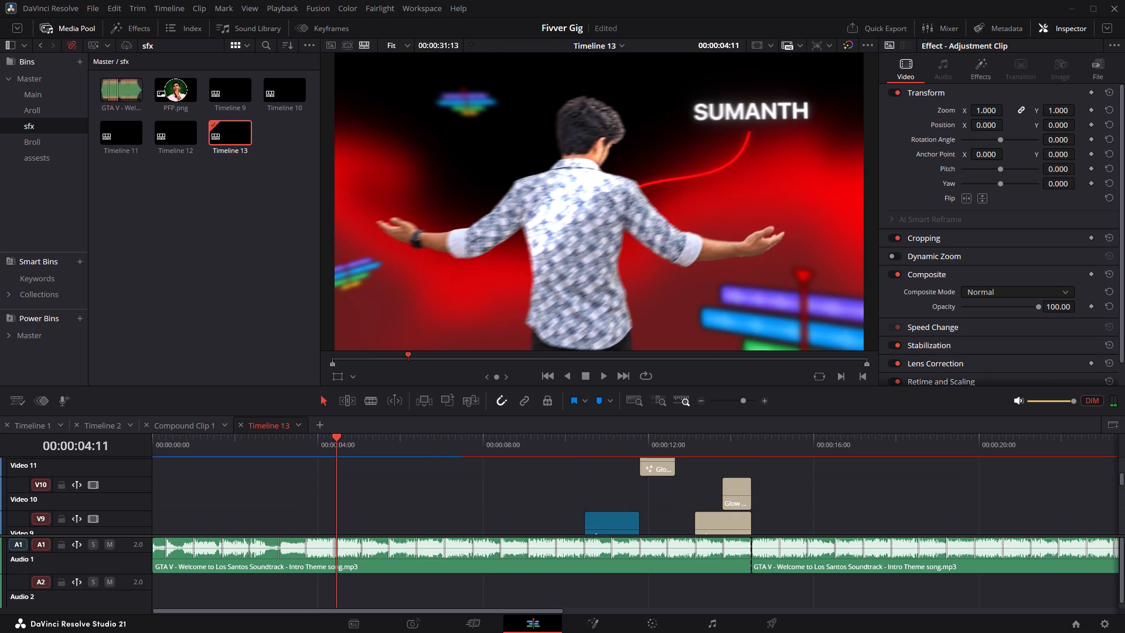
scroll(360, 501, down, 4)
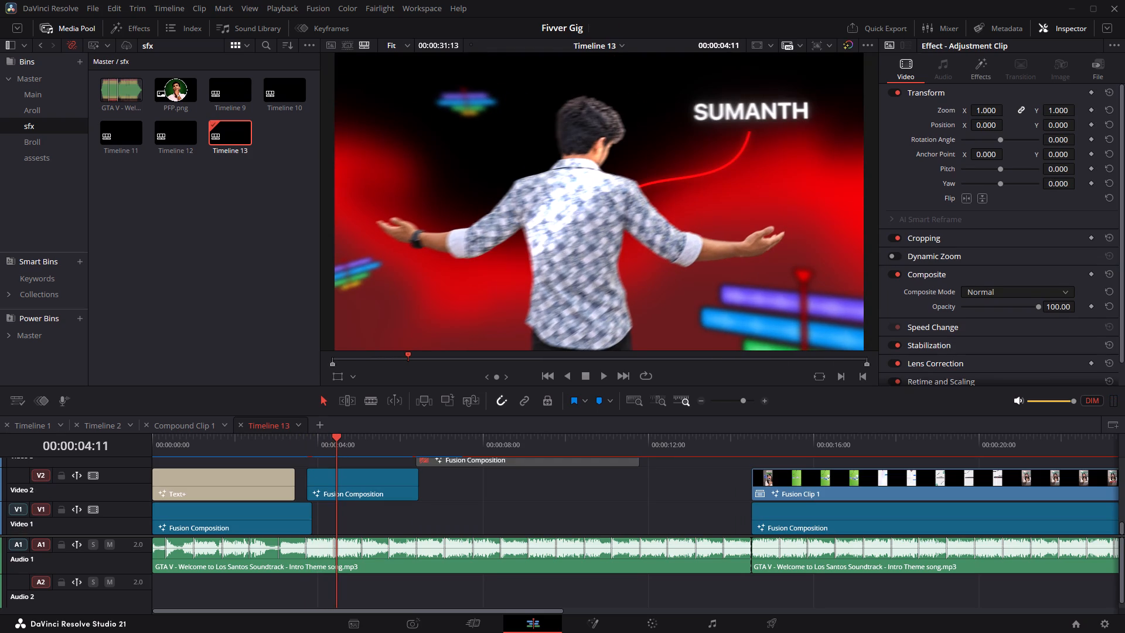
Play back the transition from the opening Fusion Composition on Video 1 into the one on Video 2.
click(299, 446)
key(space)
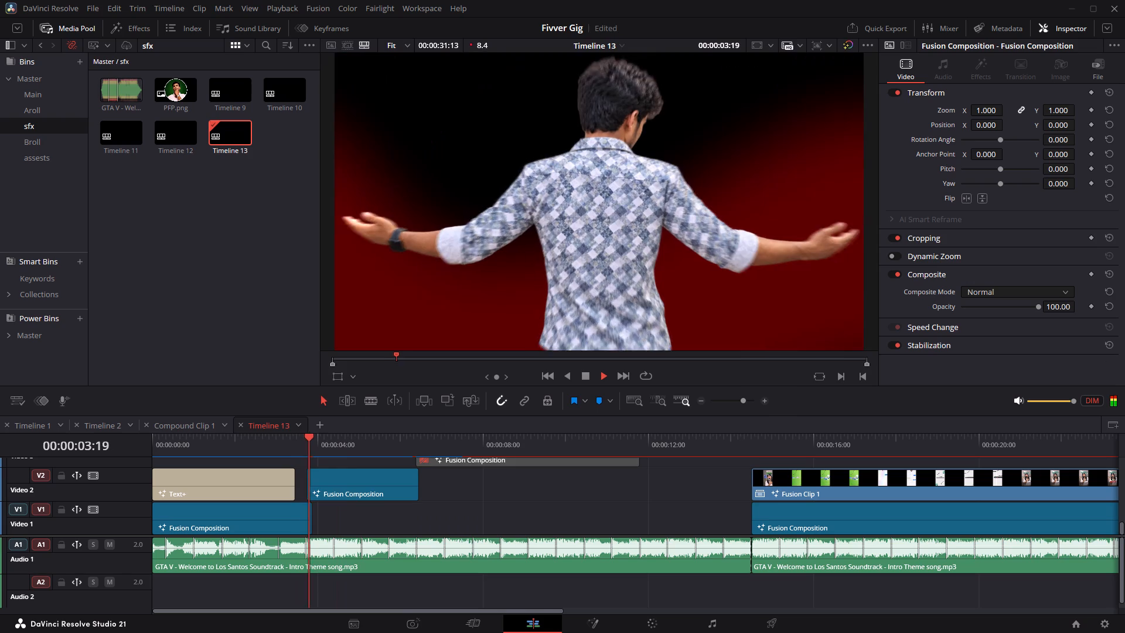
click(298, 446)
click(291, 446)
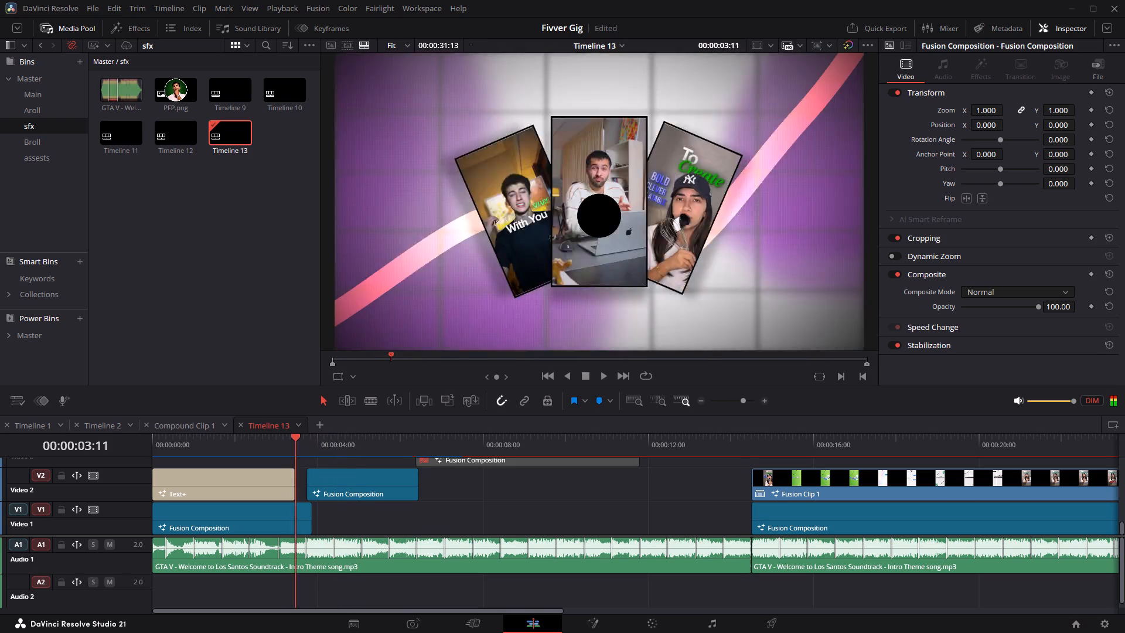
key(space)
click(313, 445)
key(space)
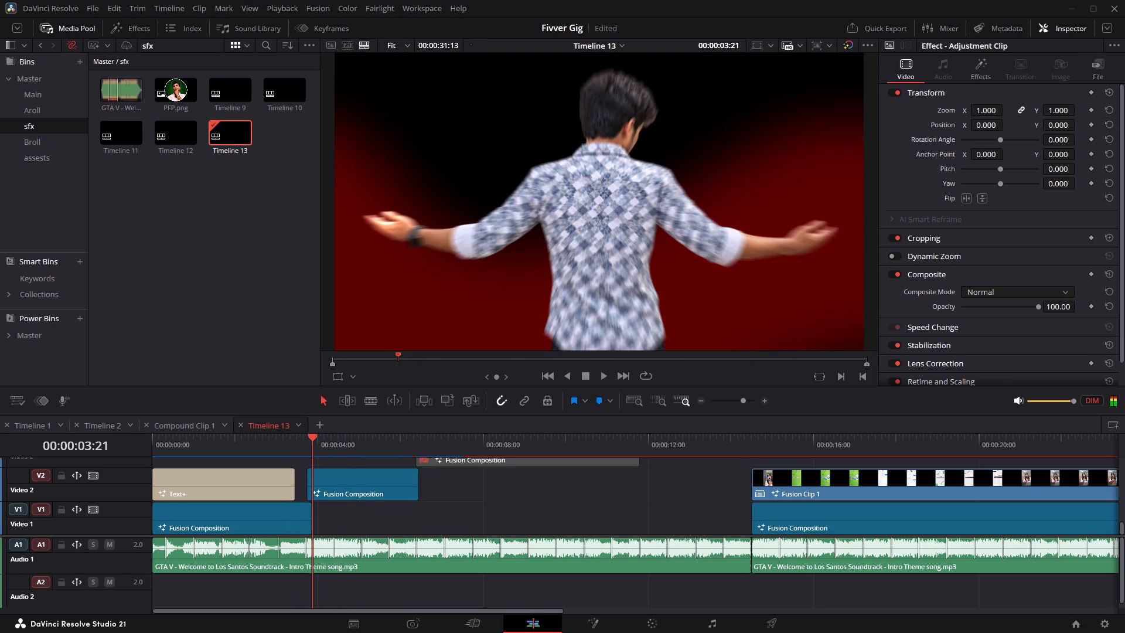
key(space)
Split the Video 2 Fusion Composition at 00:00:04:03 and delete the short piece before the cut.
key(Left)
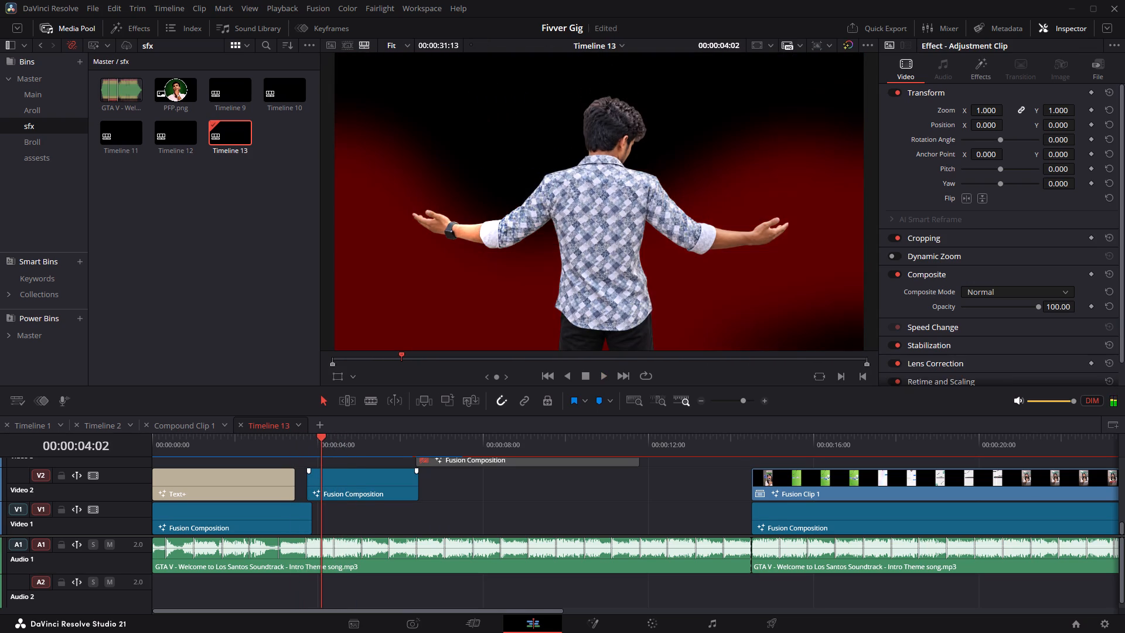
key(Right)
click(338, 477)
key(c)
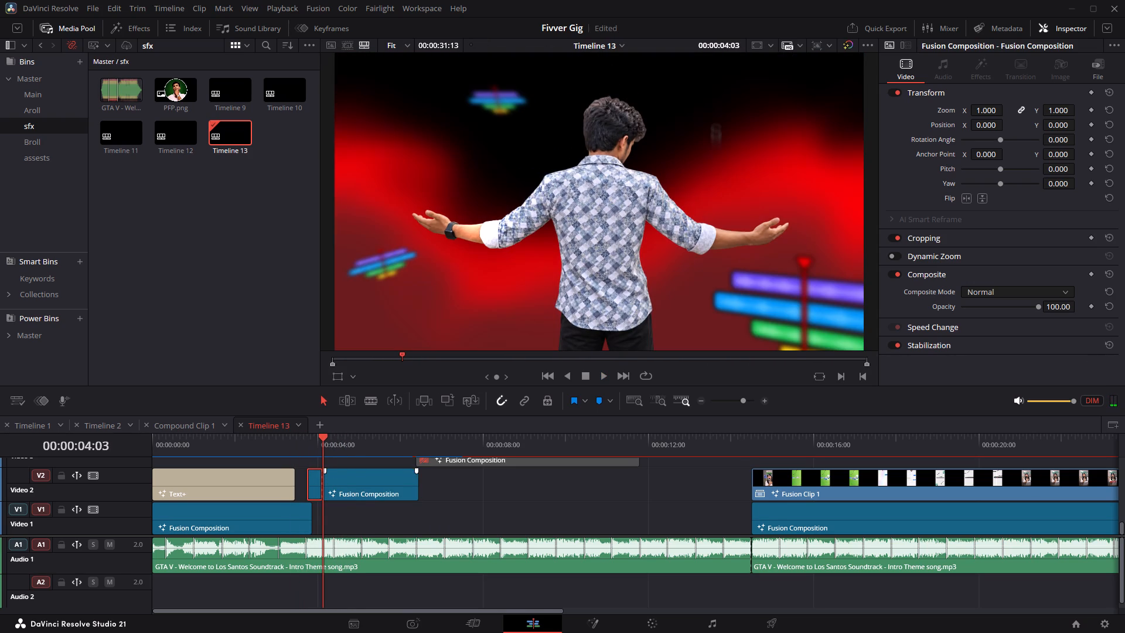
click(356, 441)
click(320, 481)
key(BackSpace)
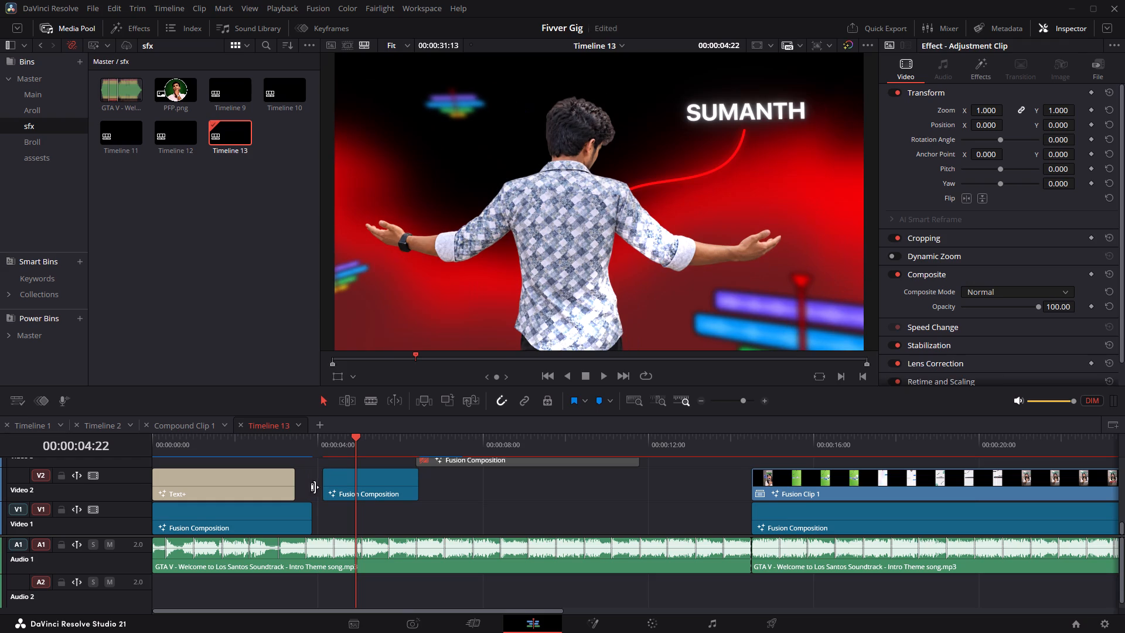
Extend the start of the Video 2 Fusion Composition back to the end of the Video 1 Fusion Composition.
drag(327, 489, 319, 492)
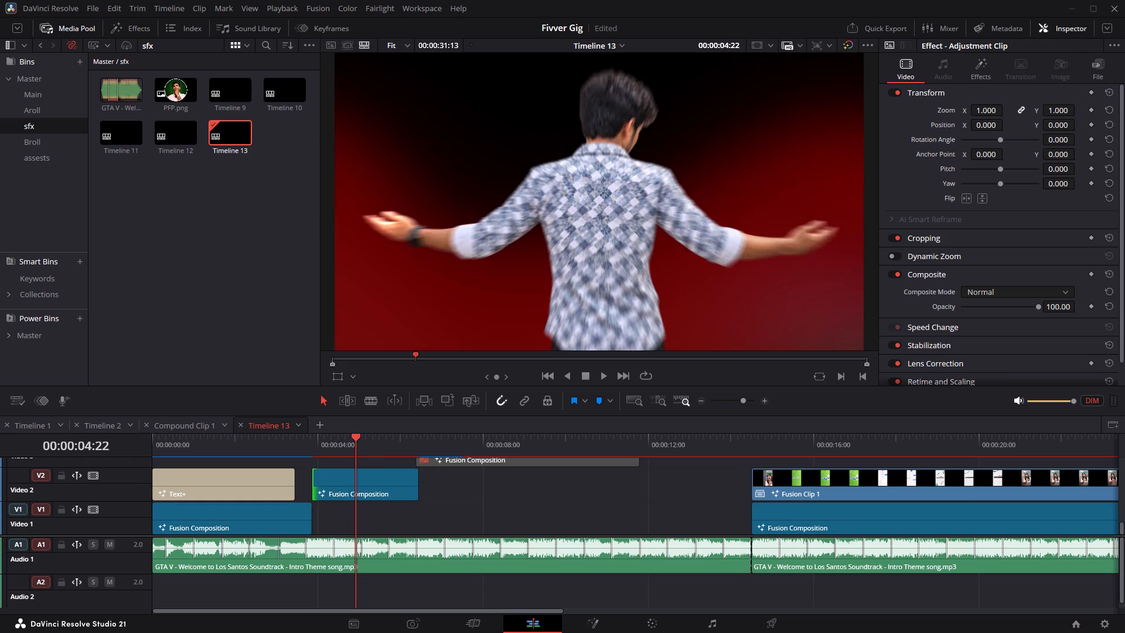
Play the extended Video 2 Fusion Composition repeatedly from its start at 00:00:03:21 to check its first frames.
click(314, 450)
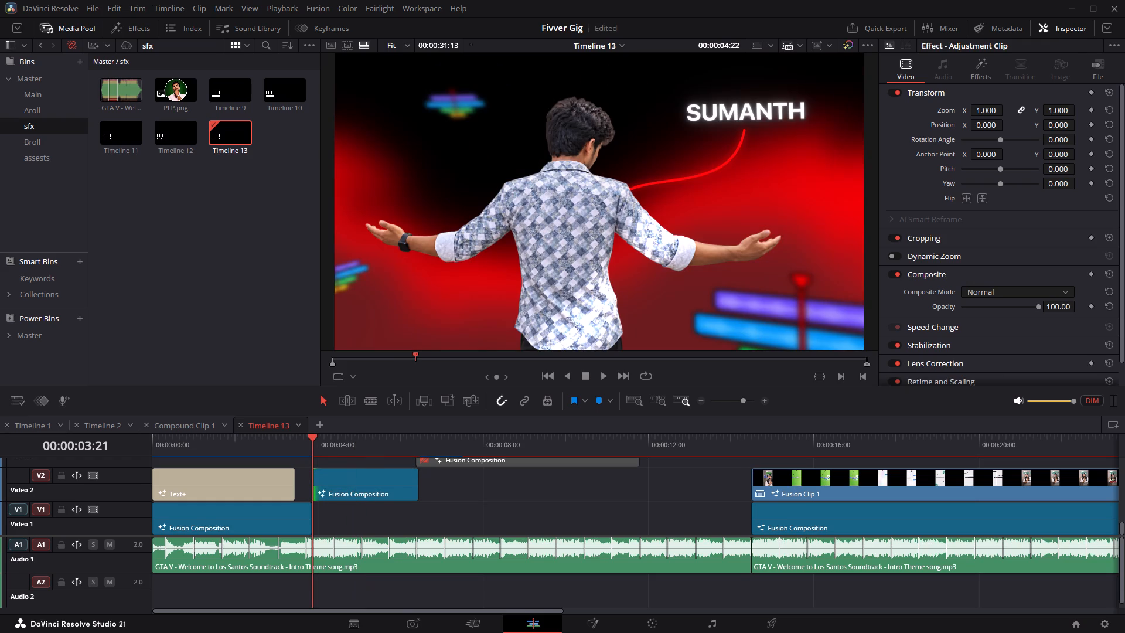
key(space)
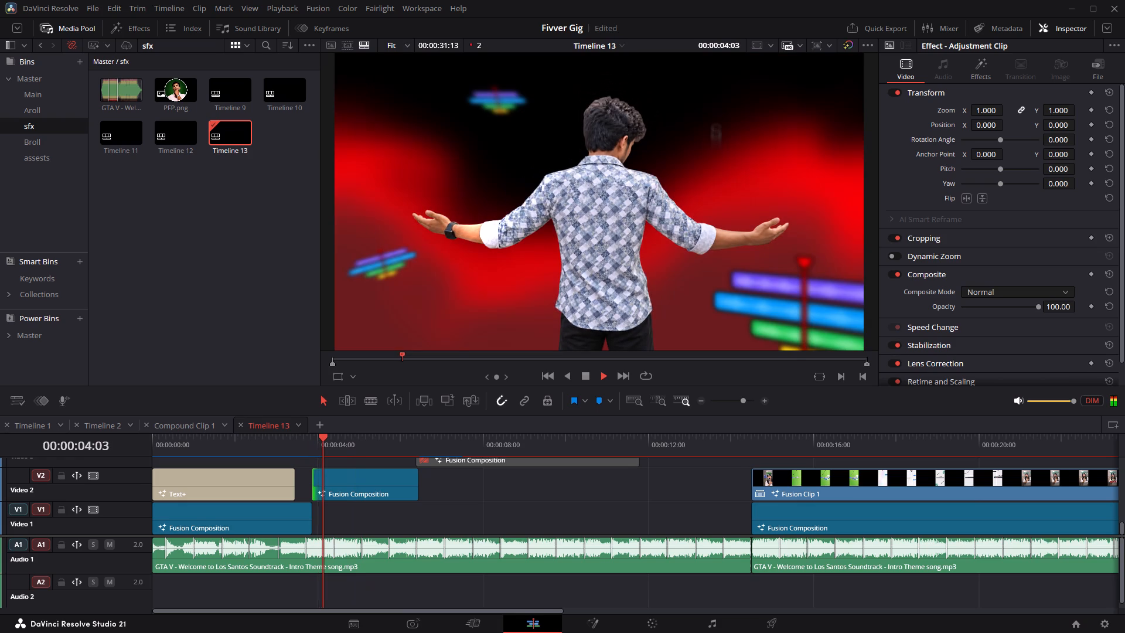
key(space)
click(314, 450)
key(space)
key(space)
click(314, 450)
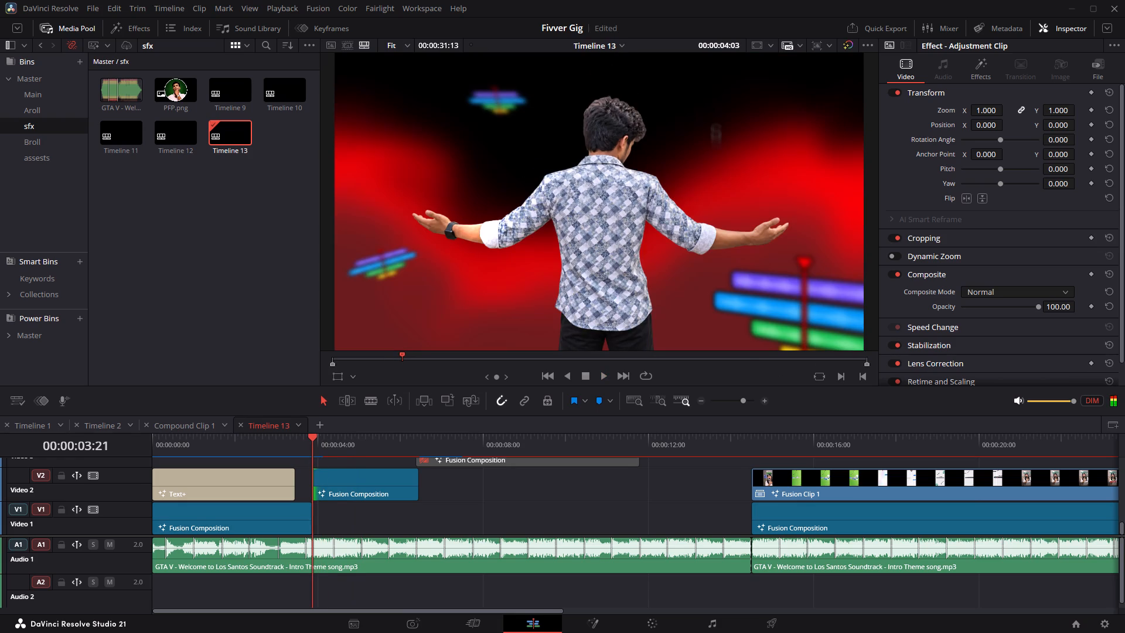
key(space)
key(space)
Examine the background change around 00:00:04:03 in the Video 2 Fusion Composition at a closer timeline zoom.
alt+scroll(366, 478, down, 1)
alt+scroll(366, 478, up, 3)
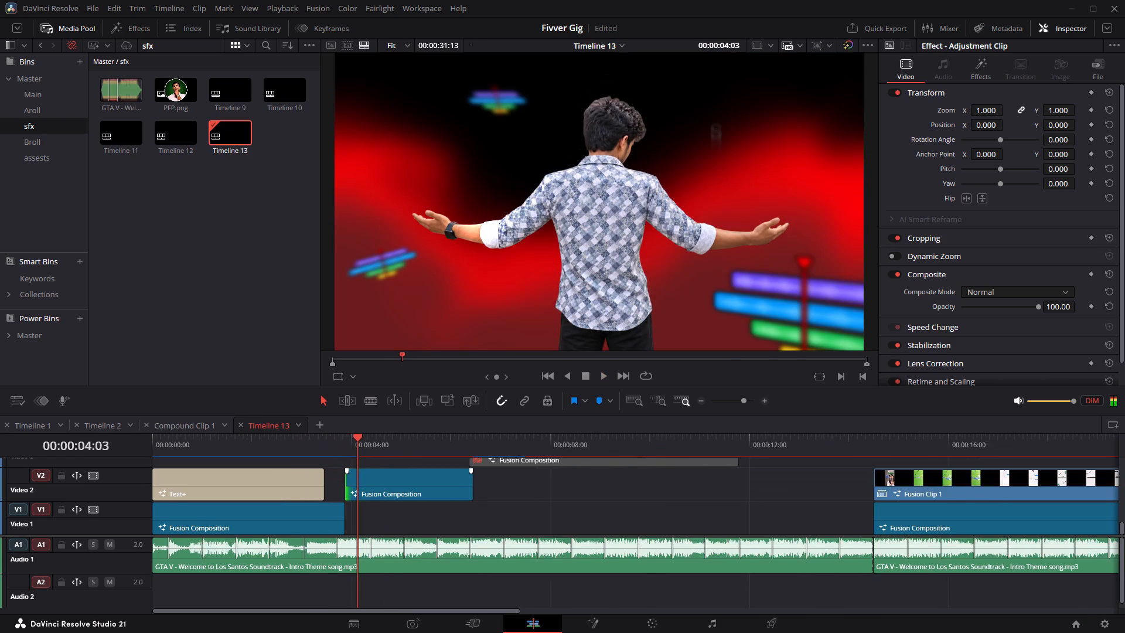
alt+scroll(366, 478, up, 3)
alt+scroll(458, 477, up, 3)
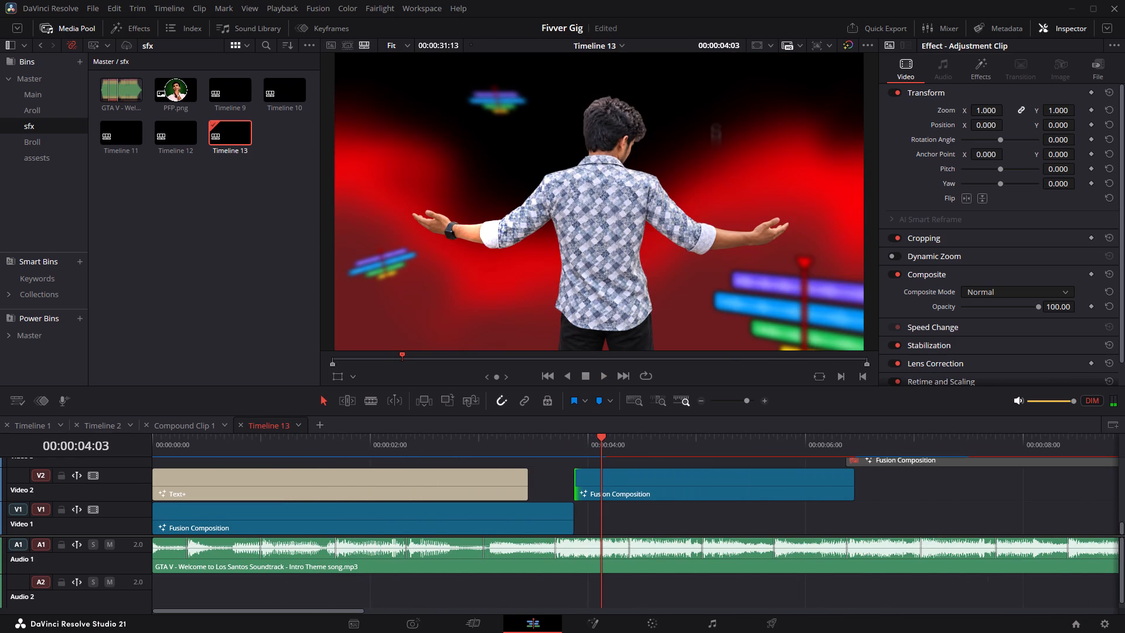
click(601, 445)
click(597, 445)
key(space)
key(space)
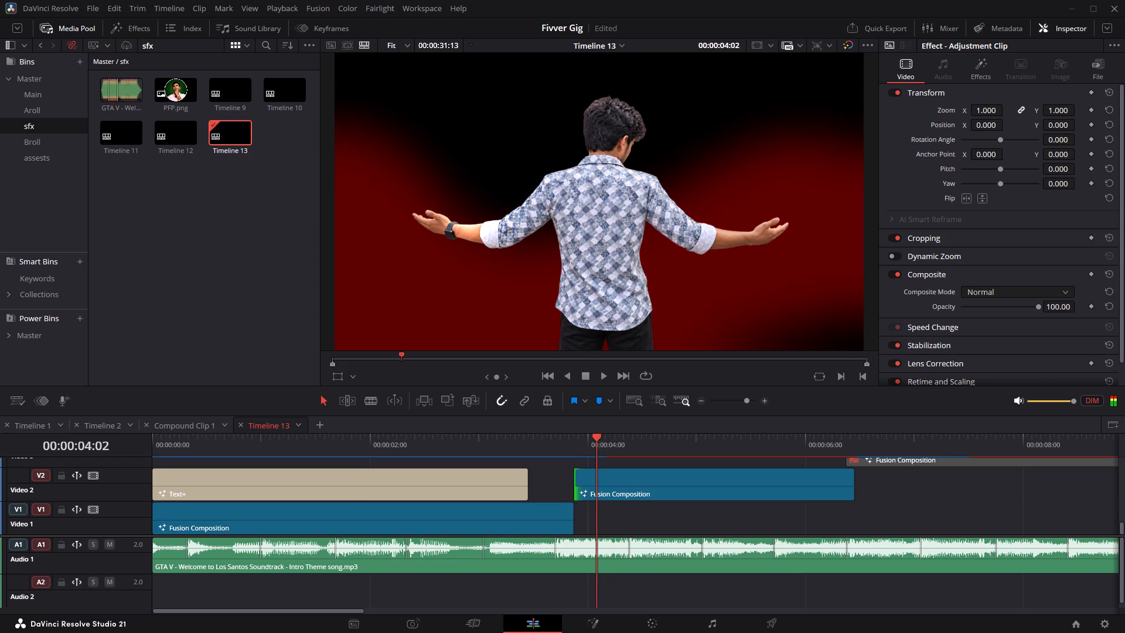
click(578, 445)
key(space)
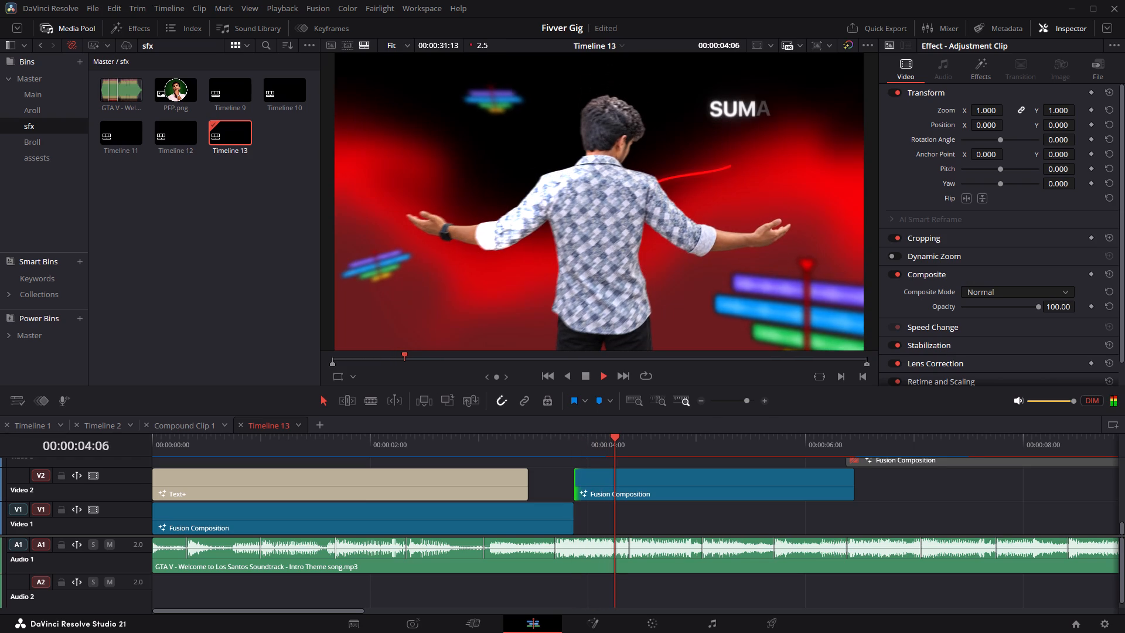
click(601, 443)
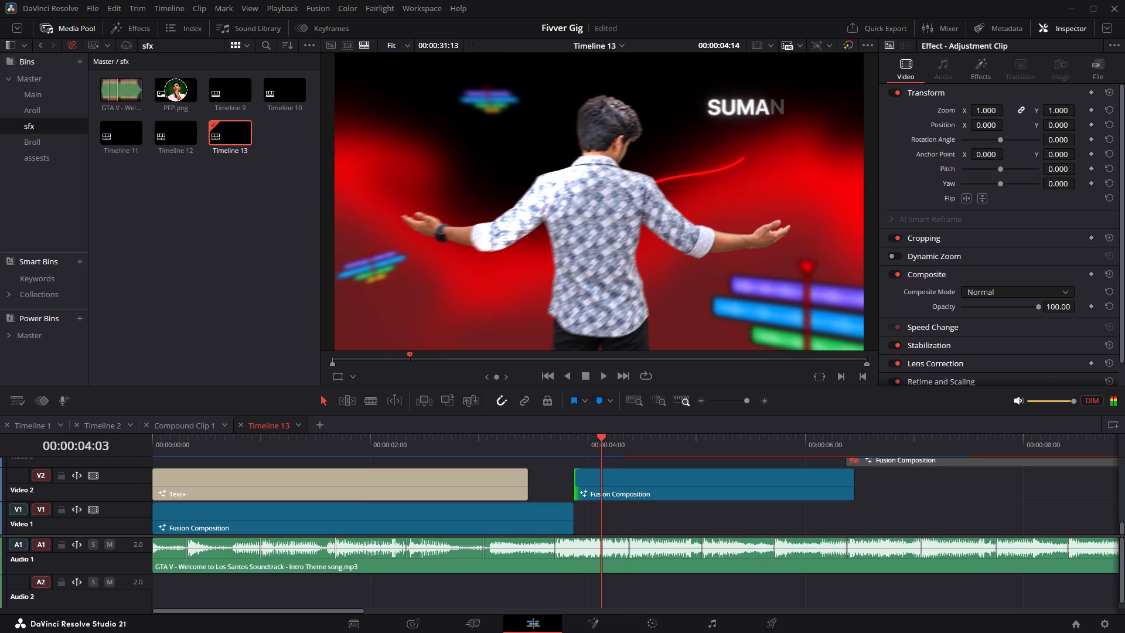
key(space)
key(space)
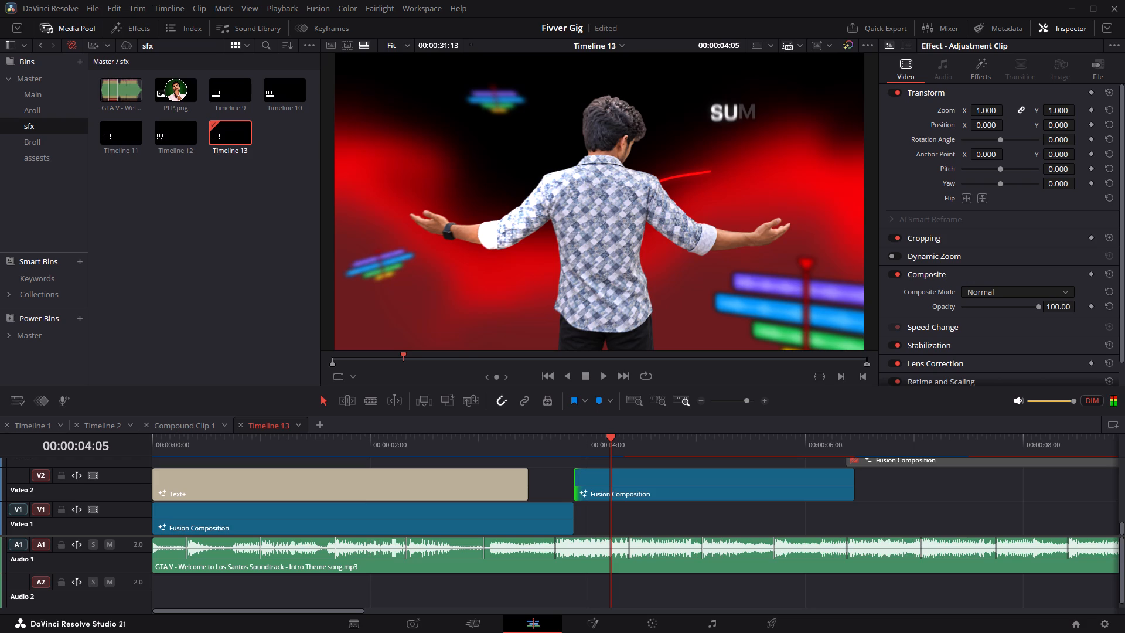
Play the transition from 00:00:03:07 and 00:00:03:12, then step back frame by frame to 00:00:04:02.
drag(578, 443, 509, 457)
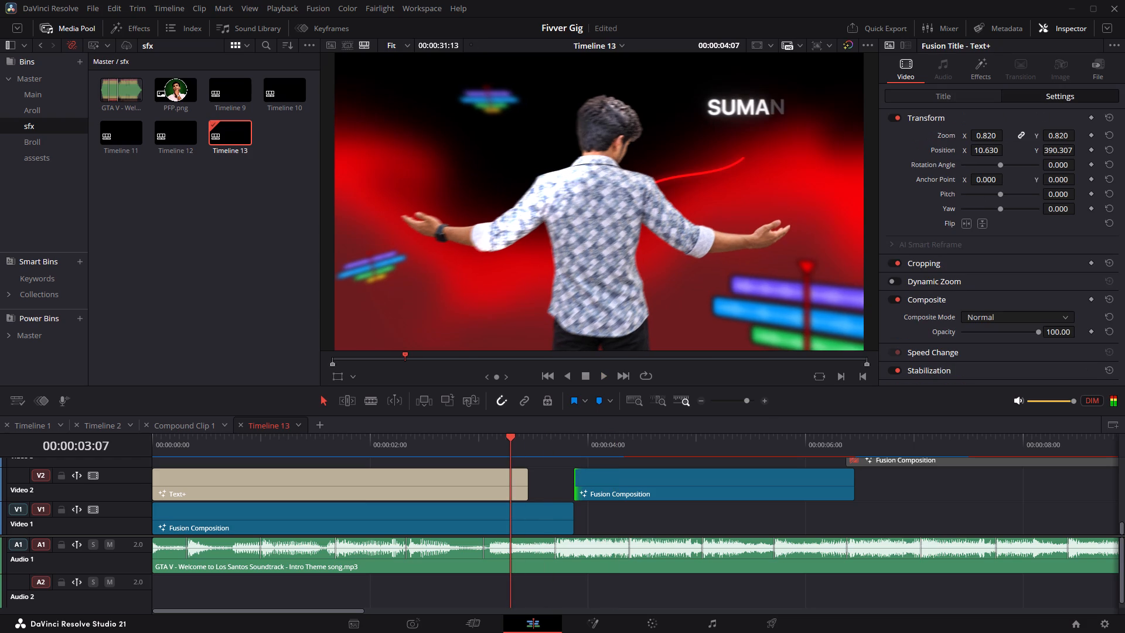
key(space)
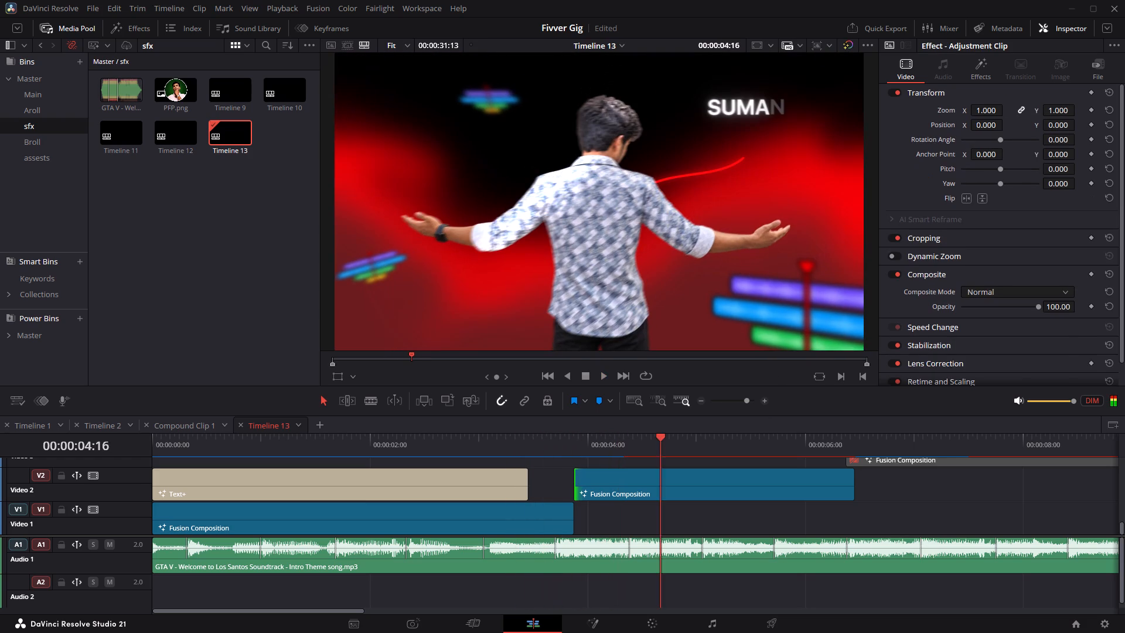
drag(539, 443, 533, 444)
key(space)
key(space)
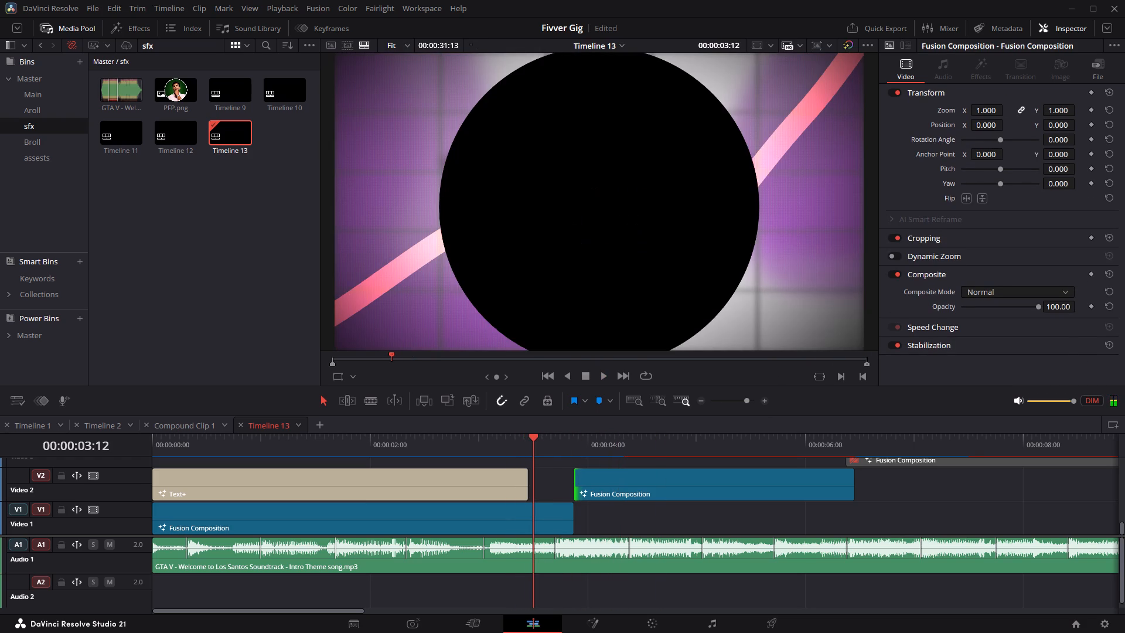
key(space)
key(space)
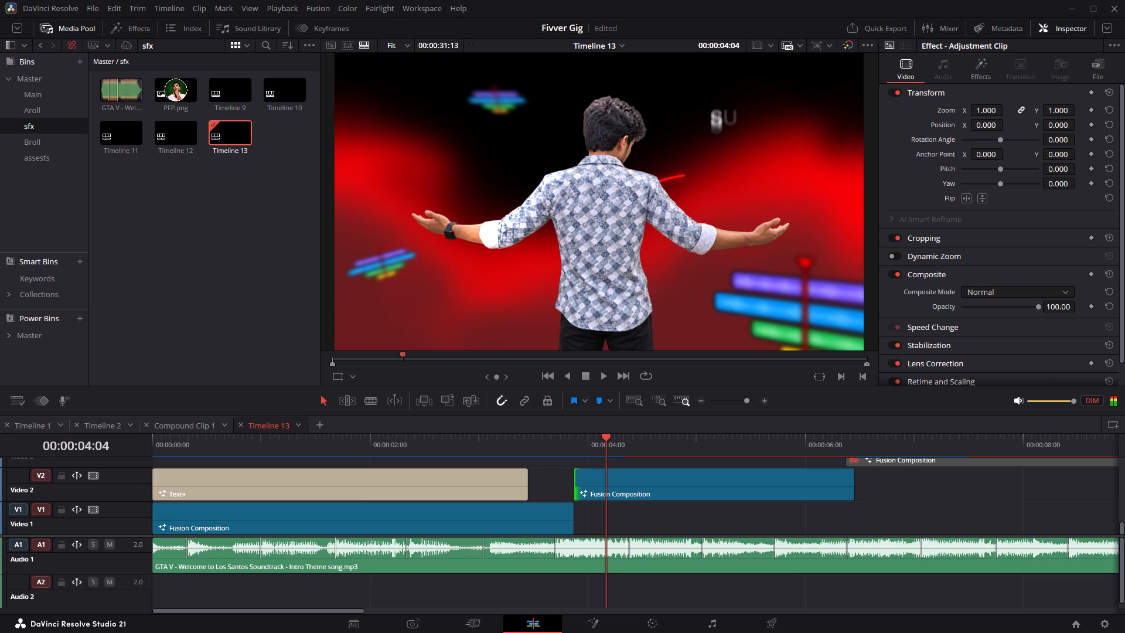
click(591, 442)
key(space)
key(space)
key(Left)
key(Left)
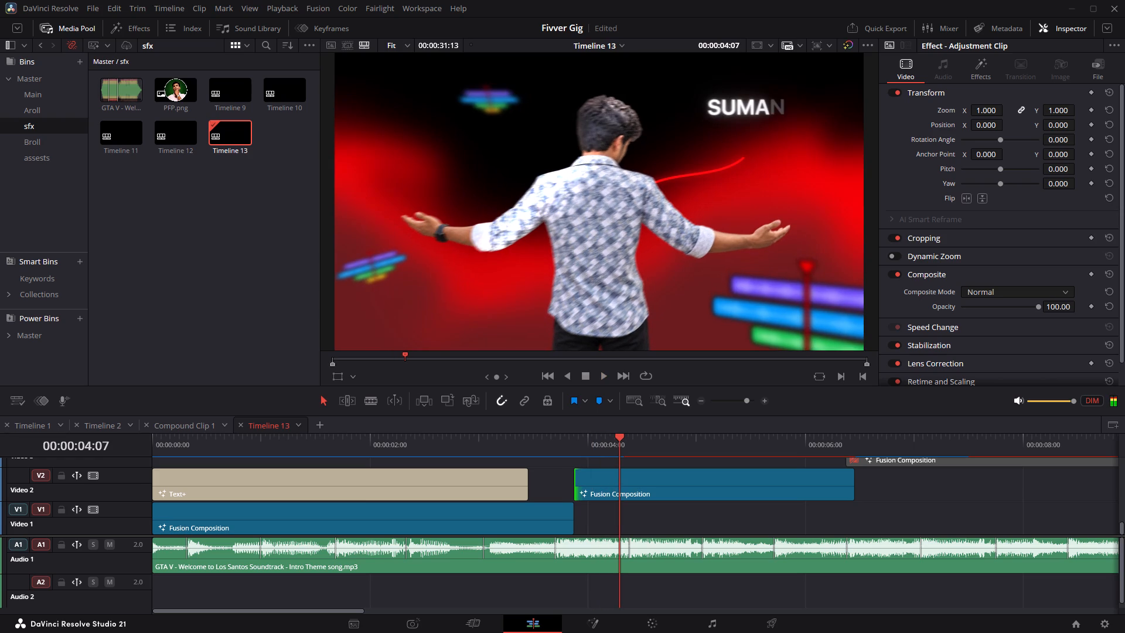
key(Left)
key(Left)
key(Left)
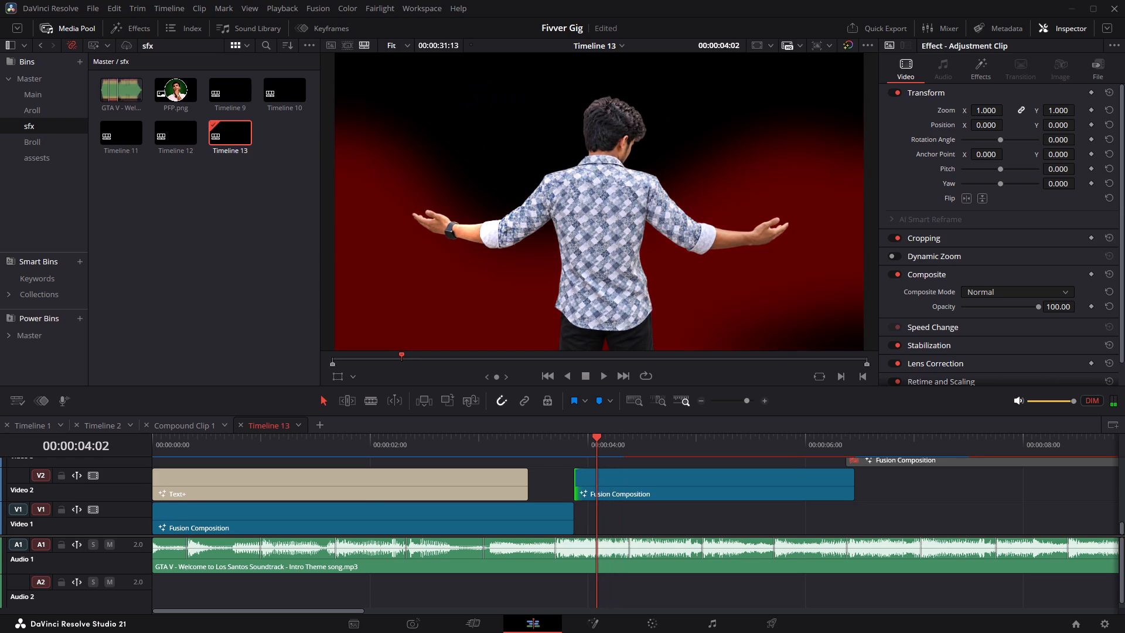
Split the Video 2 Fusion Composition at 00:00:04:03 again and delete the piece before the cut.
click(604, 479)
key(Right)
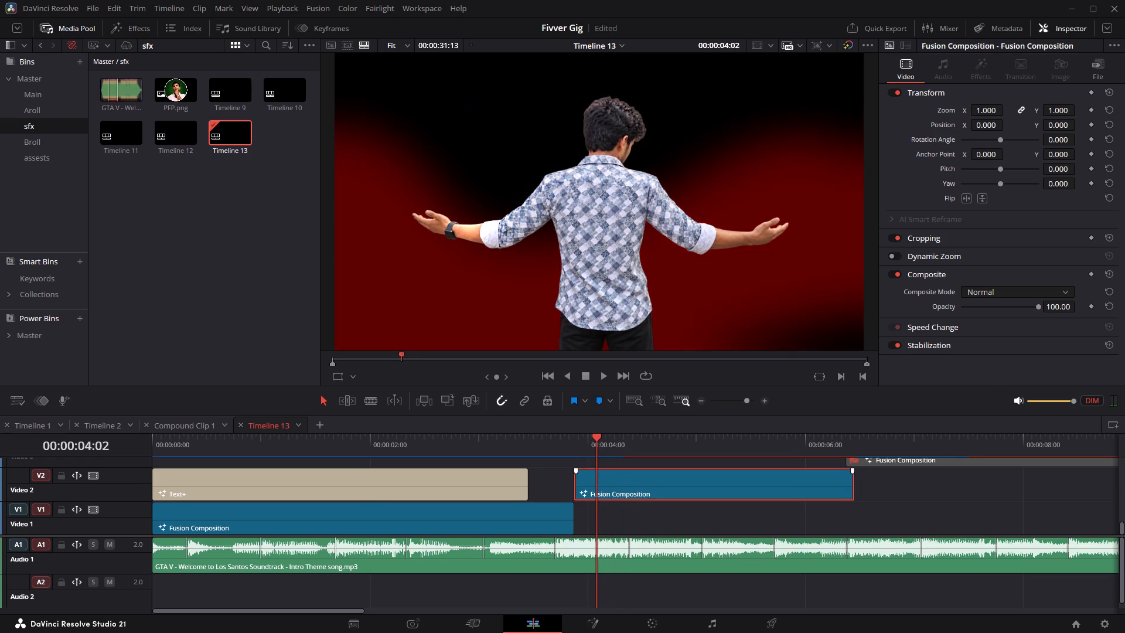
key(c)
scroll(604, 483, up, 3)
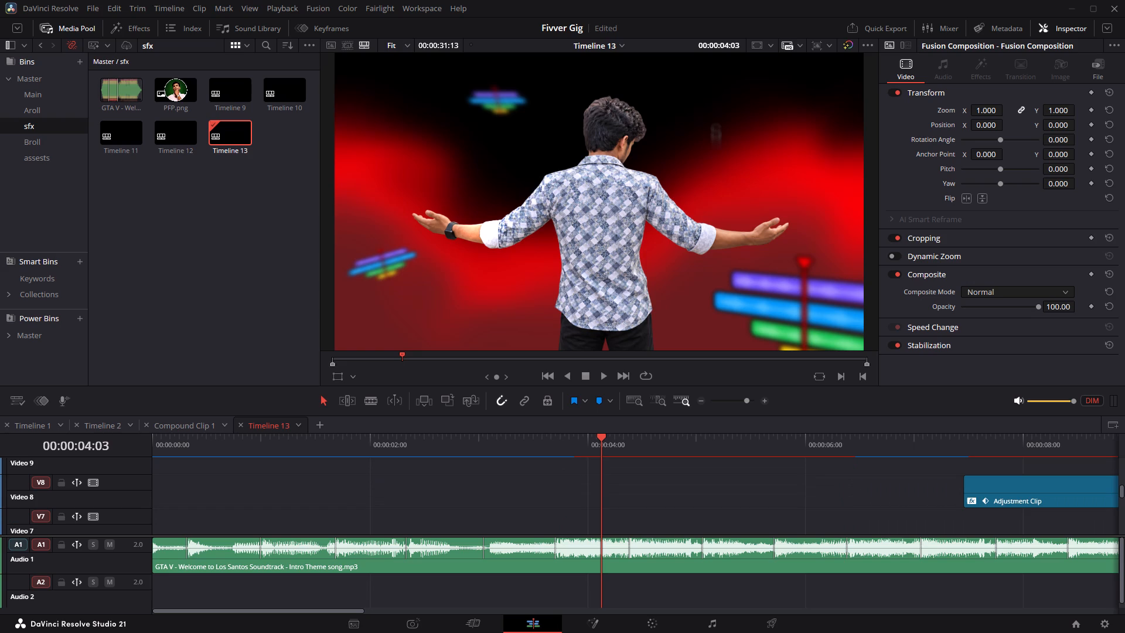
scroll(604, 483, down, 3)
scroll(604, 483, up, 1)
scroll(604, 483, down, 1)
key(BackSpace)
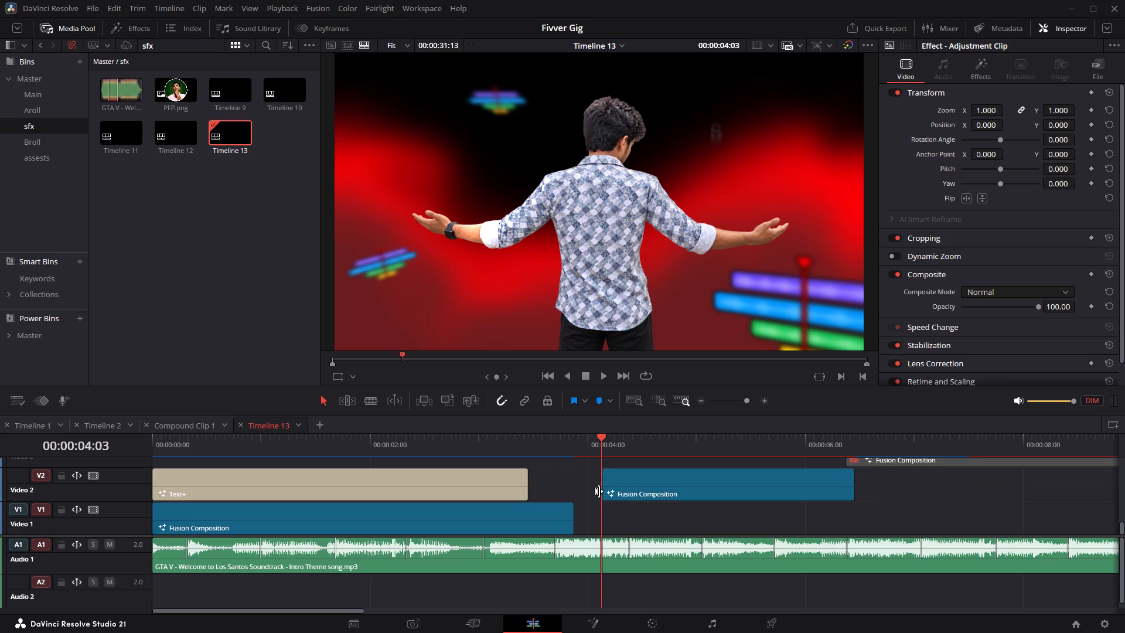
Extend the remaining Video 2 Fusion Composition's start back to the end of the Video 1 clip.
drag(602, 492, 578, 495)
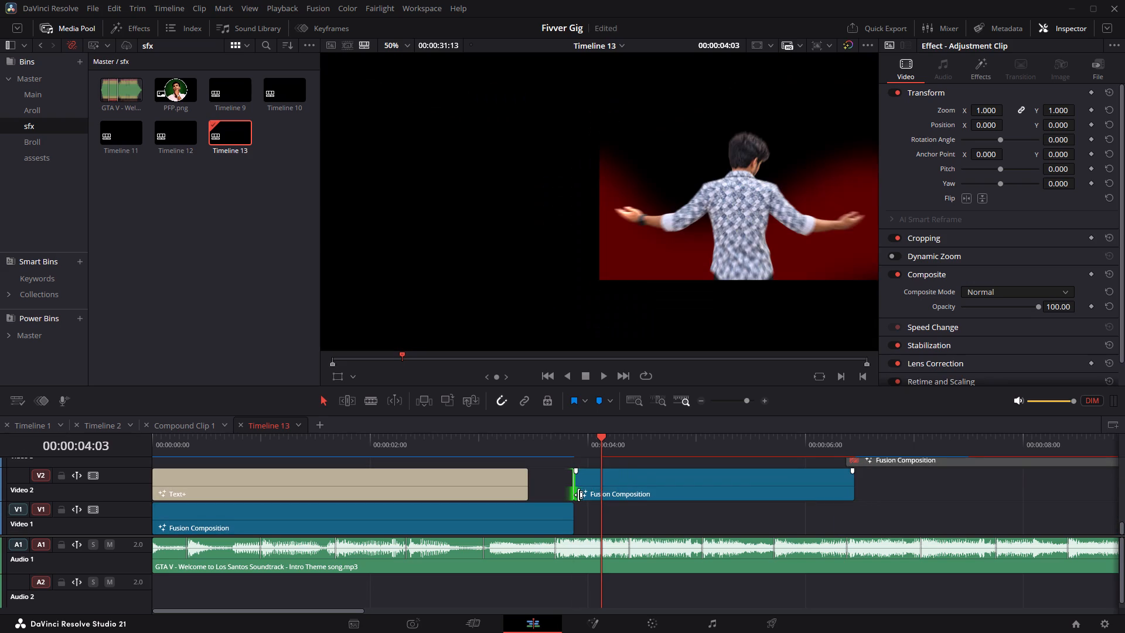
Step through the frames from 00:00:04:00 and add a timeline marker at 00:00:04:03.
click(589, 451)
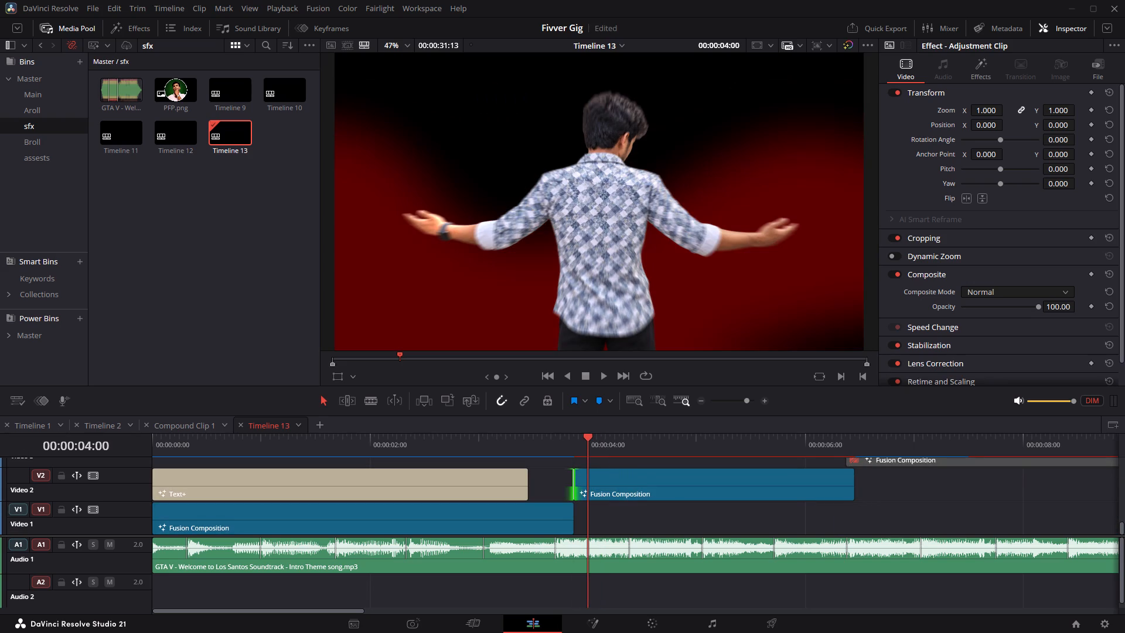
key(Right)
key(Right)
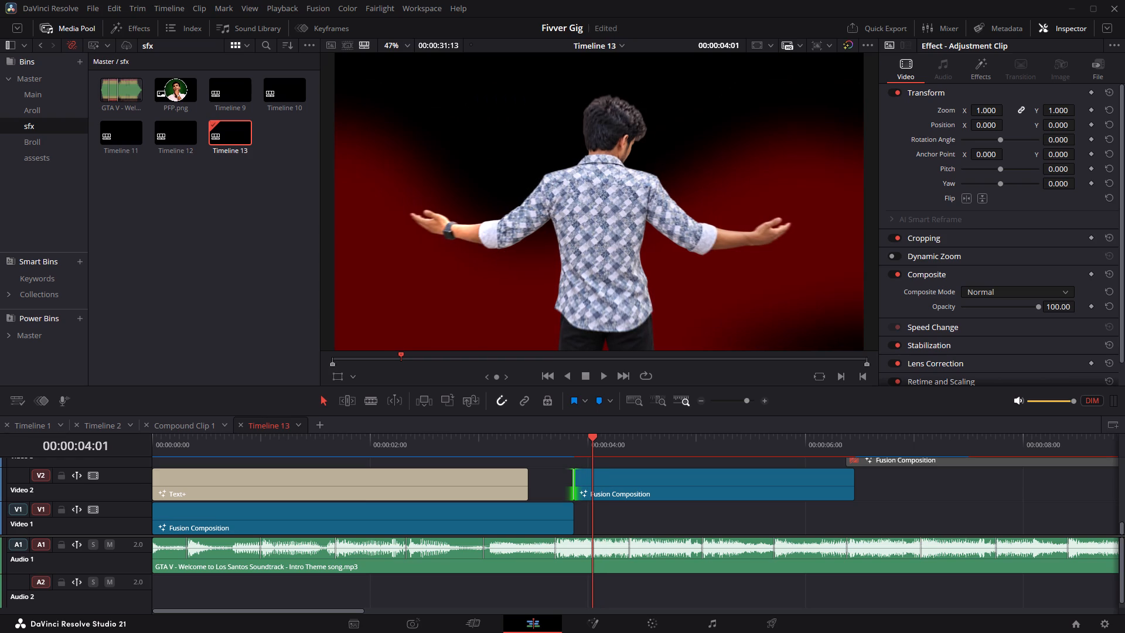
key(Right)
click(615, 484)
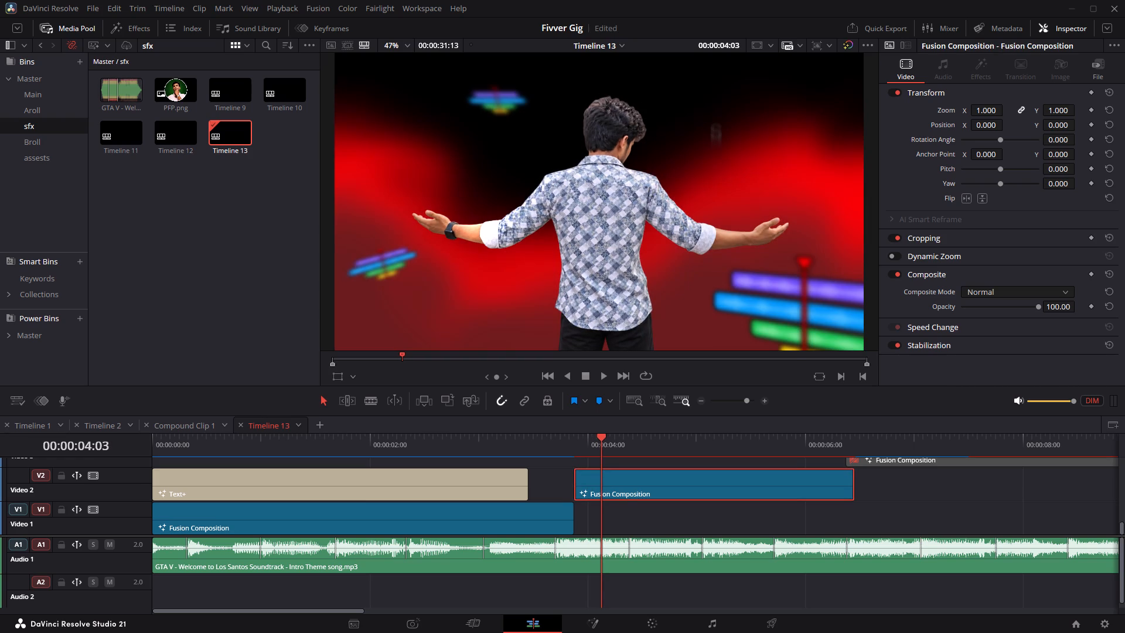
click(645, 511)
click(597, 401)
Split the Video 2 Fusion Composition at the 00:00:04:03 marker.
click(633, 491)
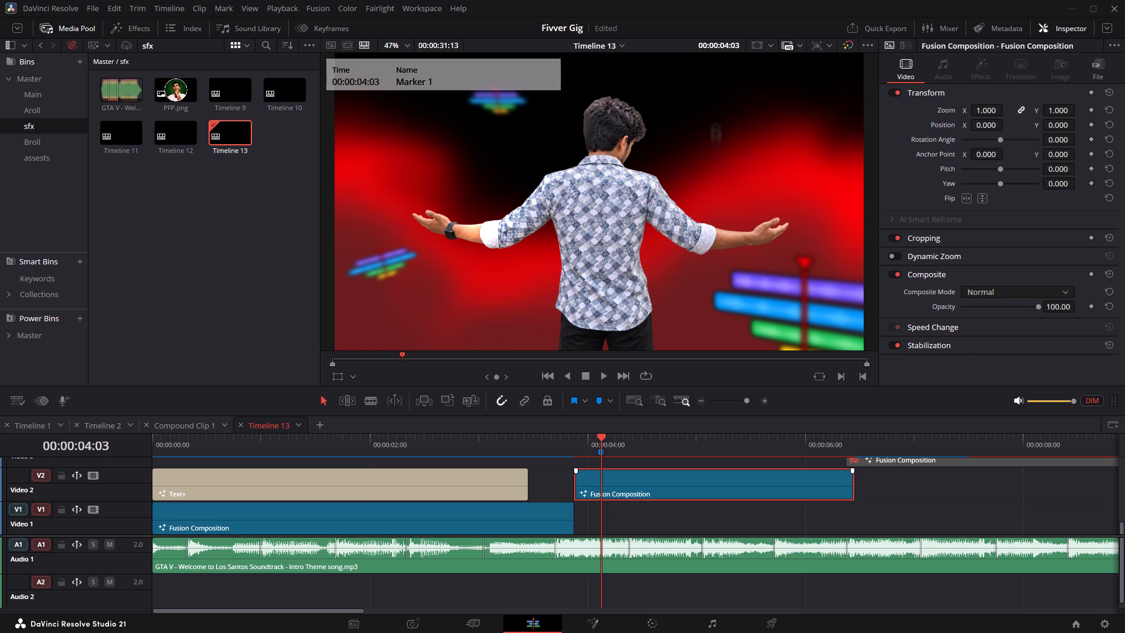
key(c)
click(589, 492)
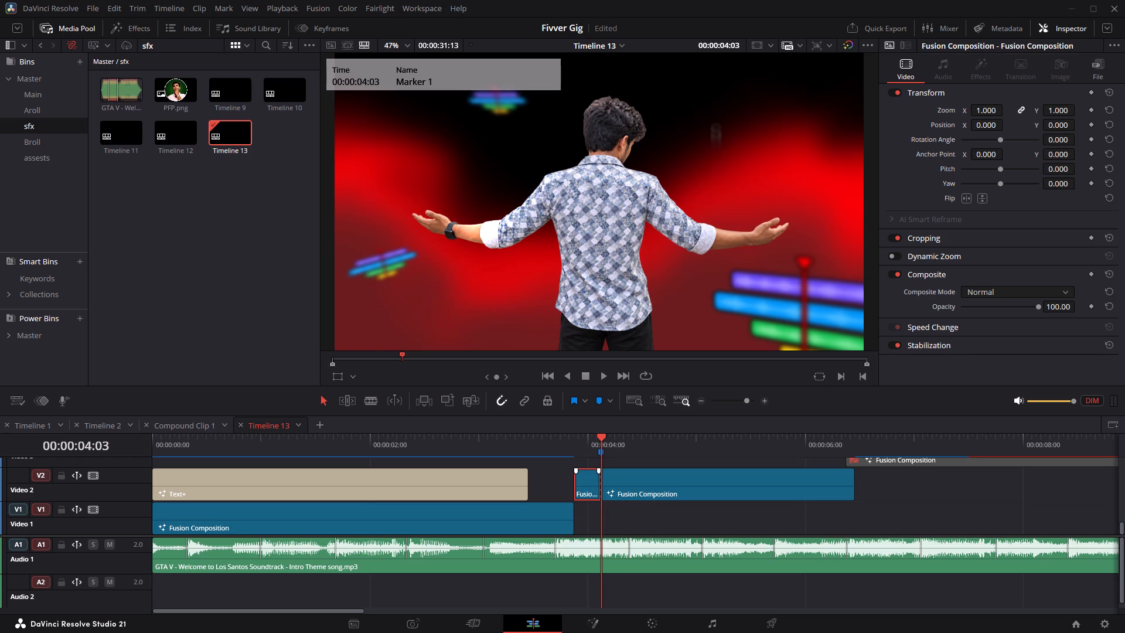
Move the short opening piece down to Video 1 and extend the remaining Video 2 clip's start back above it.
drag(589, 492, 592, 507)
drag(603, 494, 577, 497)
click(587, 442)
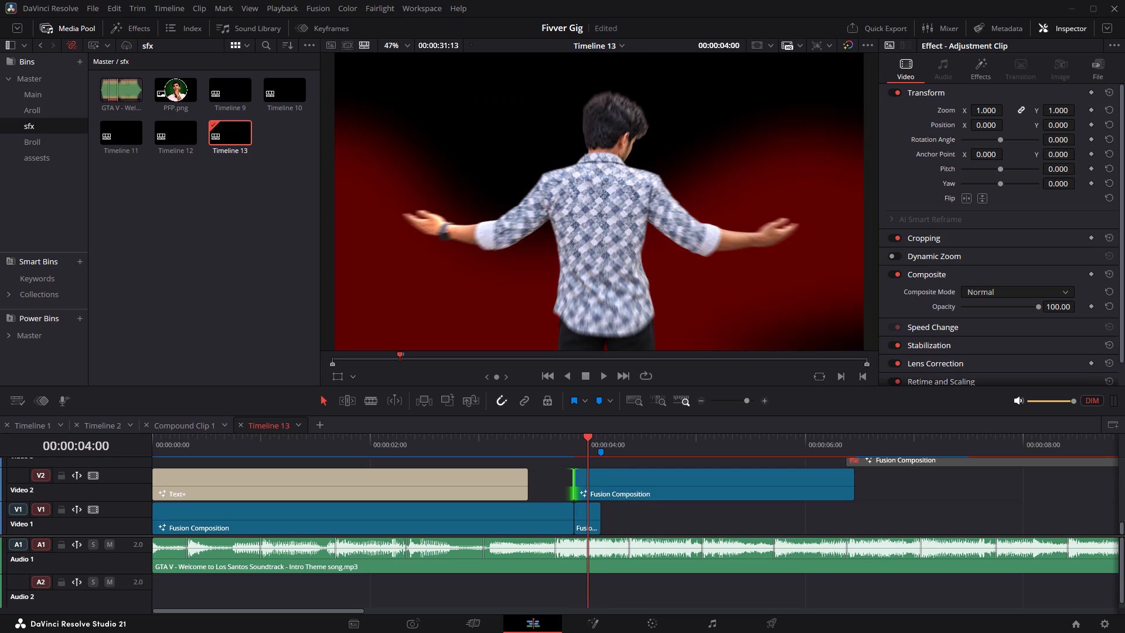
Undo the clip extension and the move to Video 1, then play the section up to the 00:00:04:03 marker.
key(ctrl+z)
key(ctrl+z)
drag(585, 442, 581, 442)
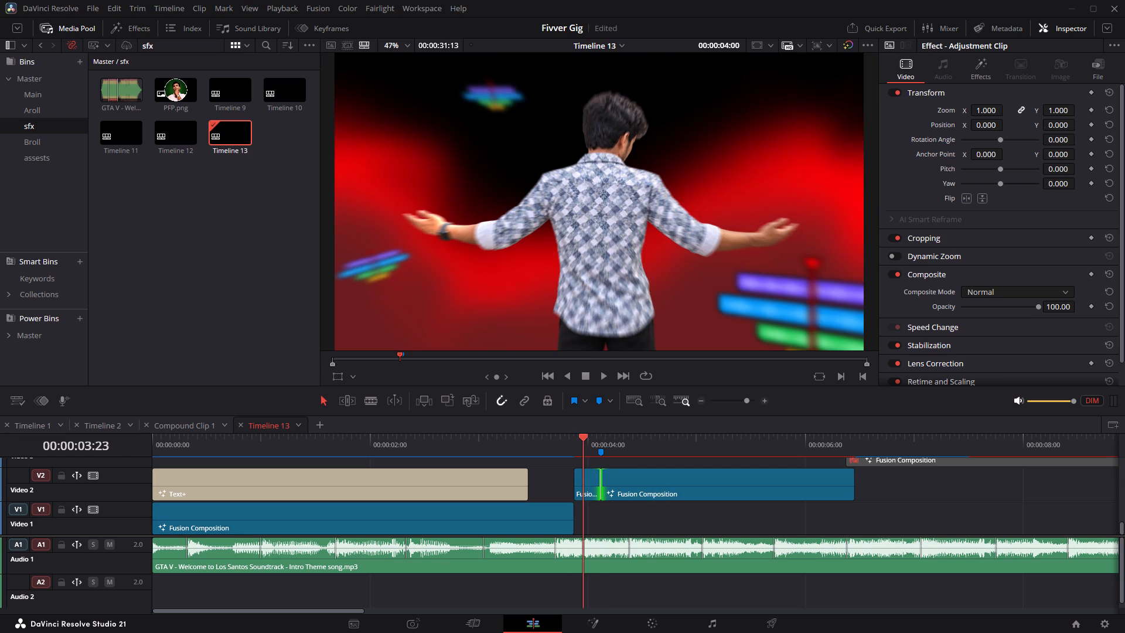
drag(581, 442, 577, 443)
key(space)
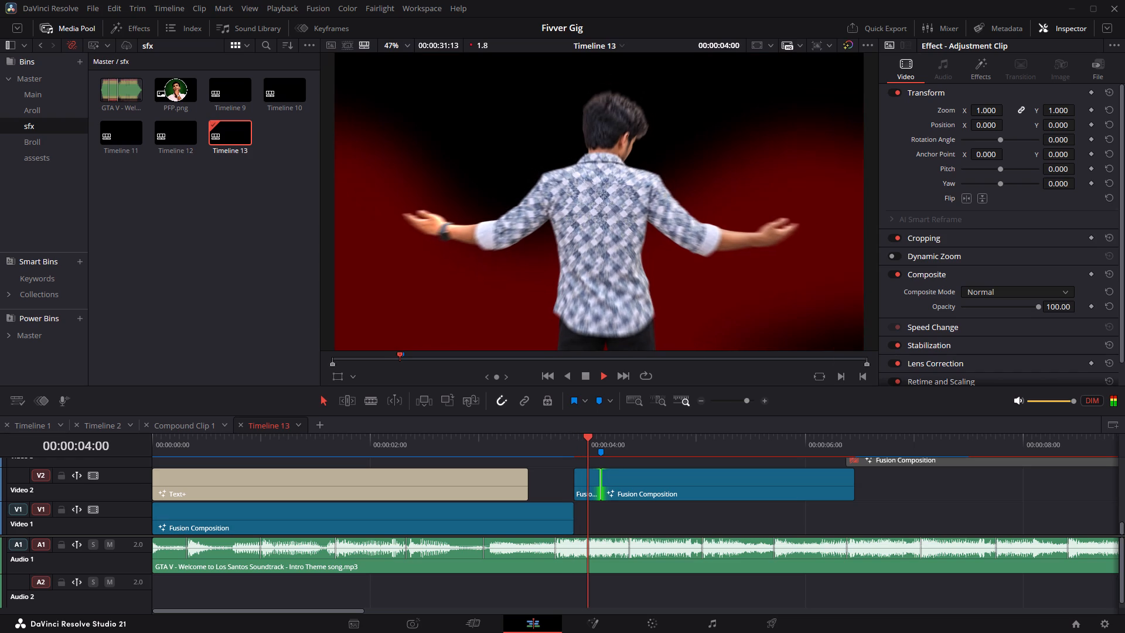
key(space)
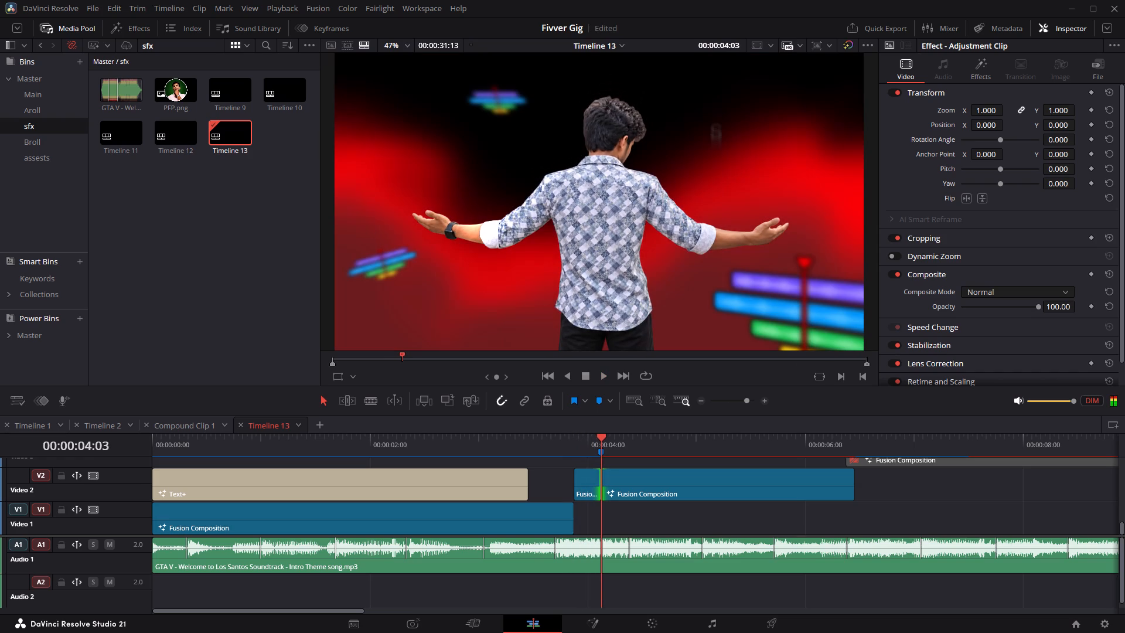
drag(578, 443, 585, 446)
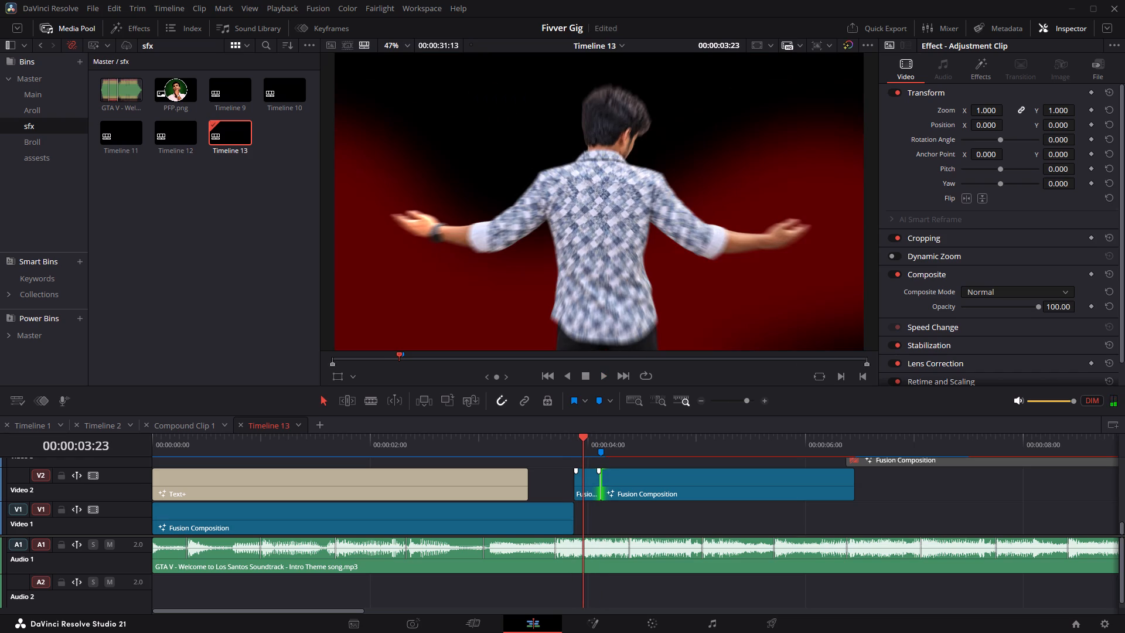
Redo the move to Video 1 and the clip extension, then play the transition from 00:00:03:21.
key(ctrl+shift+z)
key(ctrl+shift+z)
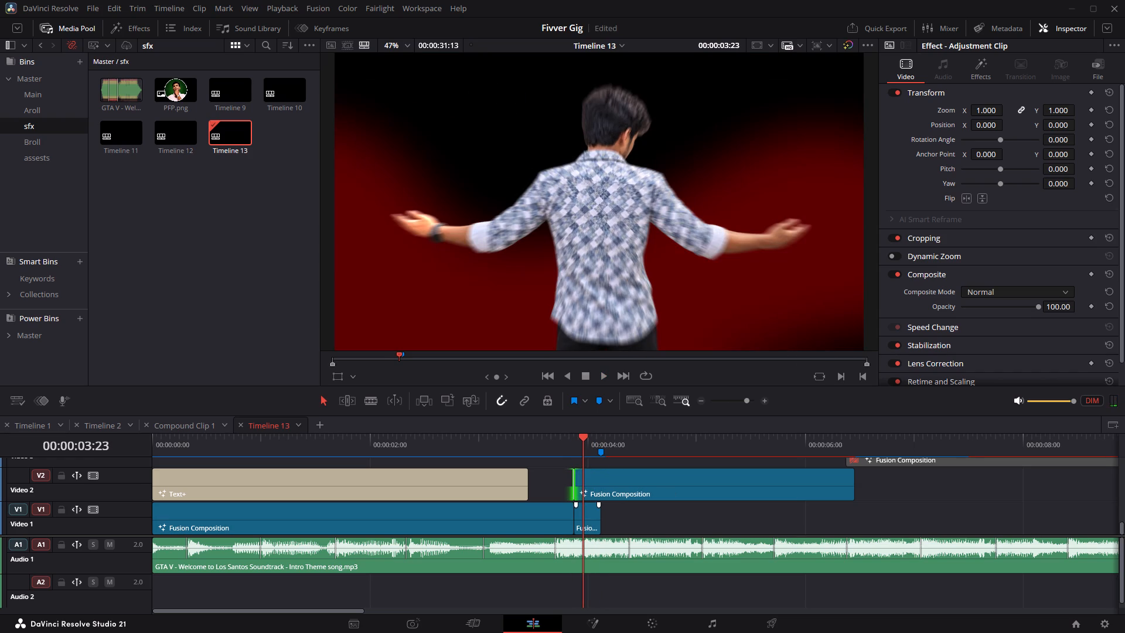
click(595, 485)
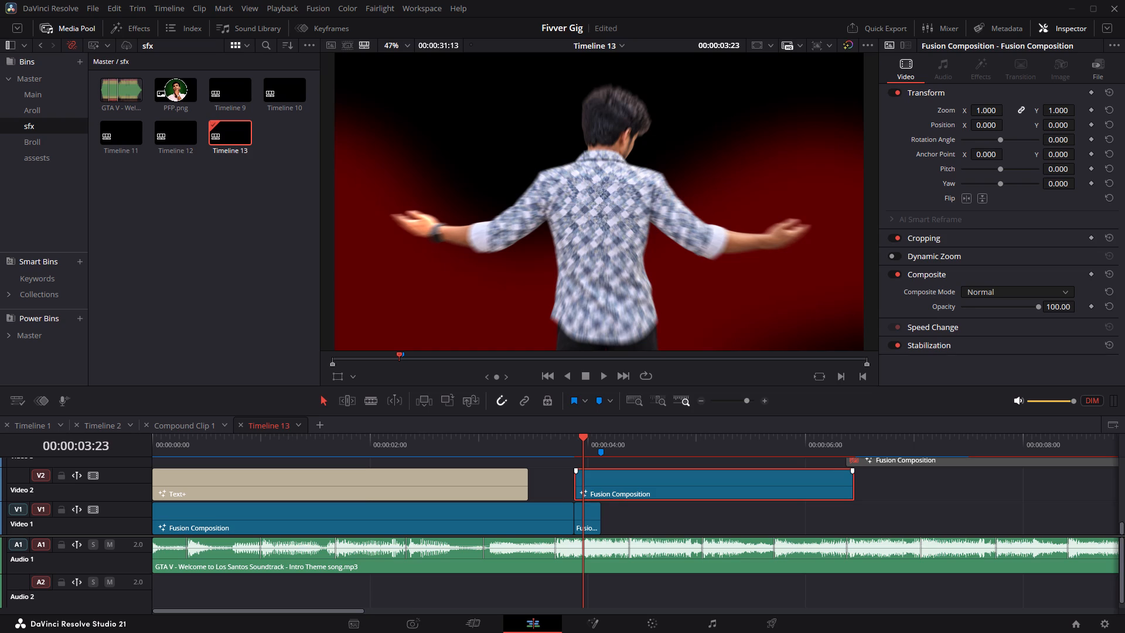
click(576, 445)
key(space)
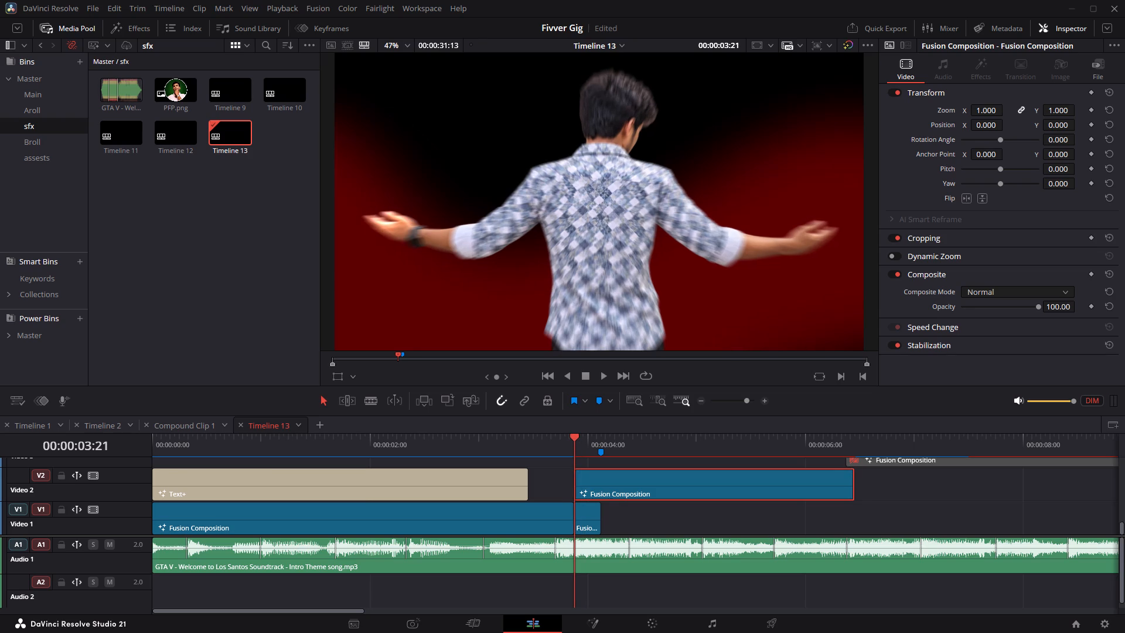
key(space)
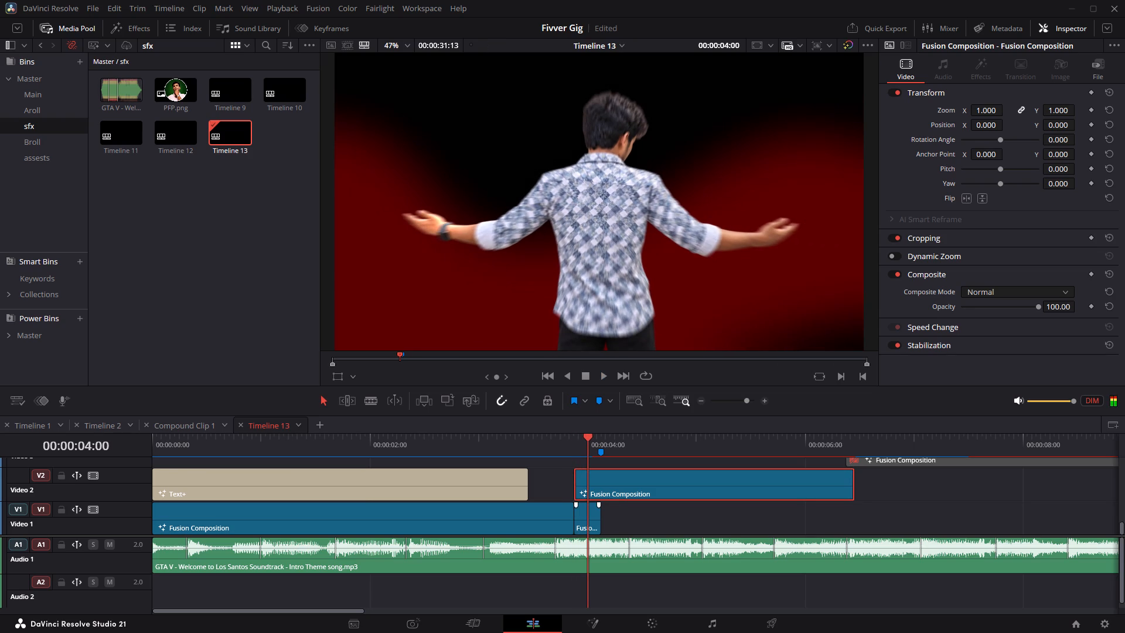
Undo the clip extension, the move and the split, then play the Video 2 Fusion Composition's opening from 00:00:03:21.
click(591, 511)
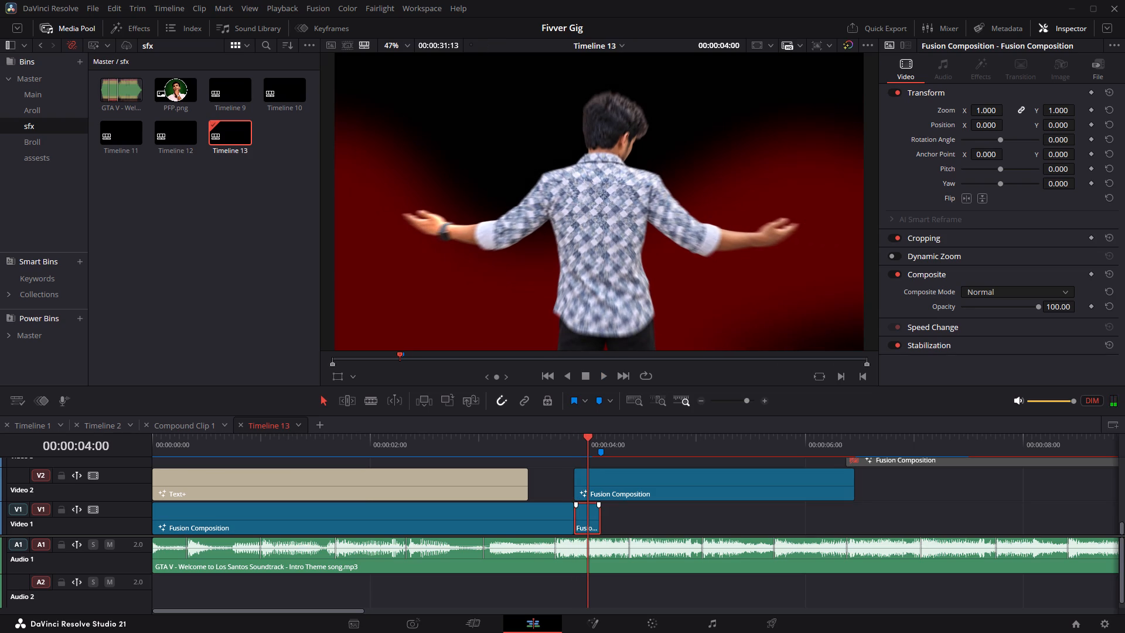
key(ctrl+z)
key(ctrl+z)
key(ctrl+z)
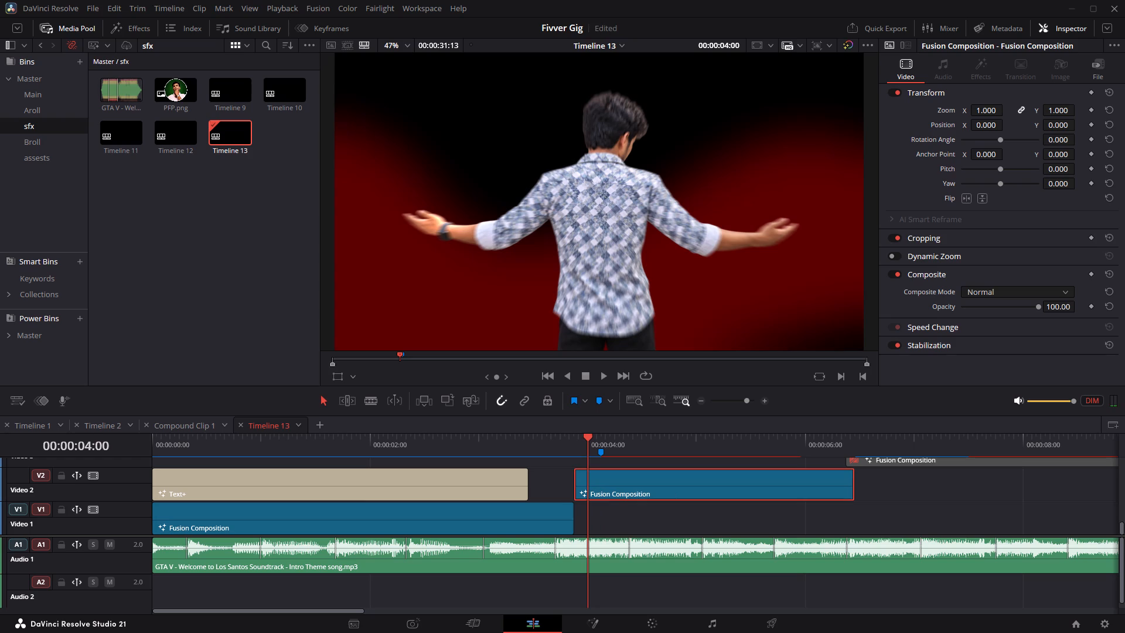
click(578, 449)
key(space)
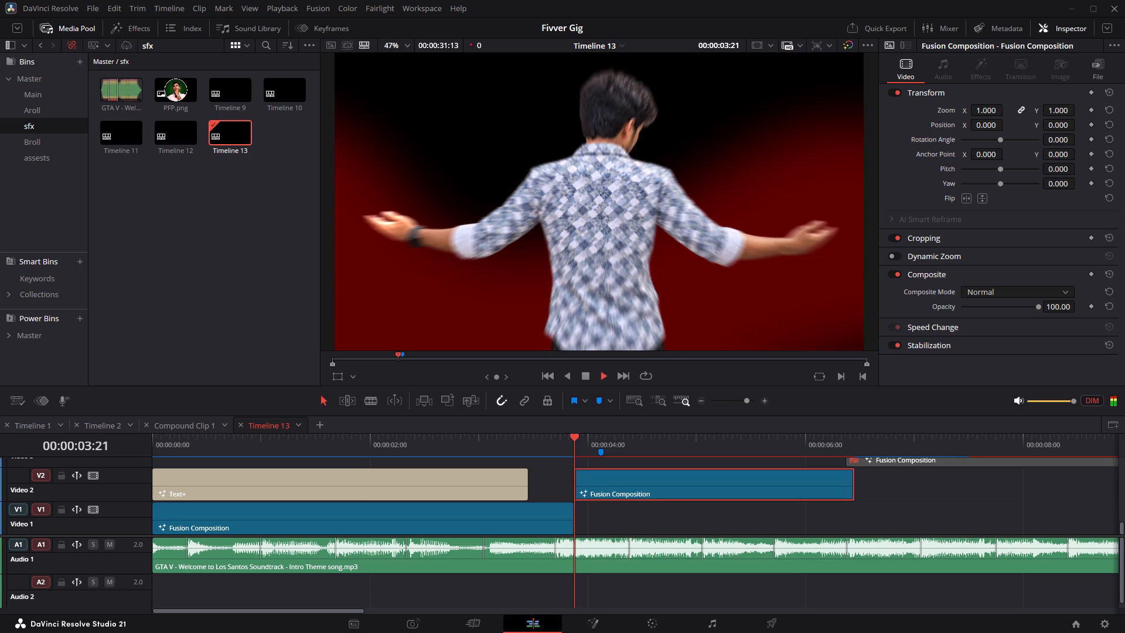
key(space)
Render the Video 2 Fusion Composition in place as MP4 with H.264, including video effects, Fusion composition and color grading.
right_click(613, 481)
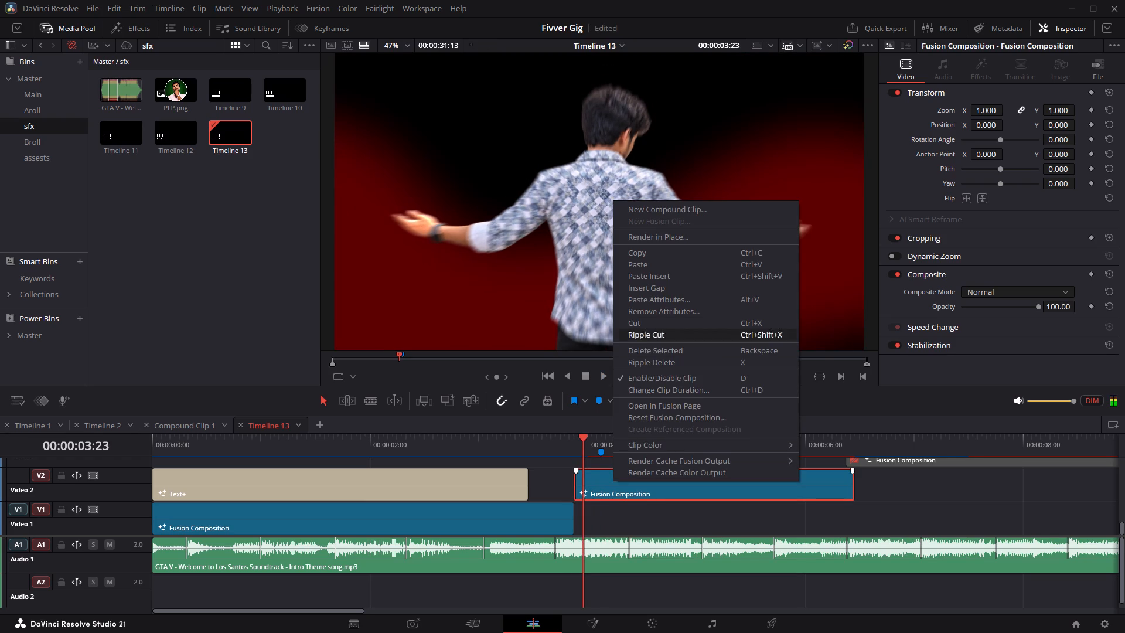
click(700, 240)
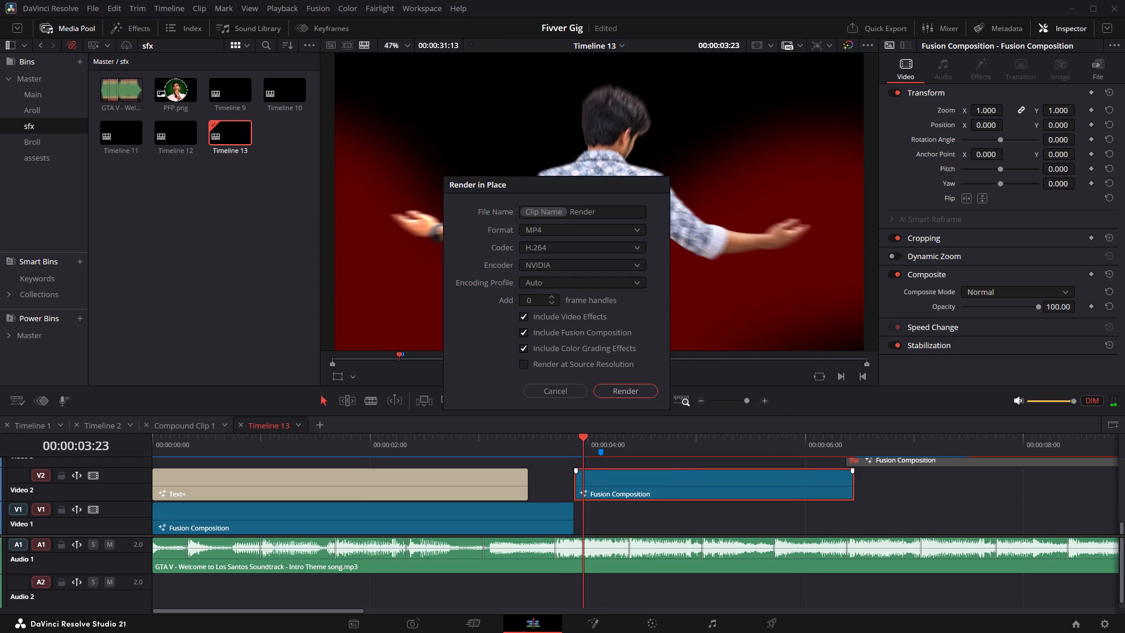
key(Return)
key(Return)
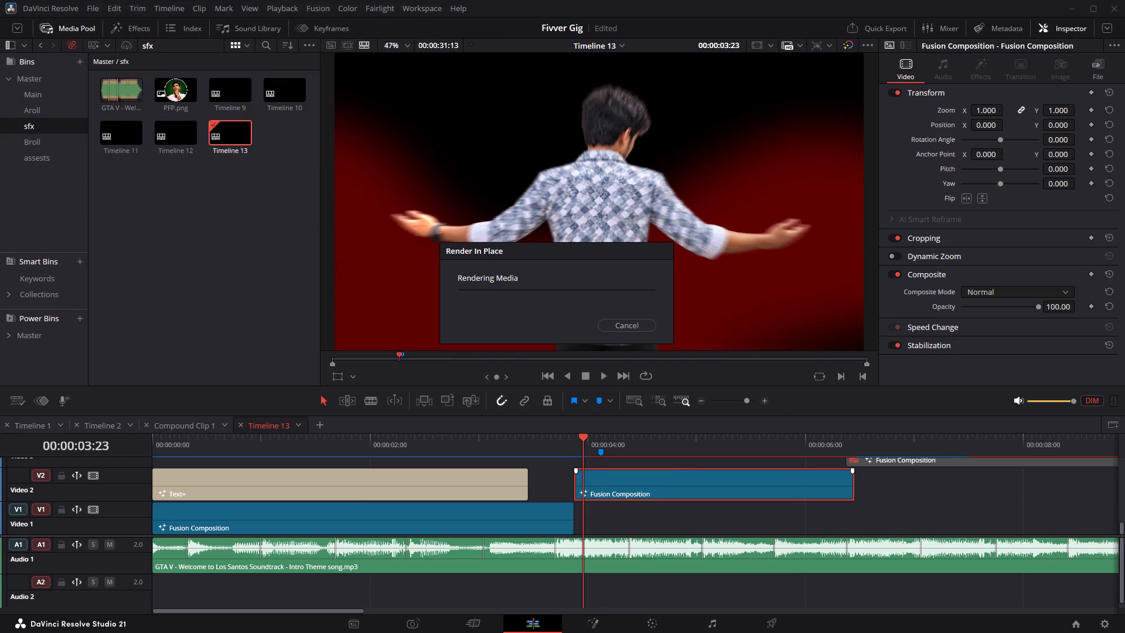
scroll(647, 480, up, 2)
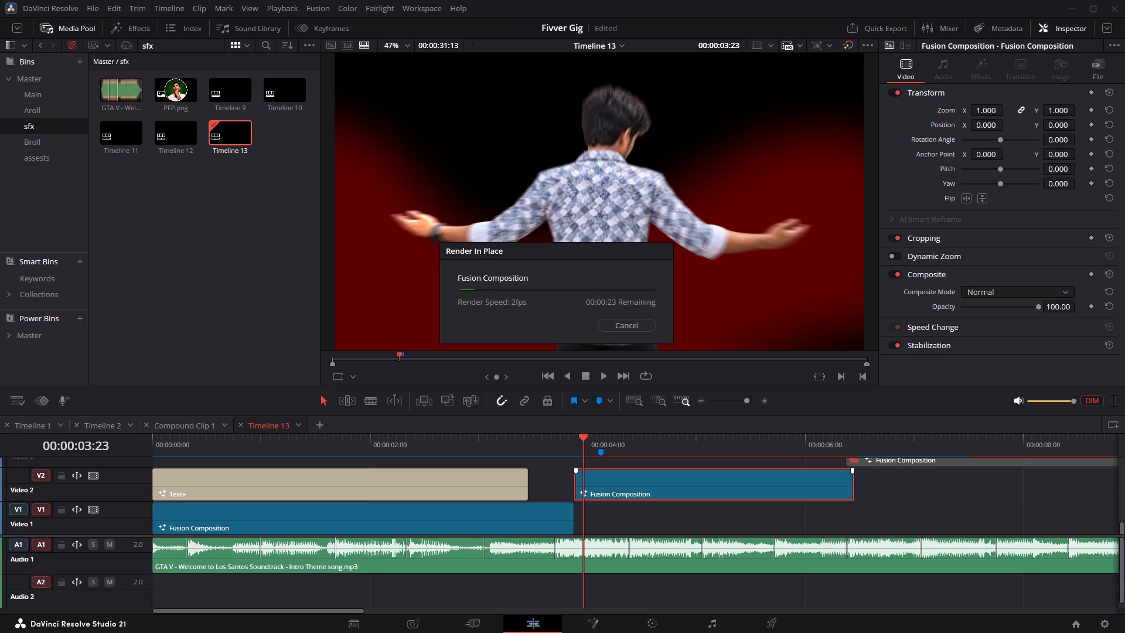
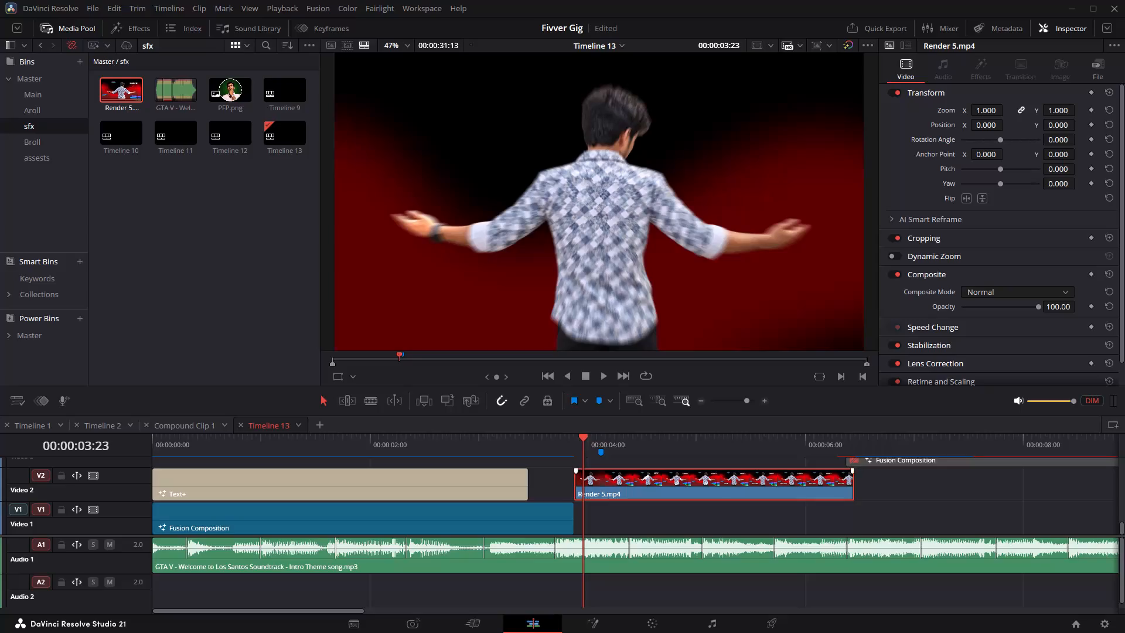
Play the transition into the rendered Render 5.mp4 clip on Video 2.
click(570, 441)
click(552, 444)
key(space)
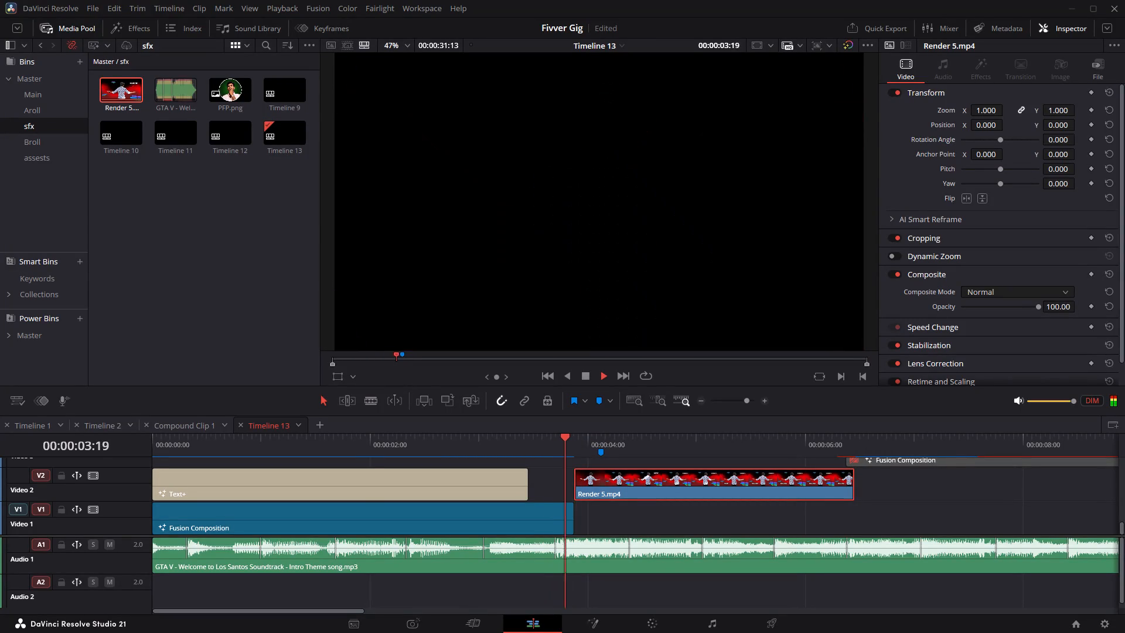
click(564, 441)
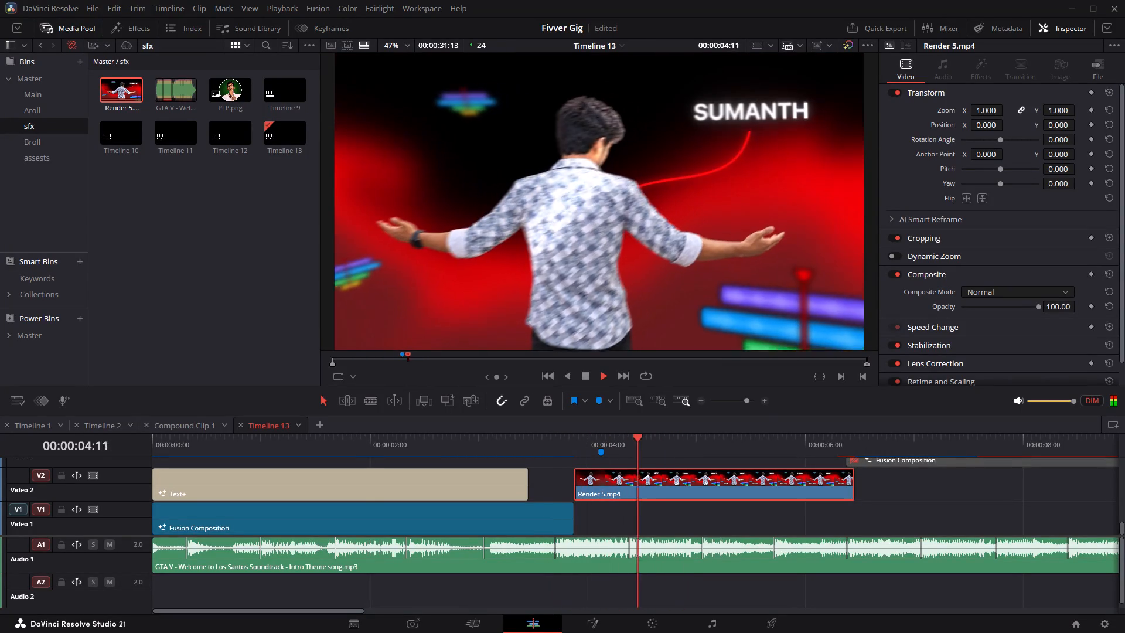
key(space)
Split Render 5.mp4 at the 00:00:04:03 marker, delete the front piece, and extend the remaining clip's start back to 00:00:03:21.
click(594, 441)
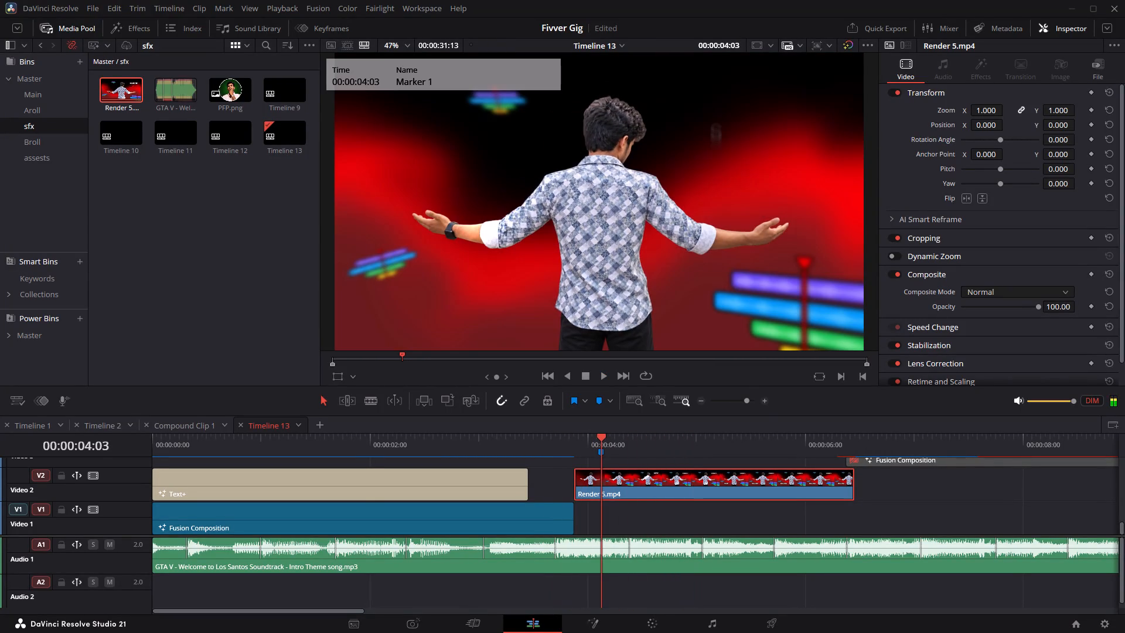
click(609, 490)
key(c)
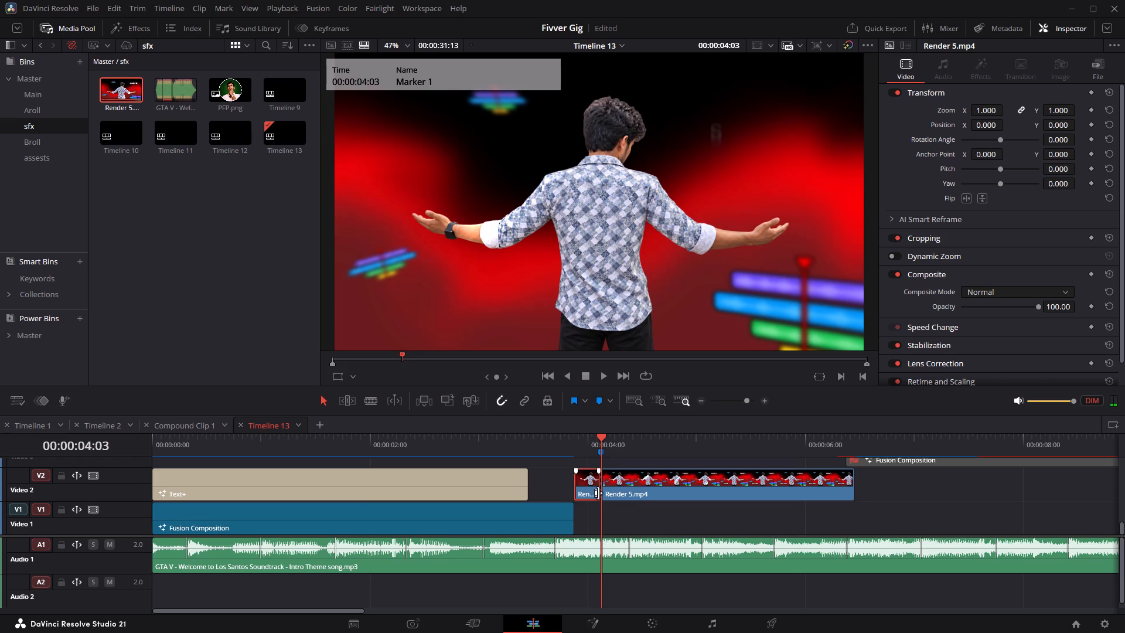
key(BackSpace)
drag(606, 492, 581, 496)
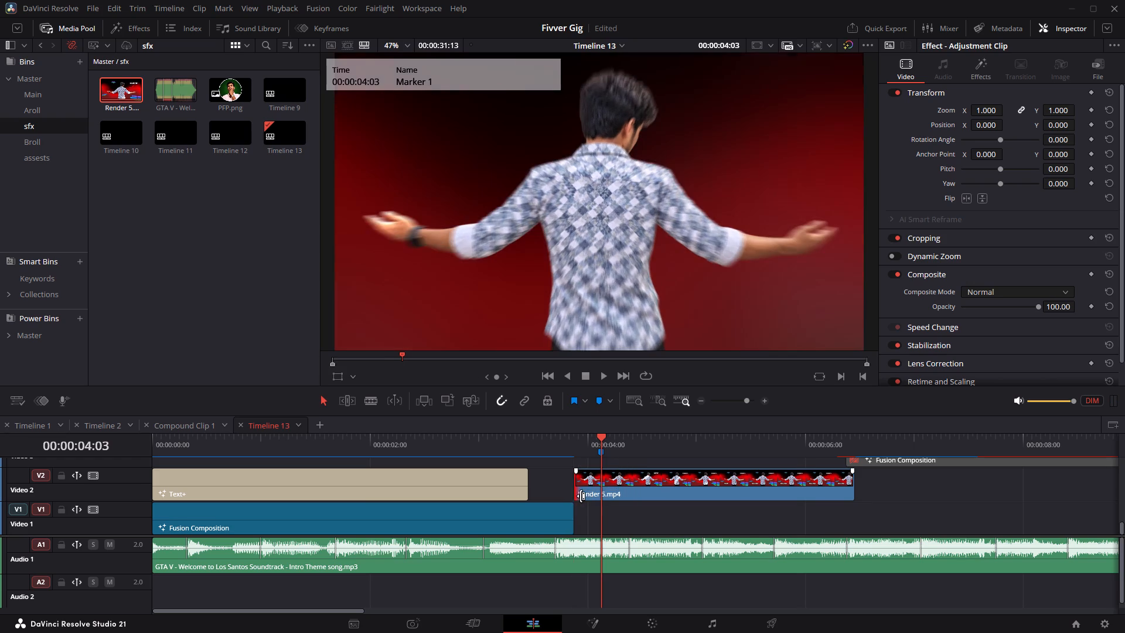
Play the re-extended opening of Render 5.mp4 past the 00:00:04:03 marker.
click(579, 450)
key(space)
key(space)
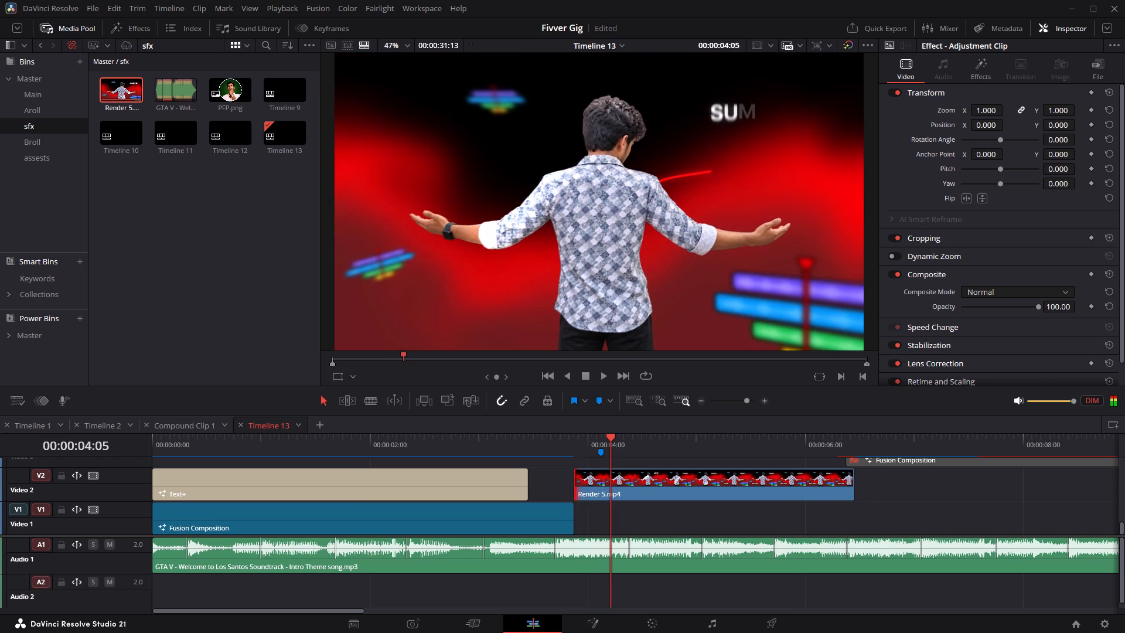
Open Render 5.mp4 in Fusion from 00:00:03:23 and inspect its source node.
drag(591, 444, 584, 446)
right_click(593, 488)
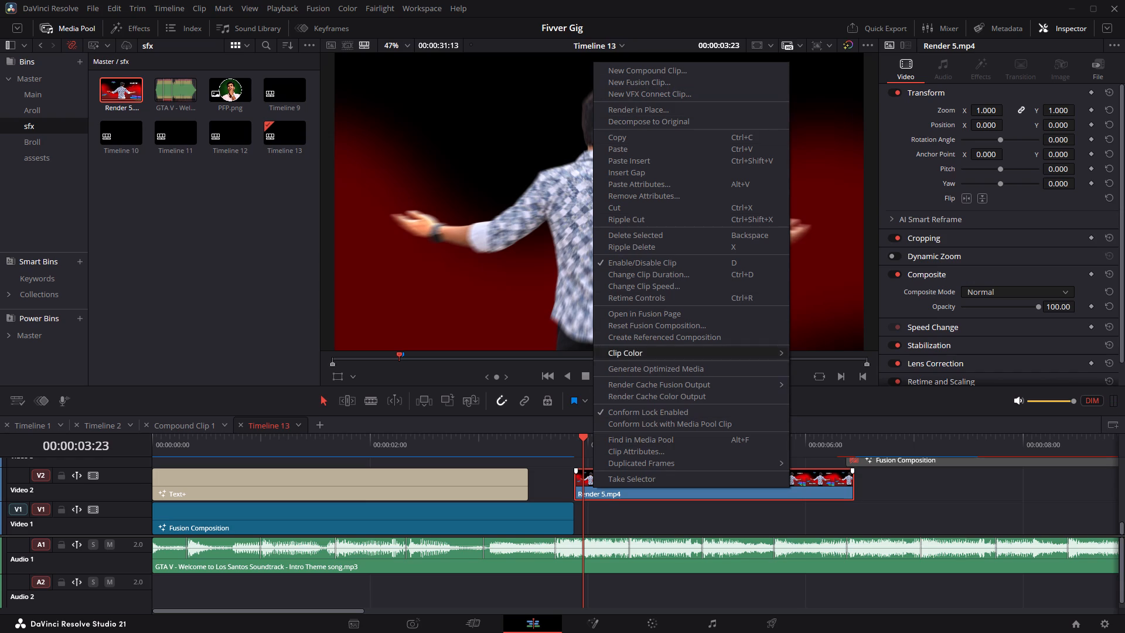
click(659, 316)
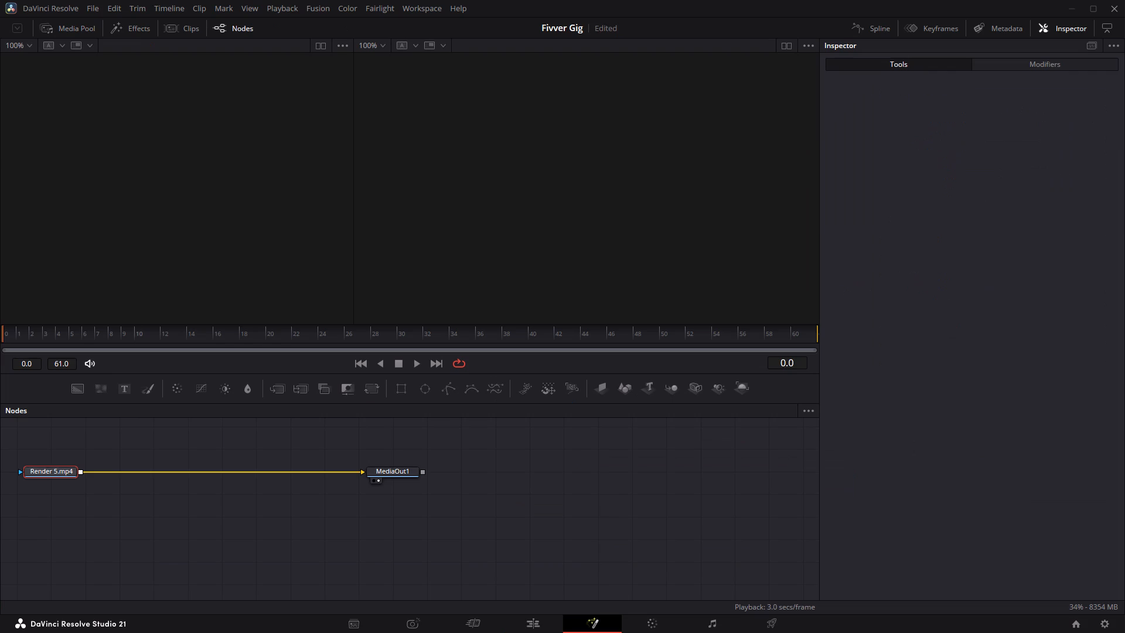
middle_drag(175, 491, 493, 498)
double_click(385, 482)
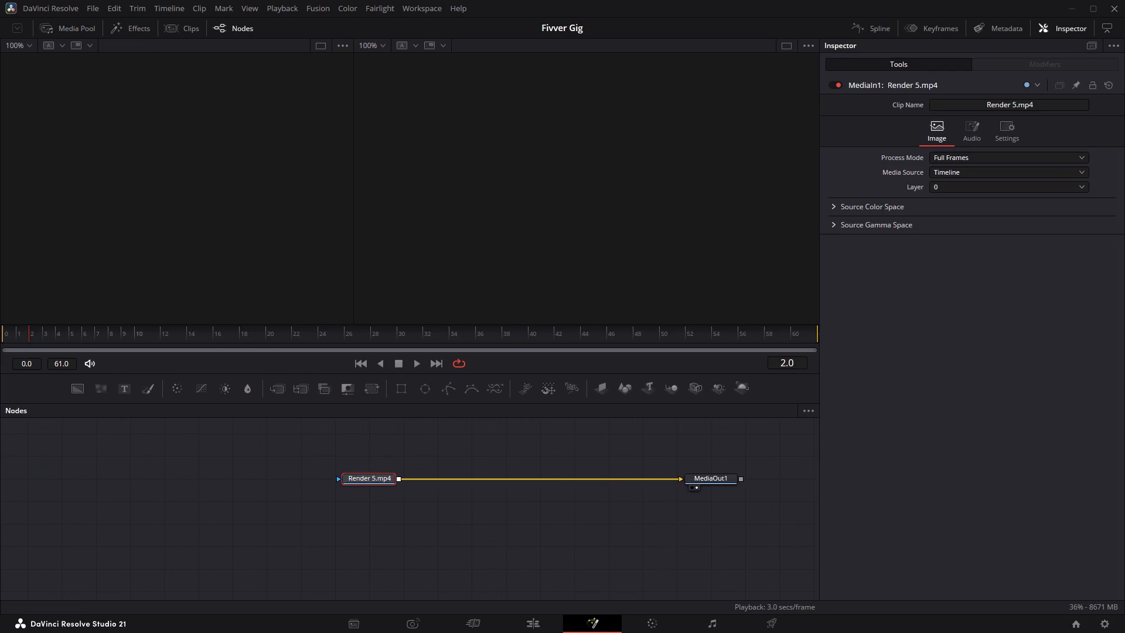
Return to the Edit page and undo the clip extension, deletion, split and in-place render, restoring the Video 2 Fusion Composition.
click(538, 632)
key(ctrl+z)
key(ctrl+z)
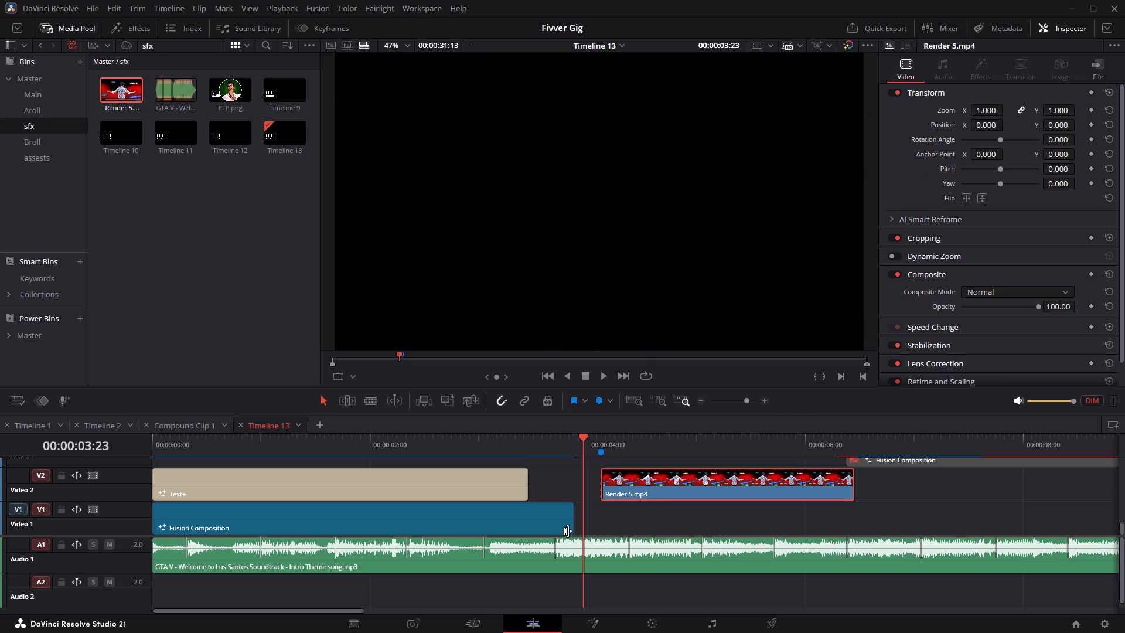
key(ctrl+z)
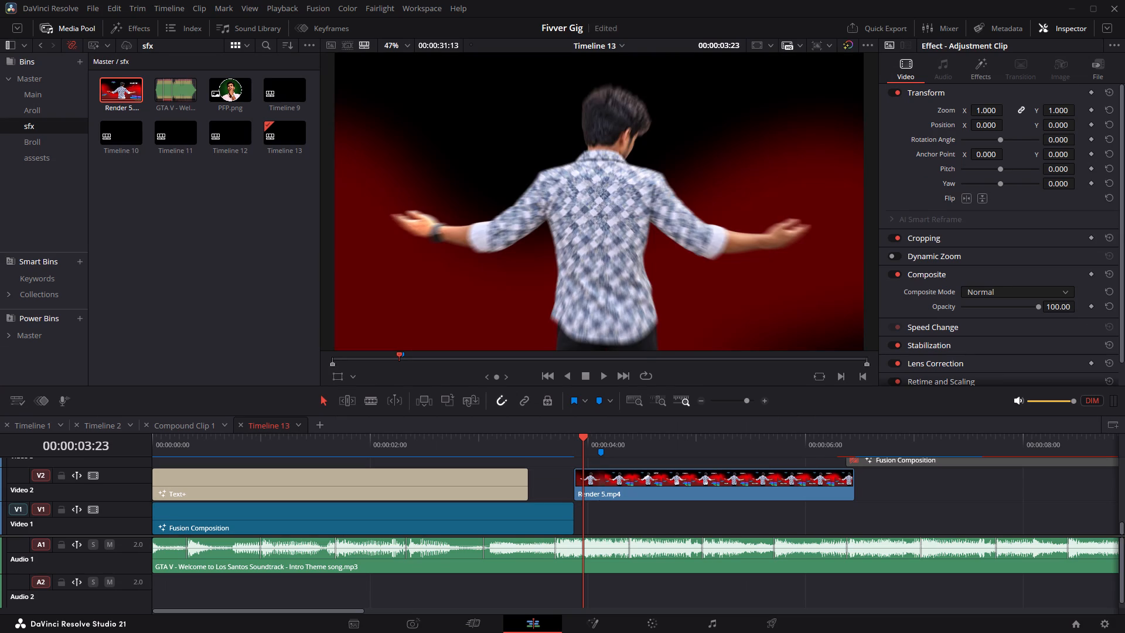
key(ctrl+z)
Play the opening of the Video 2 Fusion Composition up to the frames before the 00:00:04:03 marker.
click(575, 448)
key(space)
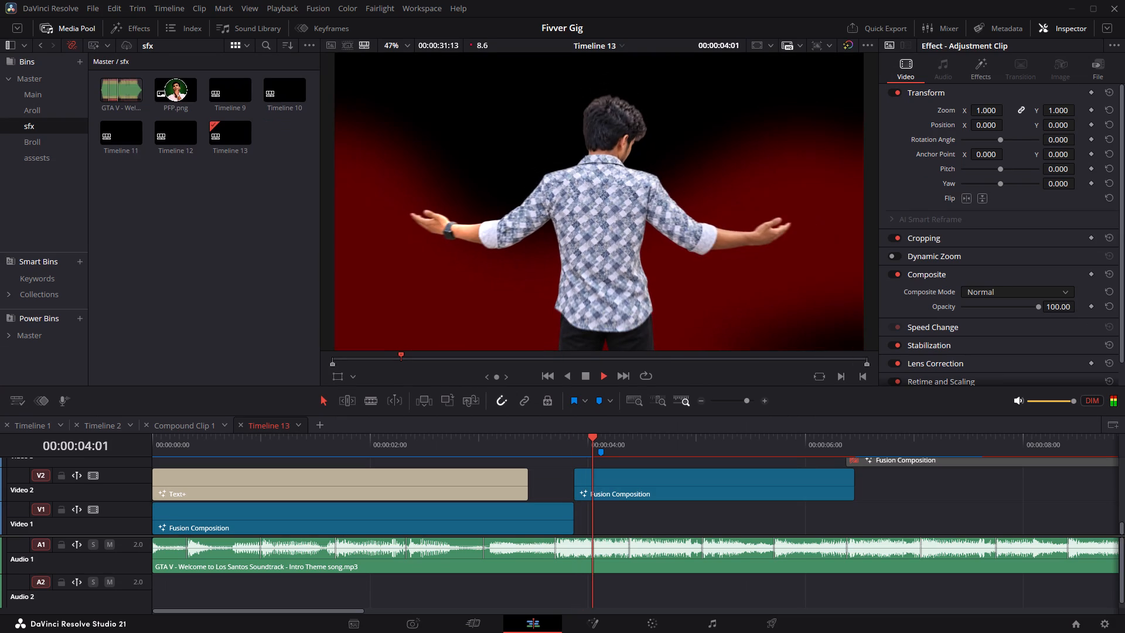
key(space)
key(space)
key(space)
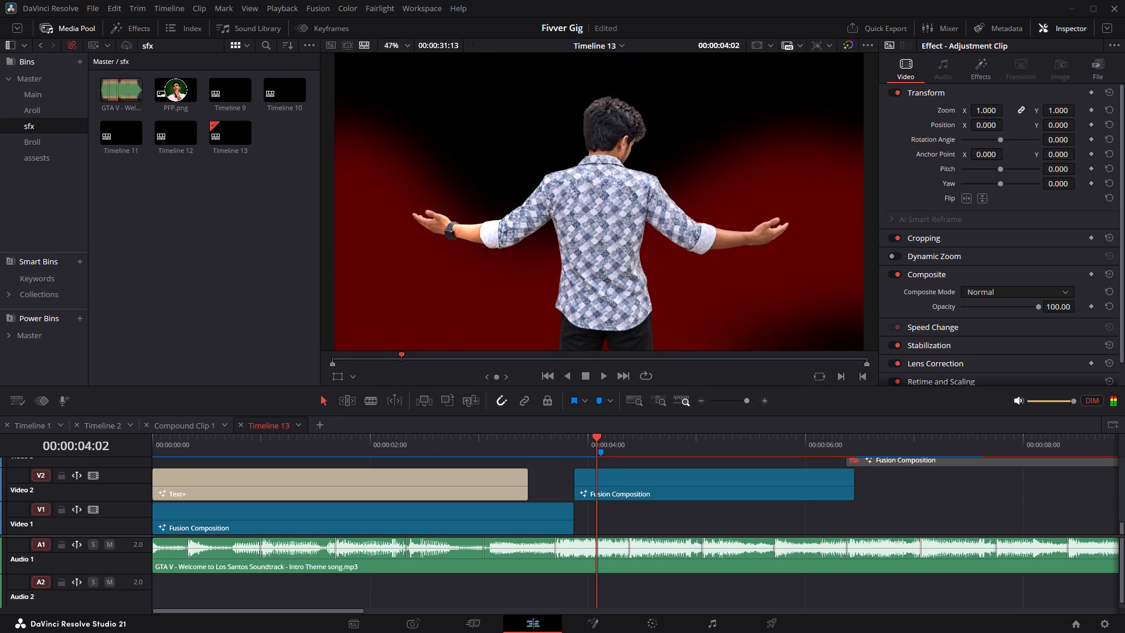
Open the Video 2 Fusion Composition at 00:00:04:03 in Fusion and delete the unconnected Merge5, Rectangle2 and GlassMacro_Skillardo nodes.
click(598, 438)
right_click(616, 488)
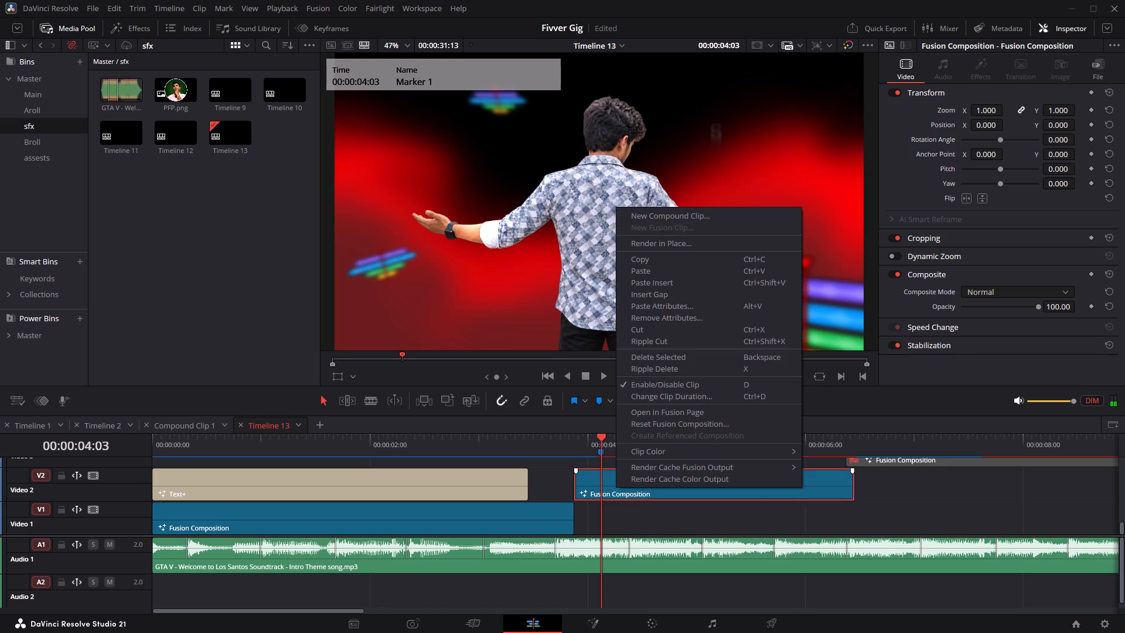
click(654, 412)
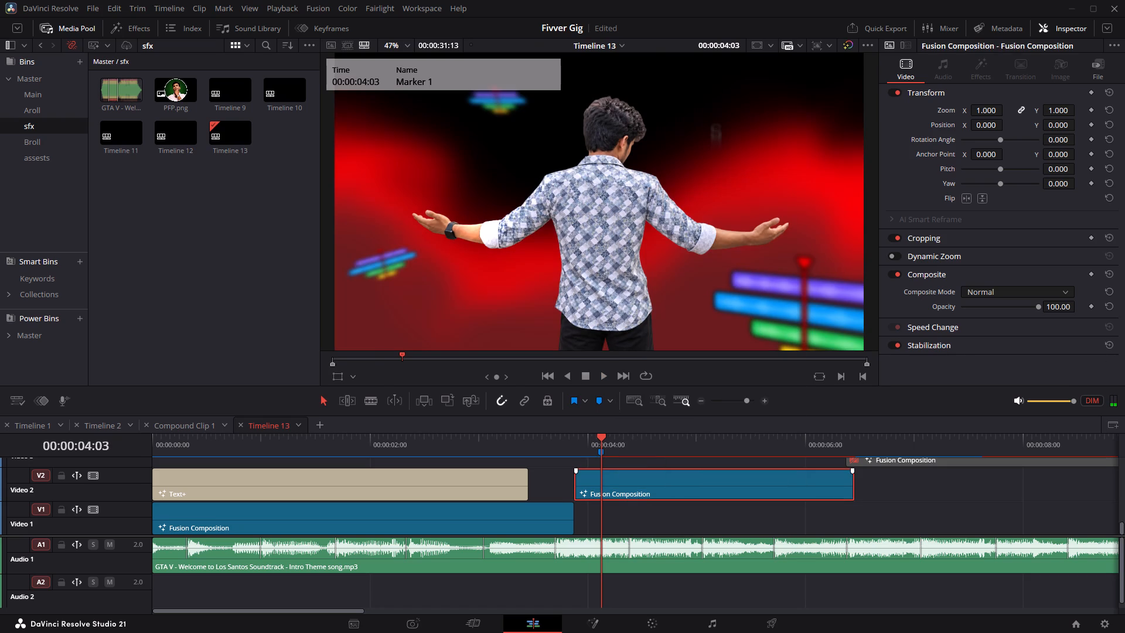
middle_drag(369, 532, 780, 538)
middle_drag(670, 527, 495, 627)
drag(592, 539, 488, 404)
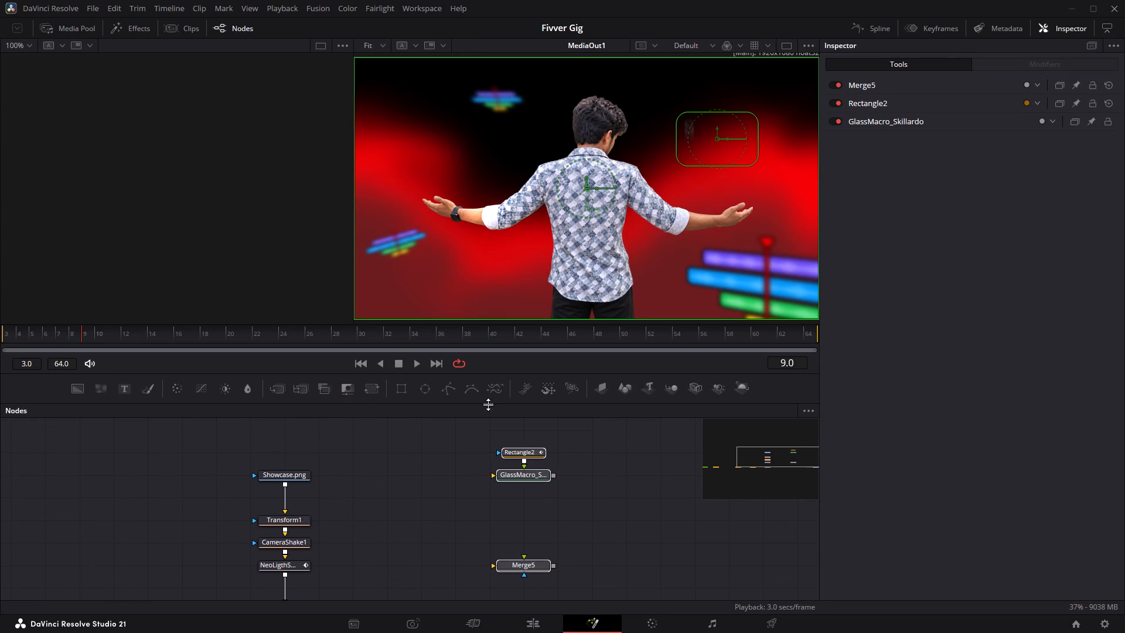
key(BackSpace)
Switch Fusion to a single viewer showing MediaOut1.
middle_drag(383, 522, 795, 435)
click(779, 44)
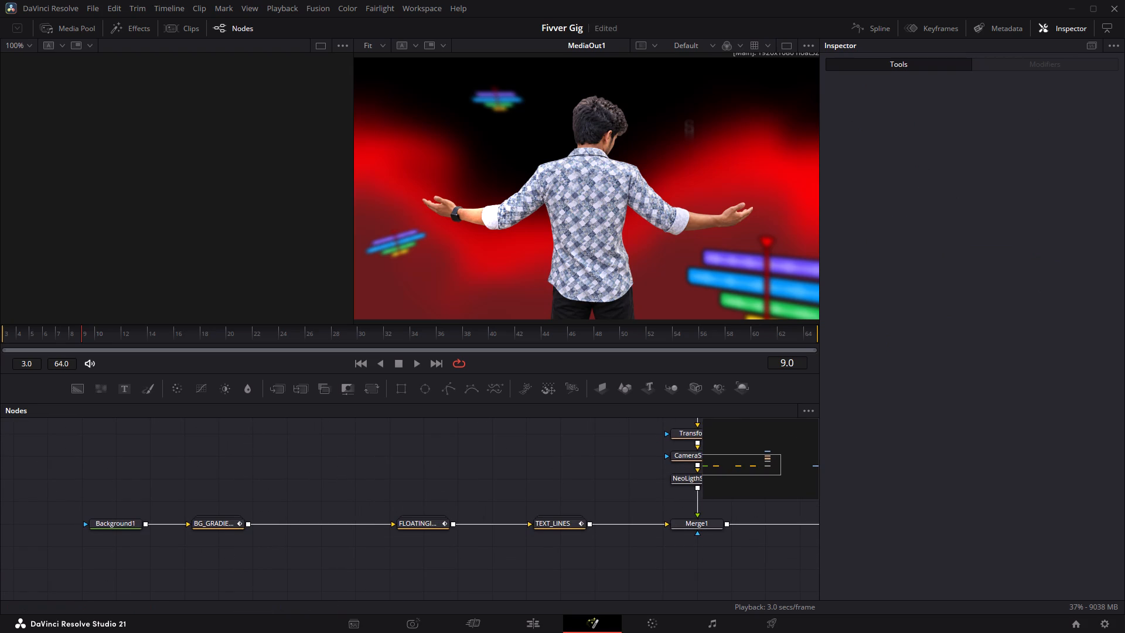
click(783, 45)
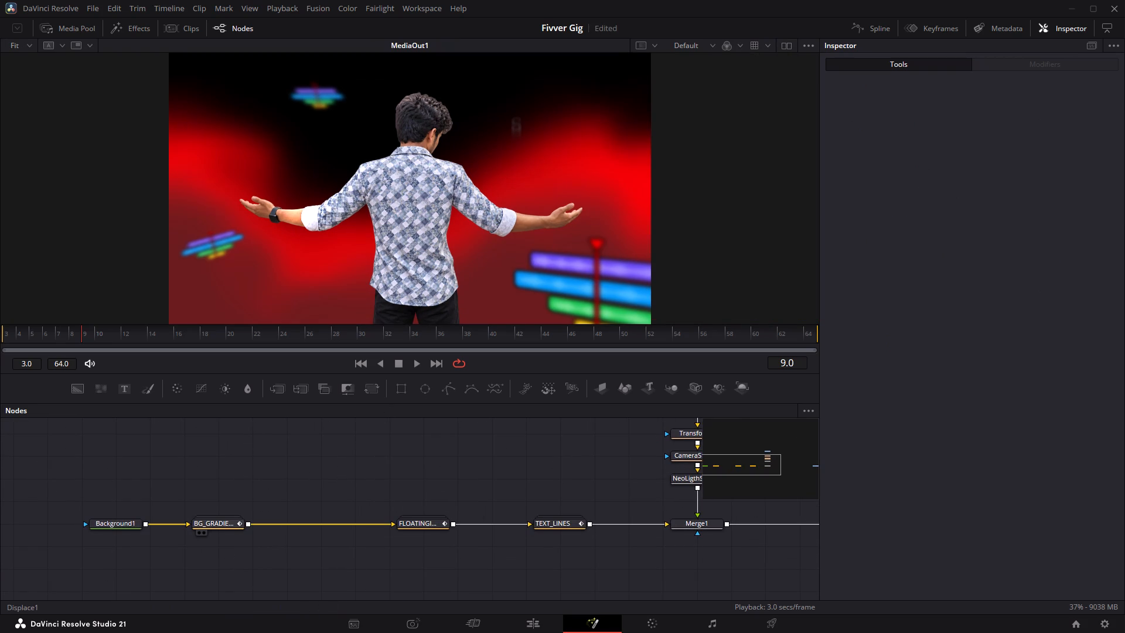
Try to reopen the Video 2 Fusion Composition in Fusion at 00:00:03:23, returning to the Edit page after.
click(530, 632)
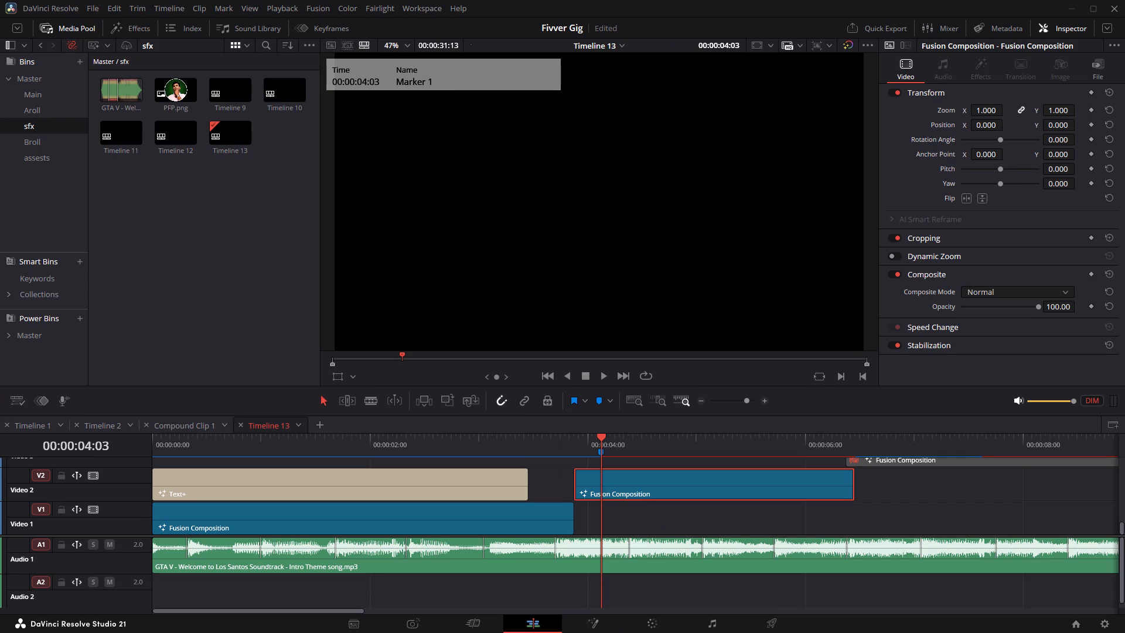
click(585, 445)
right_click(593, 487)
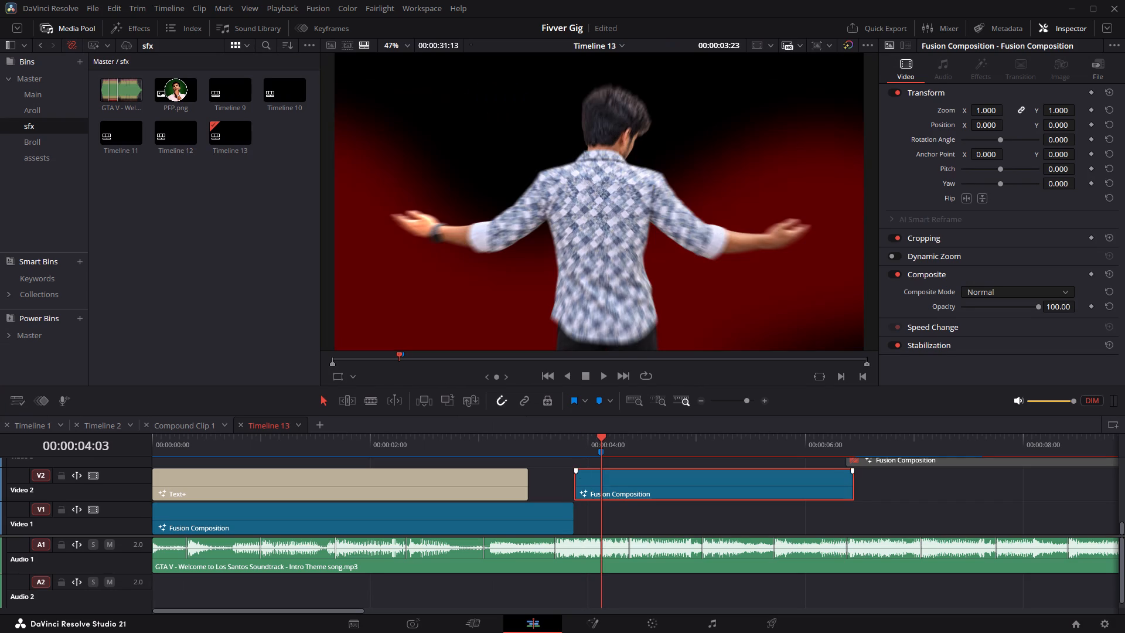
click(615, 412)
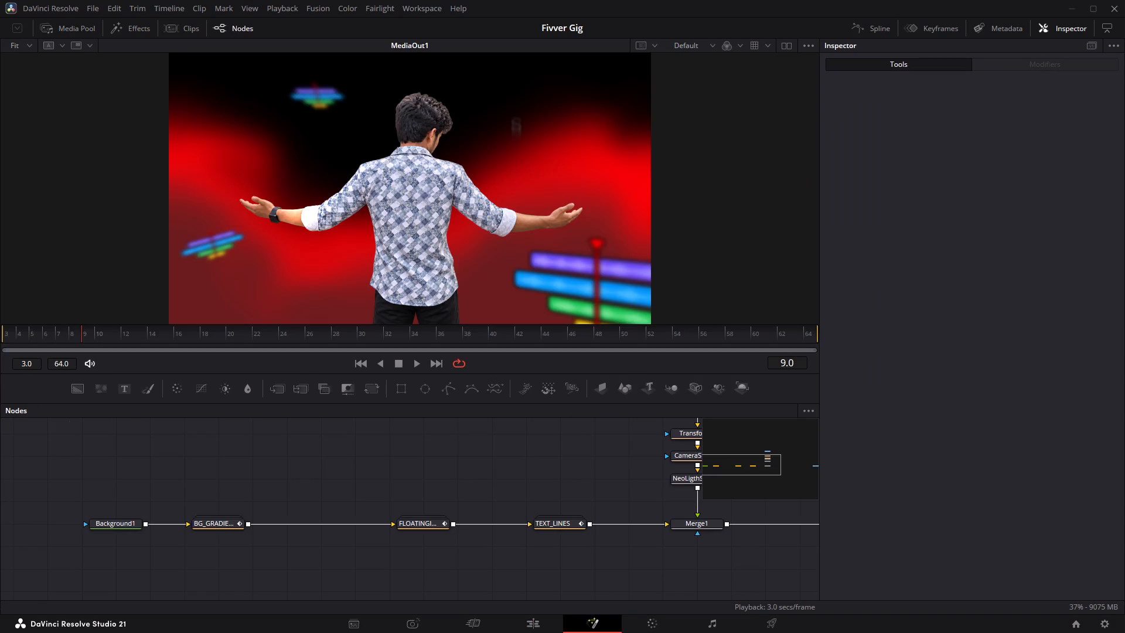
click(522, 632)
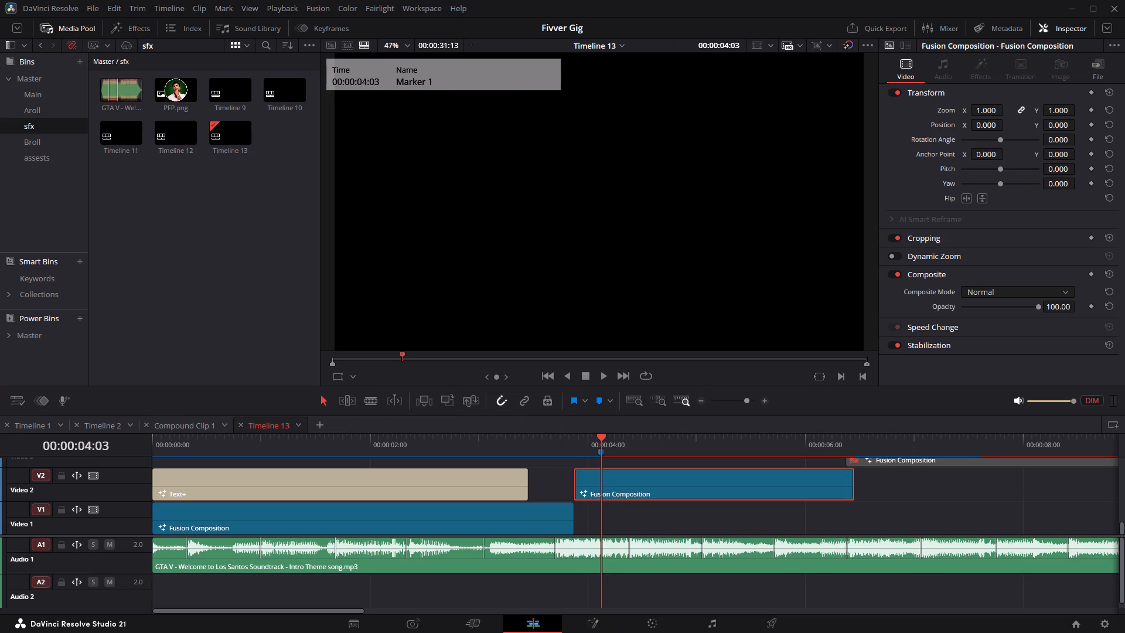
Examine the Video 2 Fusion Composition frame by frame from 00:00:03:21 to 00:00:04:00, and open it in Fusion at that last frame.
click(587, 448)
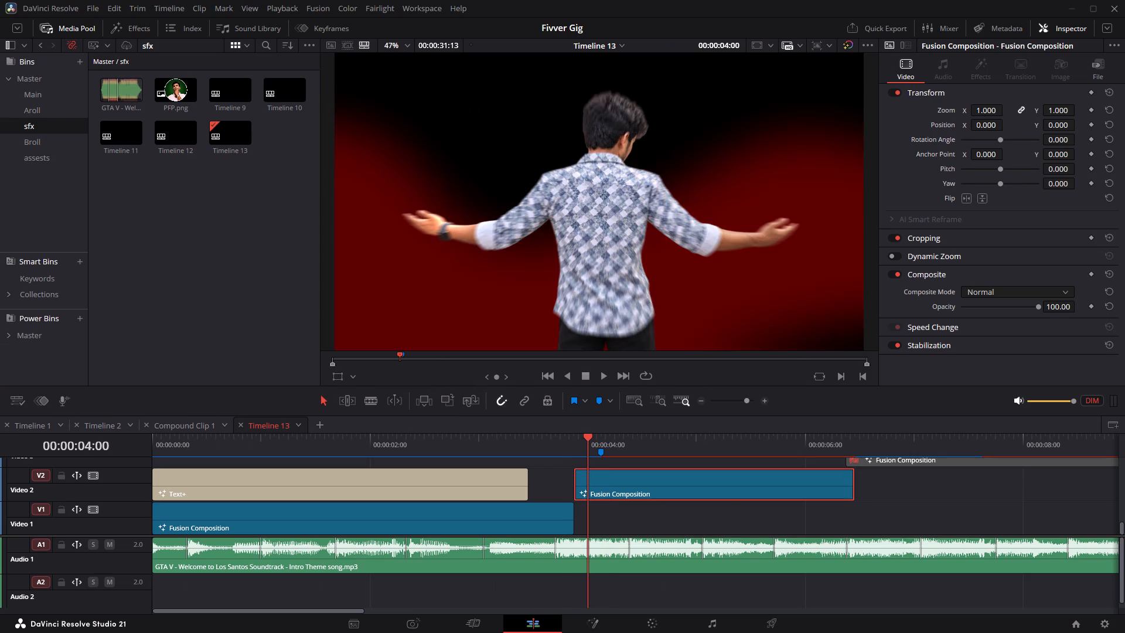
click(560, 444)
click(579, 444)
click(579, 444)
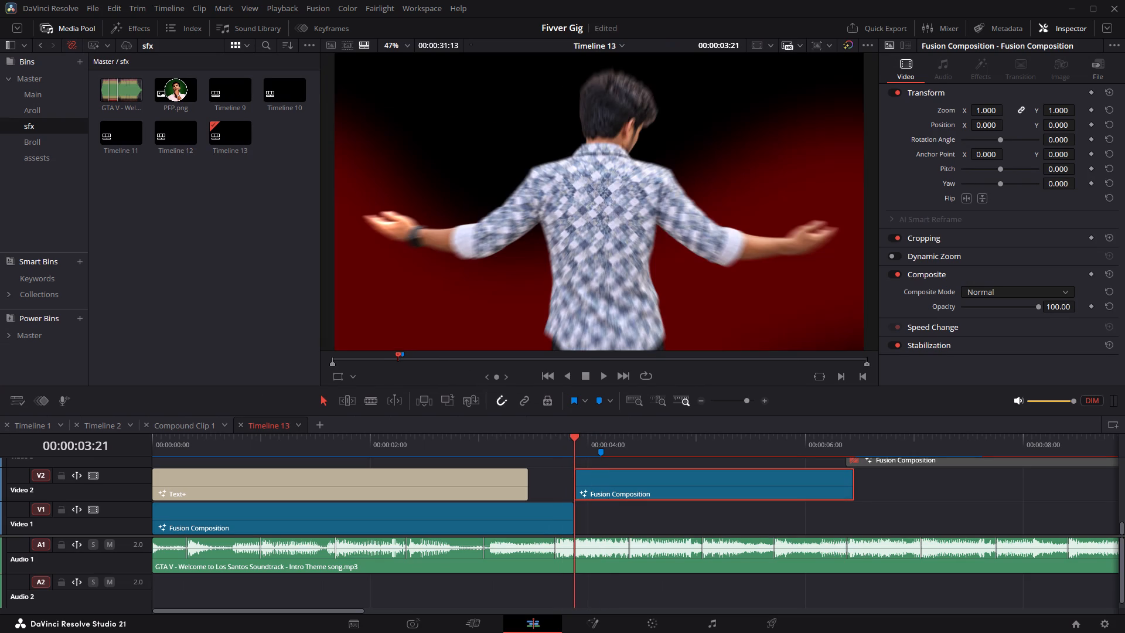
click(579, 444)
key(Right)
key(Right)
key(Right)
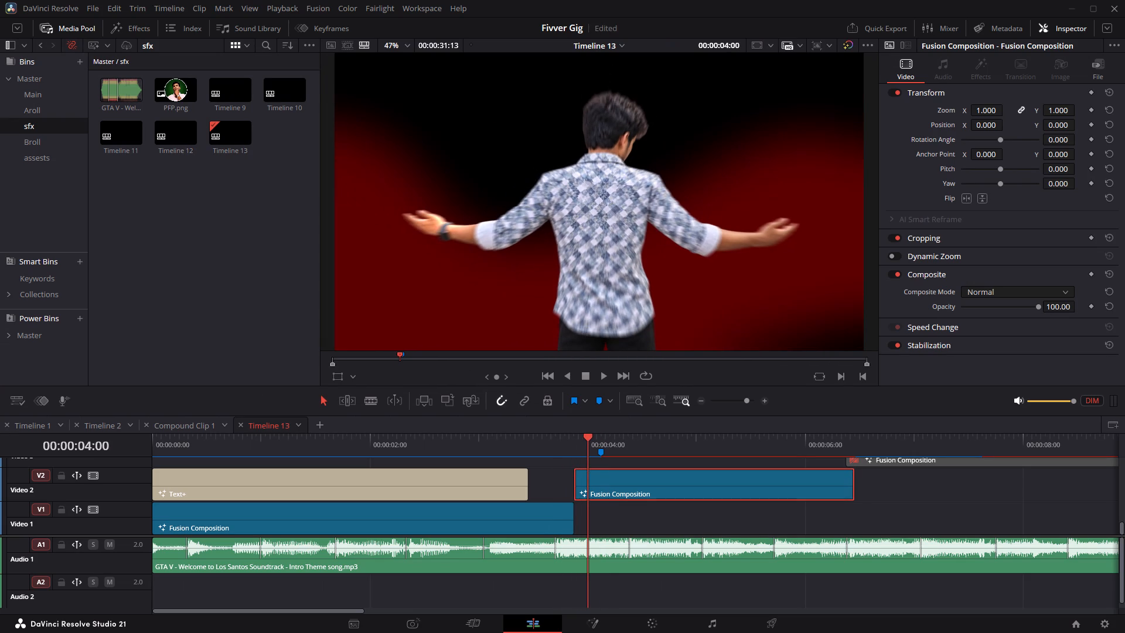
right_click(656, 491)
click(680, 419)
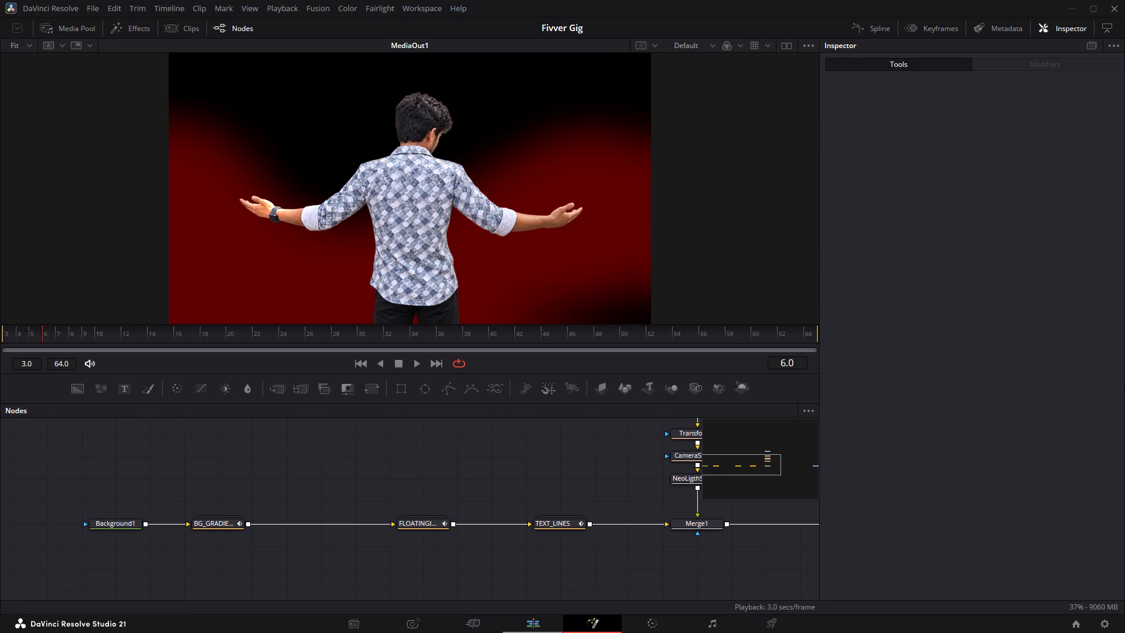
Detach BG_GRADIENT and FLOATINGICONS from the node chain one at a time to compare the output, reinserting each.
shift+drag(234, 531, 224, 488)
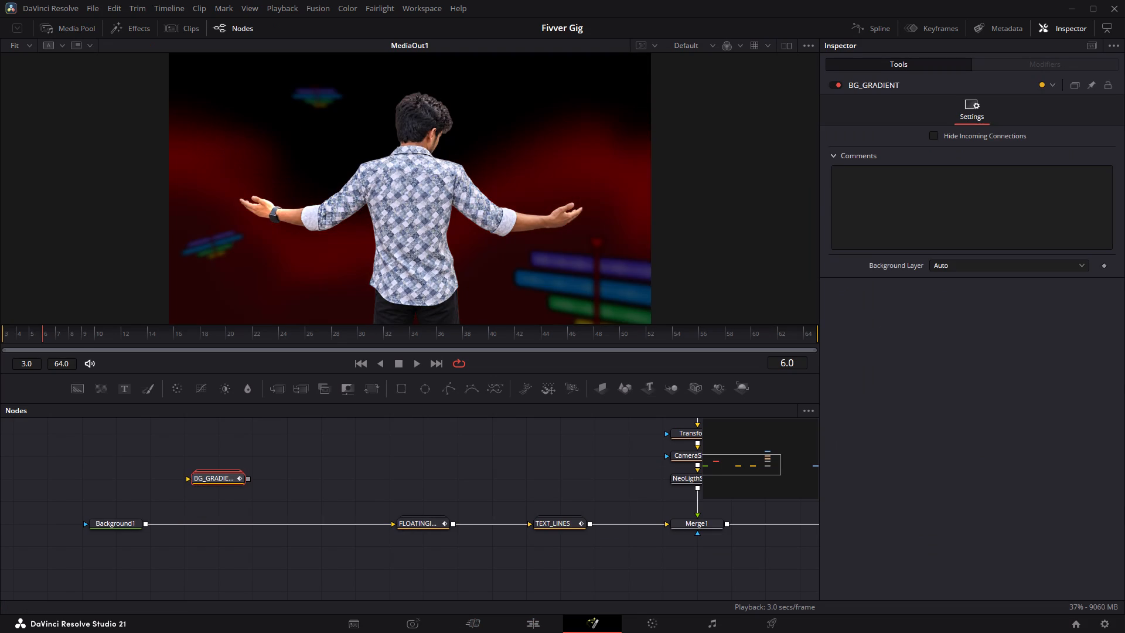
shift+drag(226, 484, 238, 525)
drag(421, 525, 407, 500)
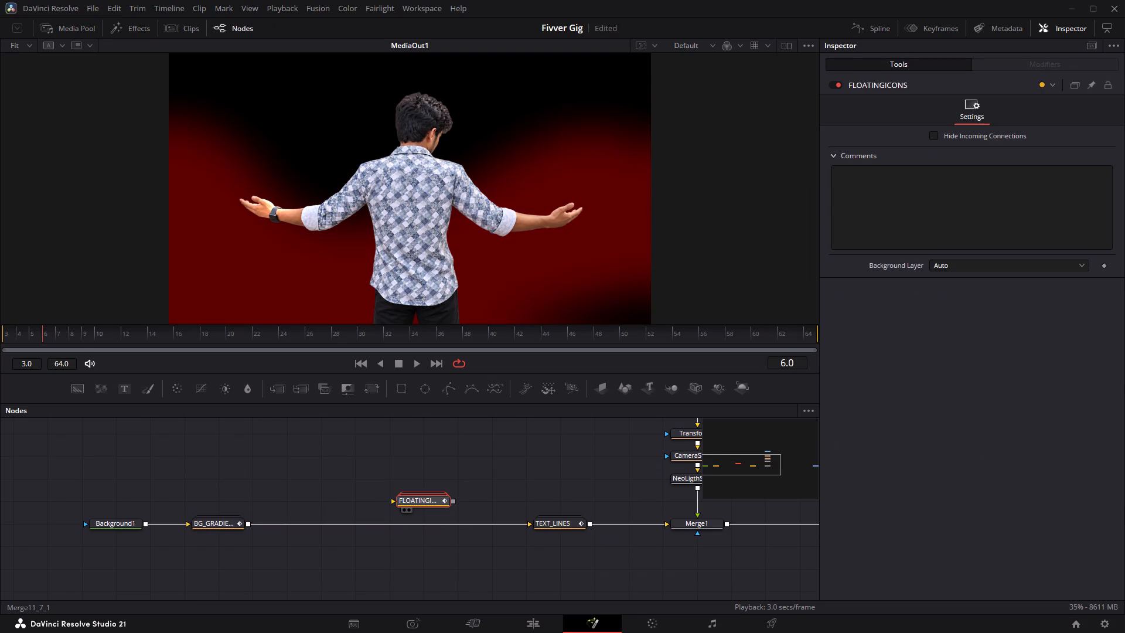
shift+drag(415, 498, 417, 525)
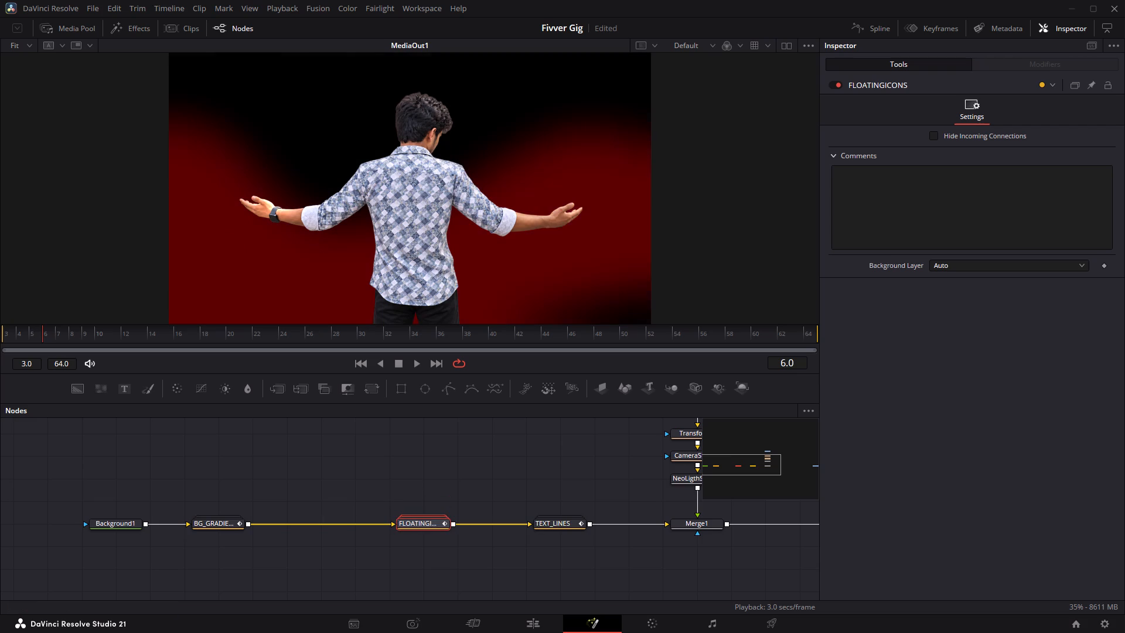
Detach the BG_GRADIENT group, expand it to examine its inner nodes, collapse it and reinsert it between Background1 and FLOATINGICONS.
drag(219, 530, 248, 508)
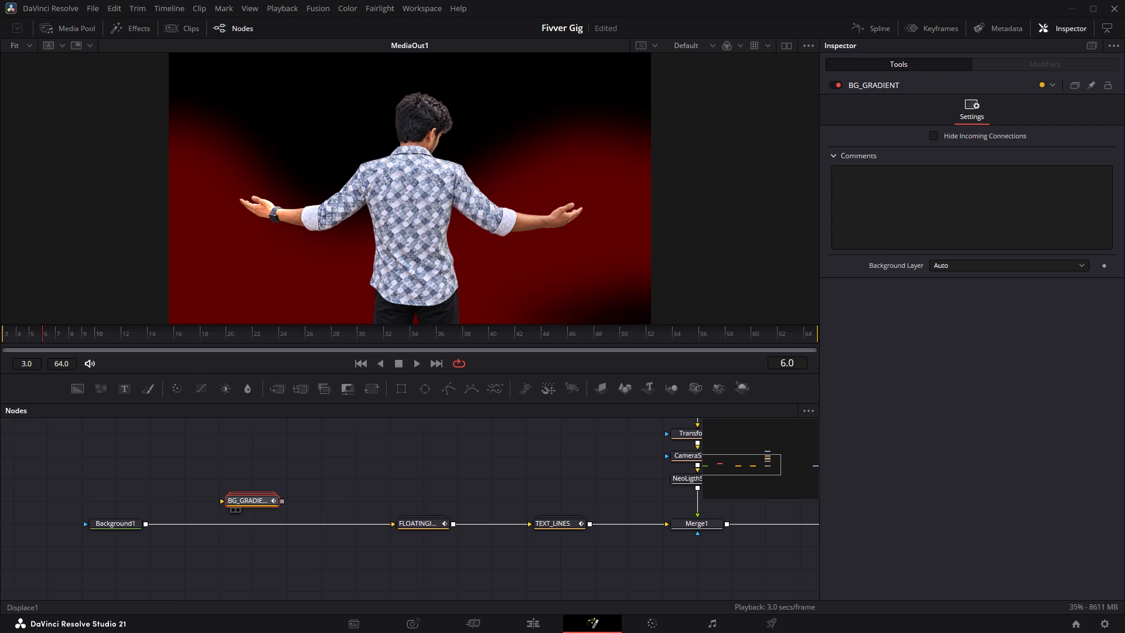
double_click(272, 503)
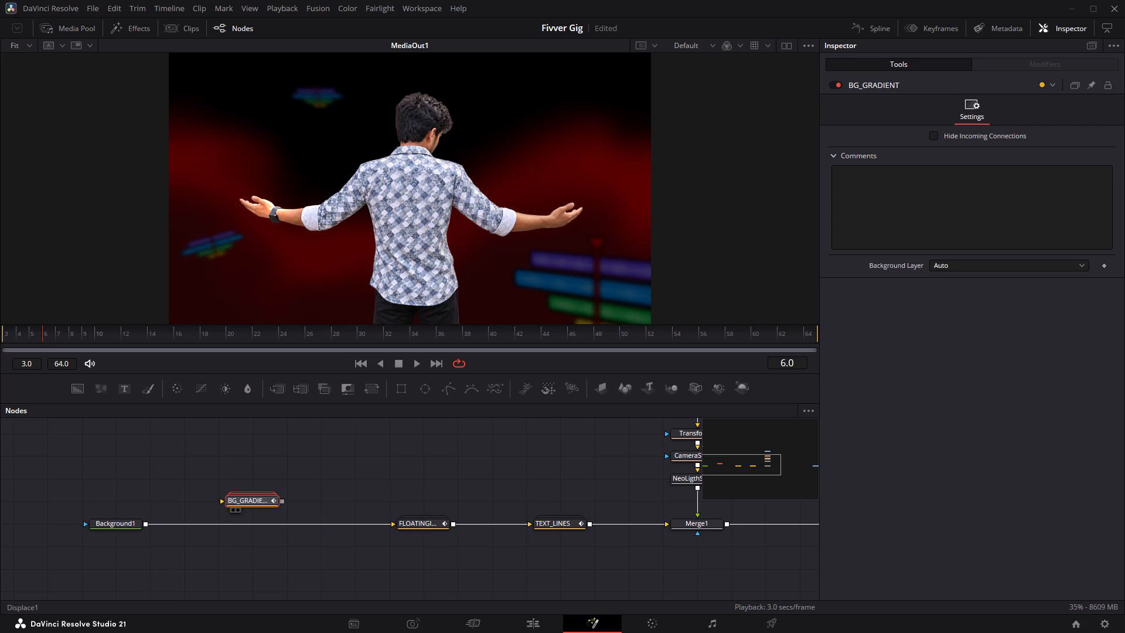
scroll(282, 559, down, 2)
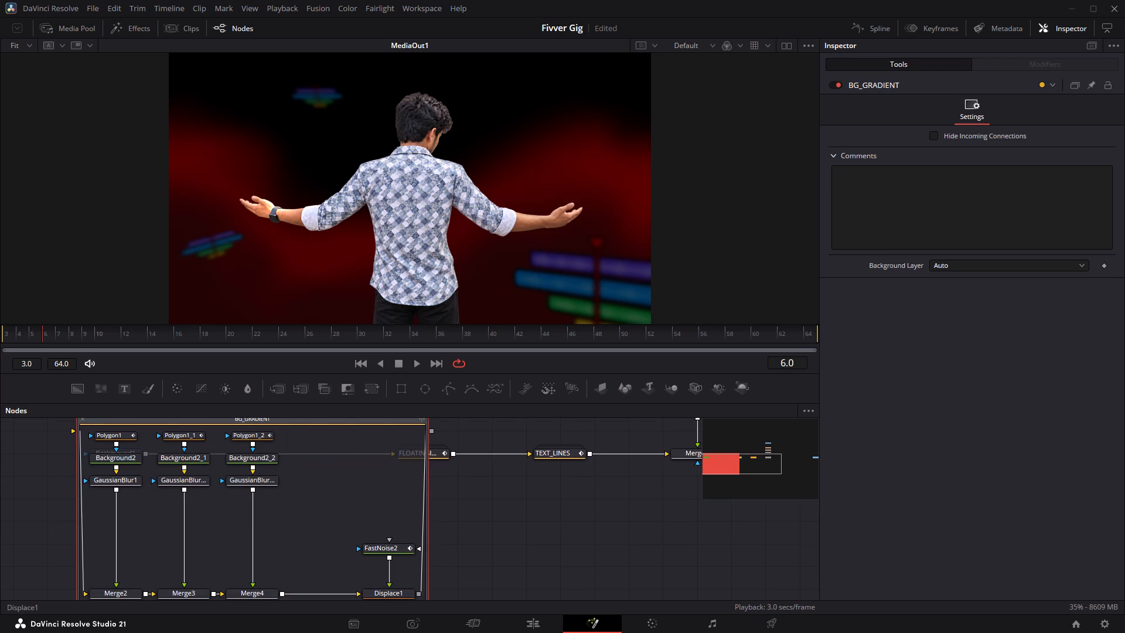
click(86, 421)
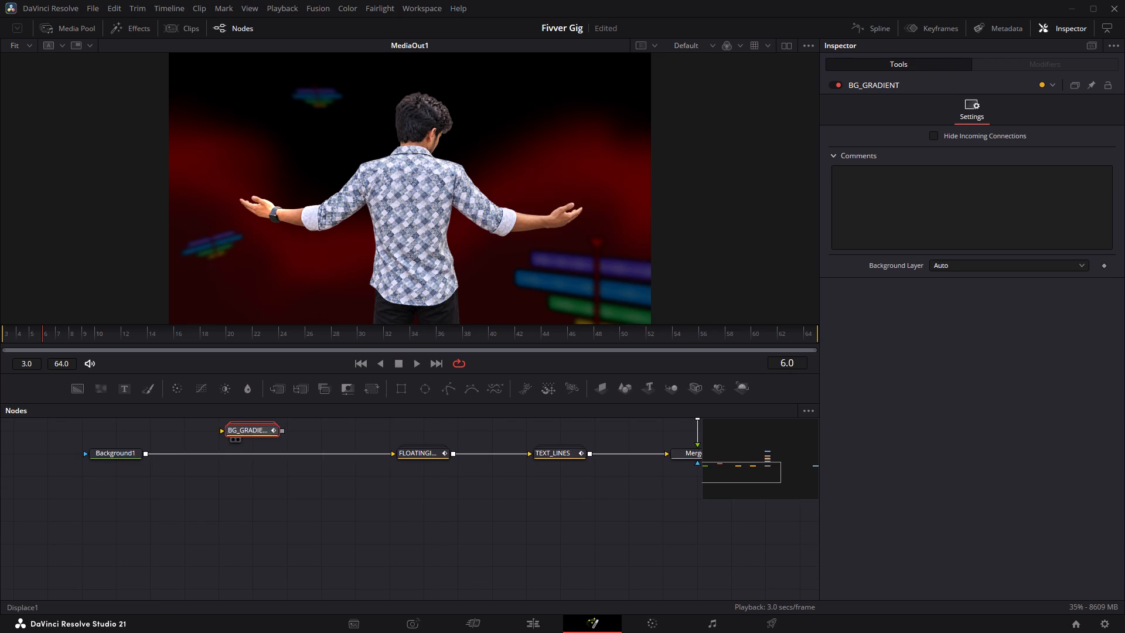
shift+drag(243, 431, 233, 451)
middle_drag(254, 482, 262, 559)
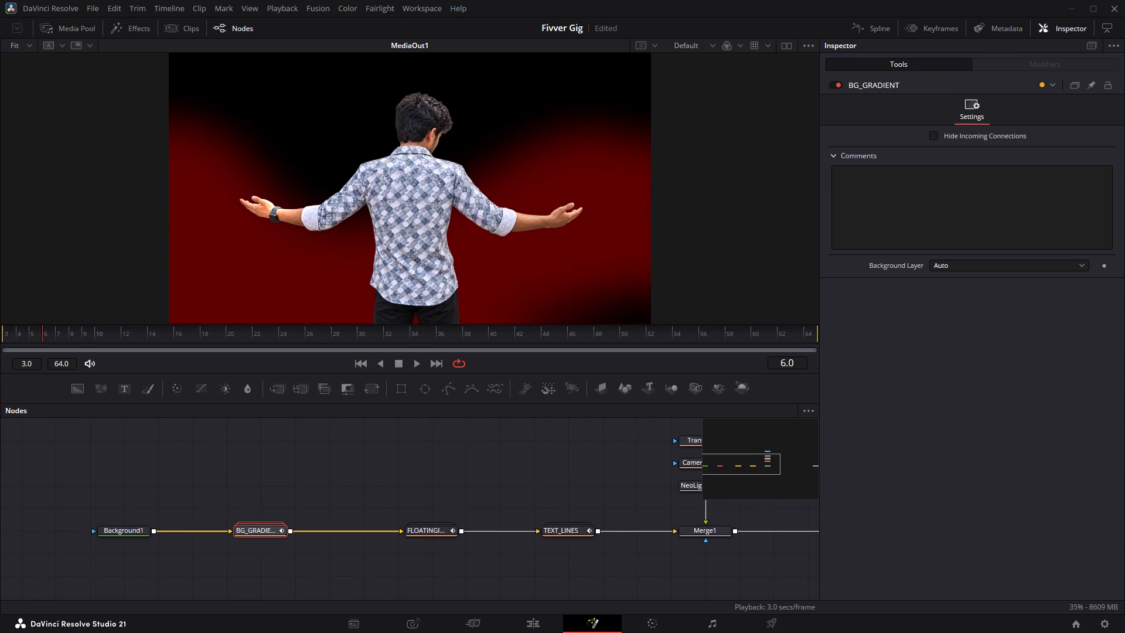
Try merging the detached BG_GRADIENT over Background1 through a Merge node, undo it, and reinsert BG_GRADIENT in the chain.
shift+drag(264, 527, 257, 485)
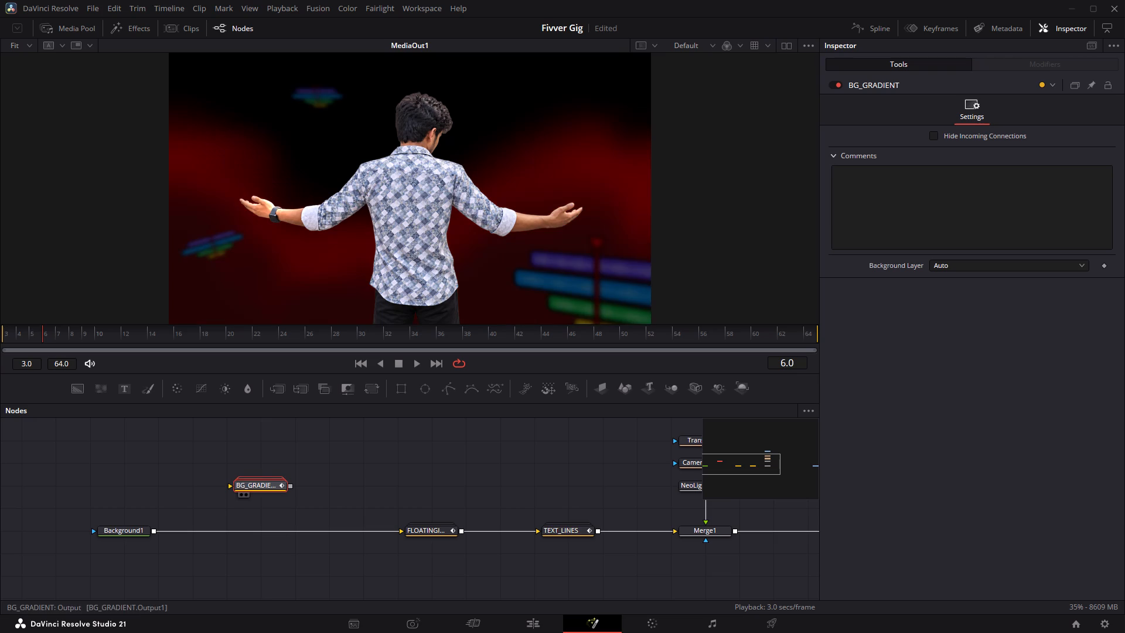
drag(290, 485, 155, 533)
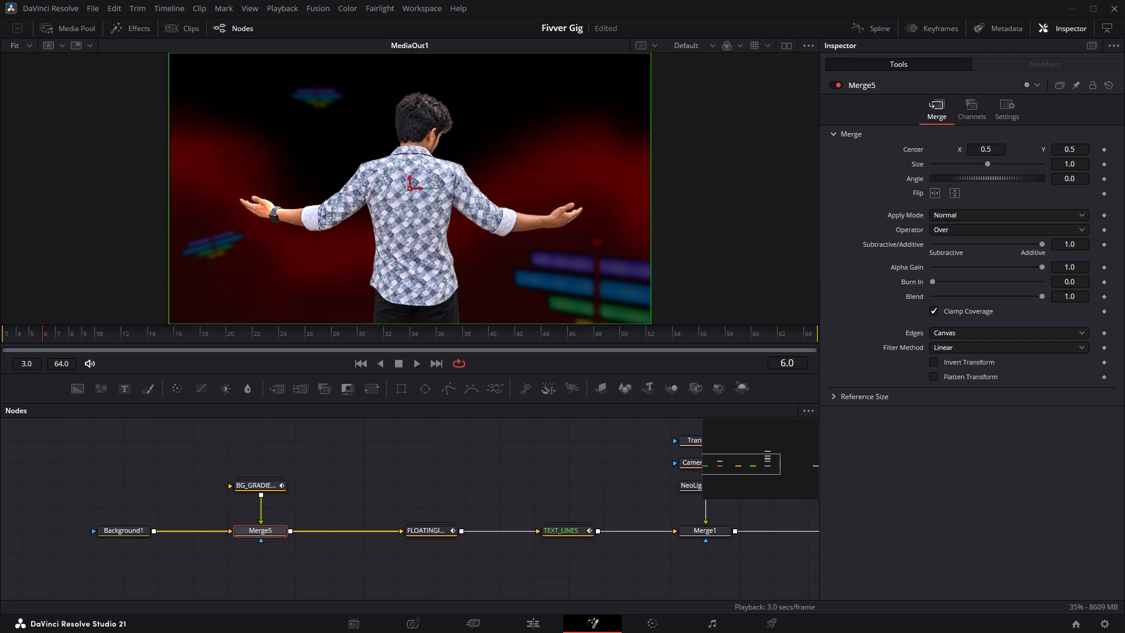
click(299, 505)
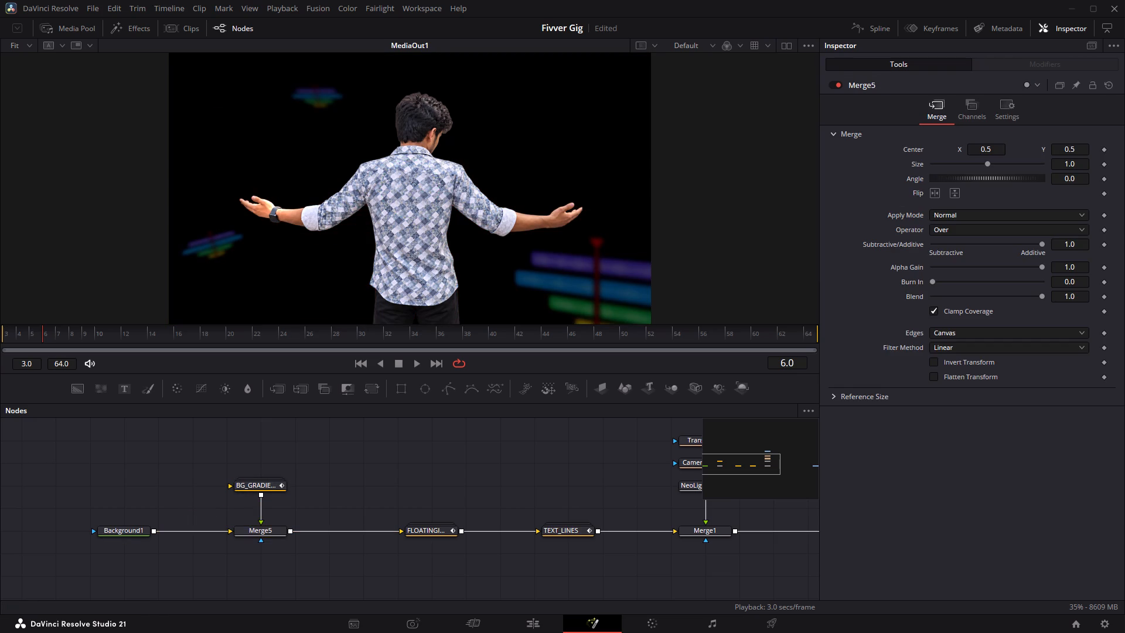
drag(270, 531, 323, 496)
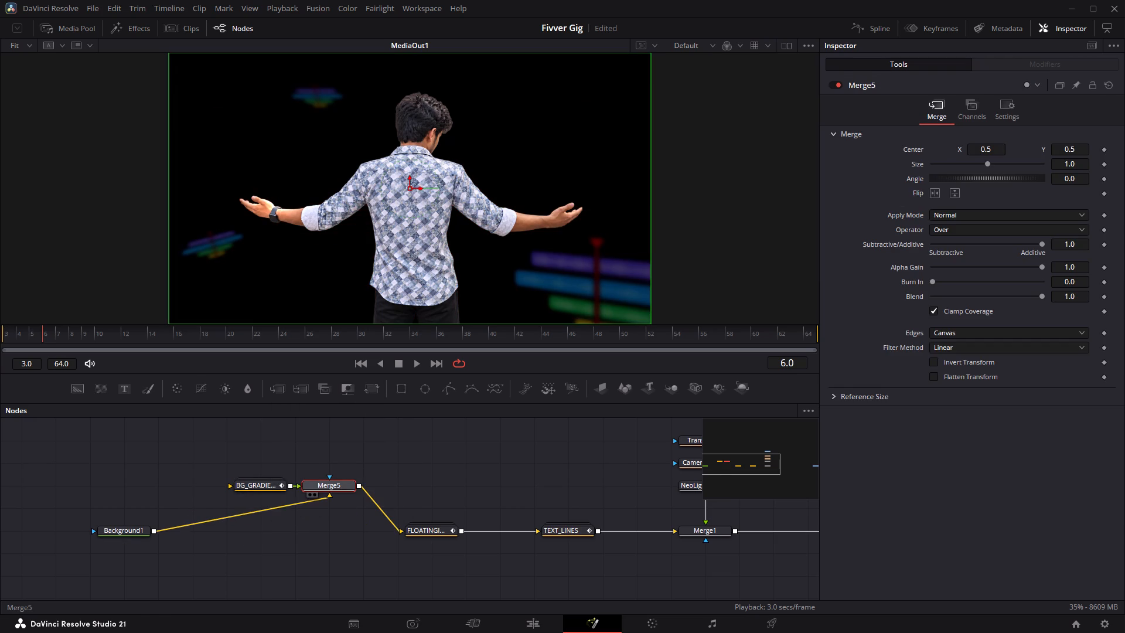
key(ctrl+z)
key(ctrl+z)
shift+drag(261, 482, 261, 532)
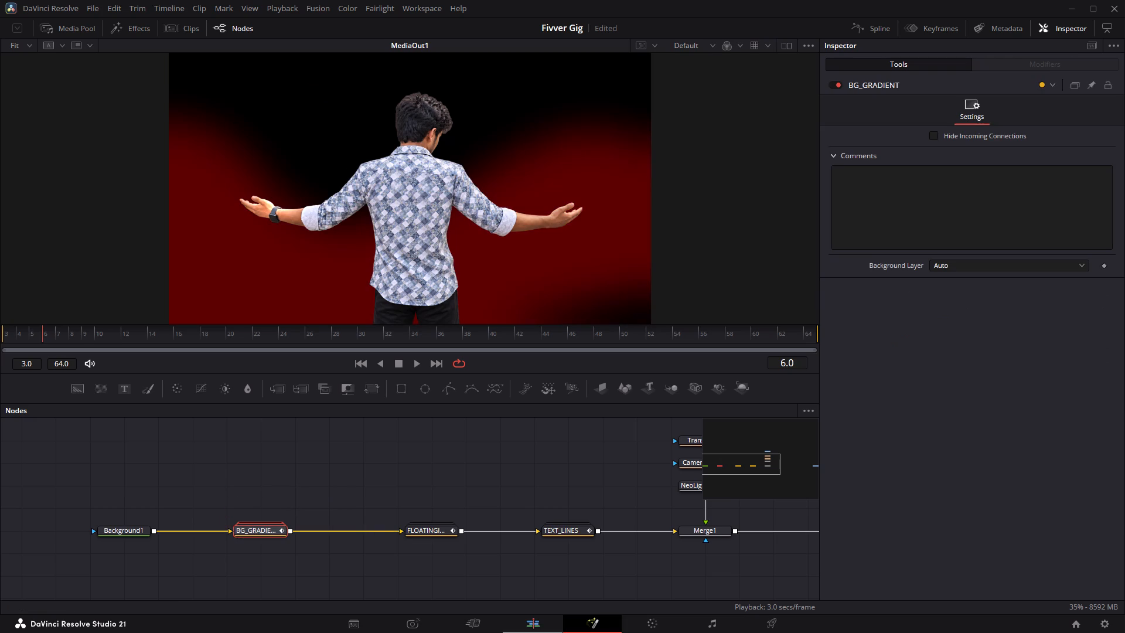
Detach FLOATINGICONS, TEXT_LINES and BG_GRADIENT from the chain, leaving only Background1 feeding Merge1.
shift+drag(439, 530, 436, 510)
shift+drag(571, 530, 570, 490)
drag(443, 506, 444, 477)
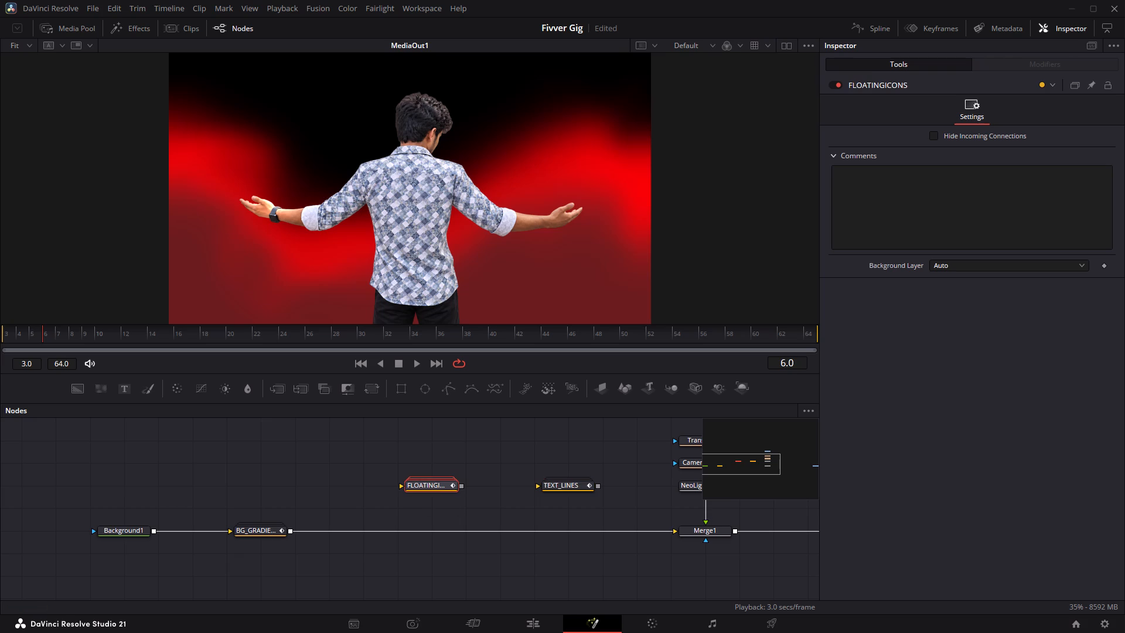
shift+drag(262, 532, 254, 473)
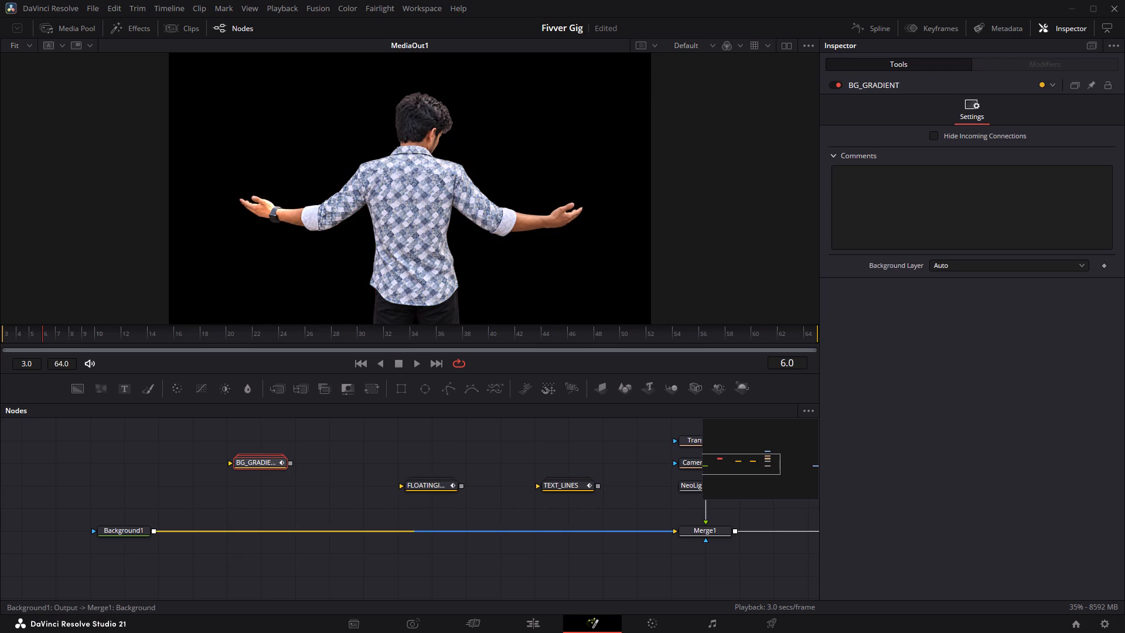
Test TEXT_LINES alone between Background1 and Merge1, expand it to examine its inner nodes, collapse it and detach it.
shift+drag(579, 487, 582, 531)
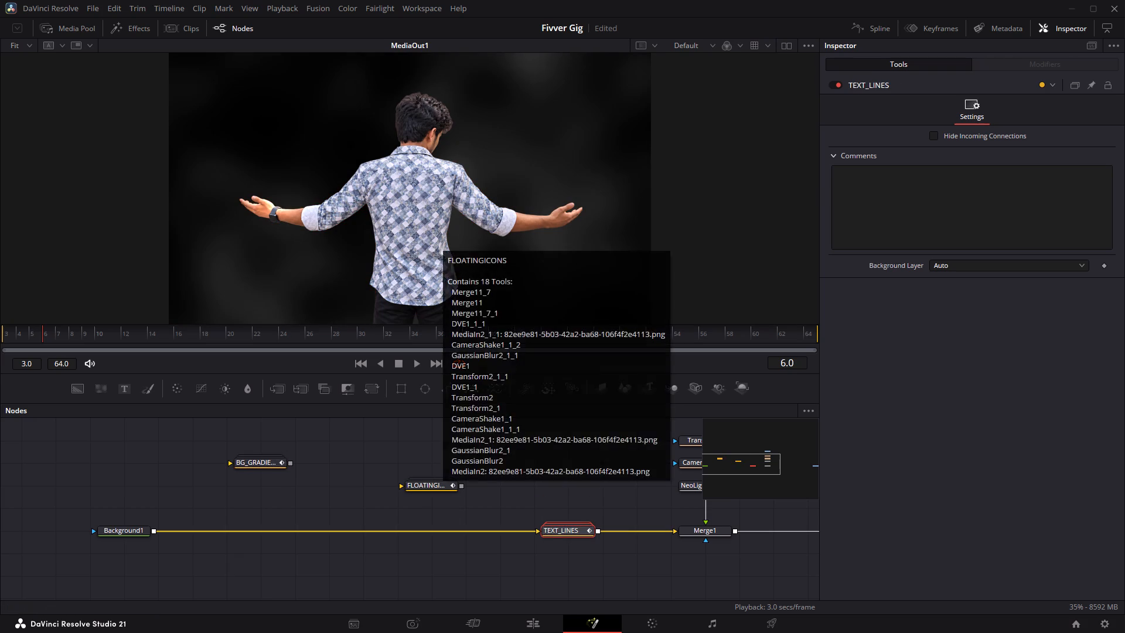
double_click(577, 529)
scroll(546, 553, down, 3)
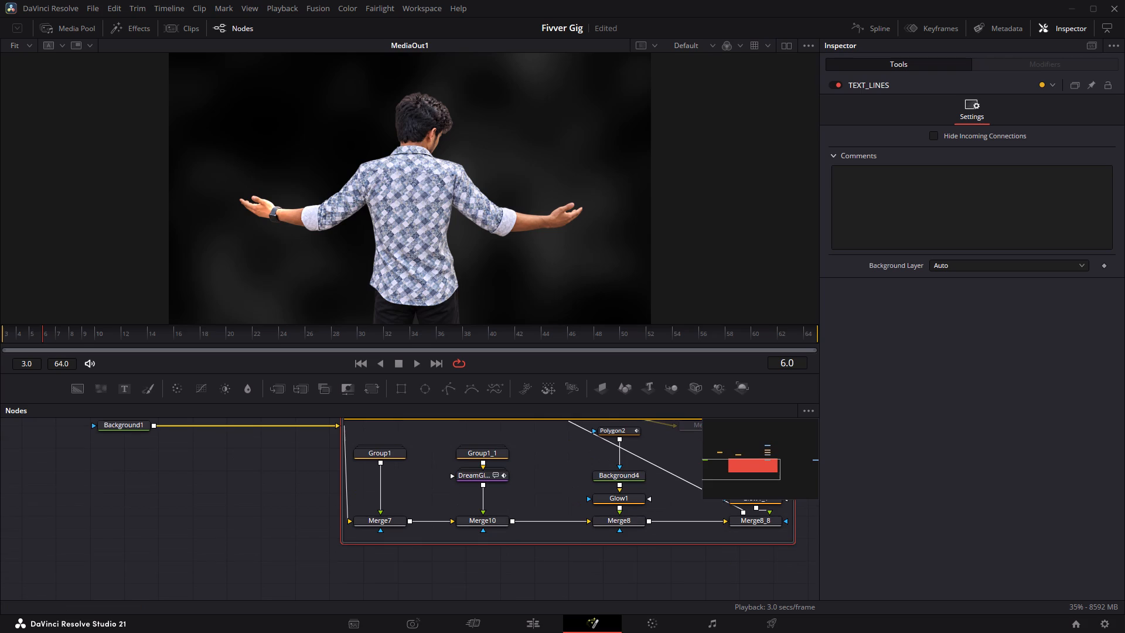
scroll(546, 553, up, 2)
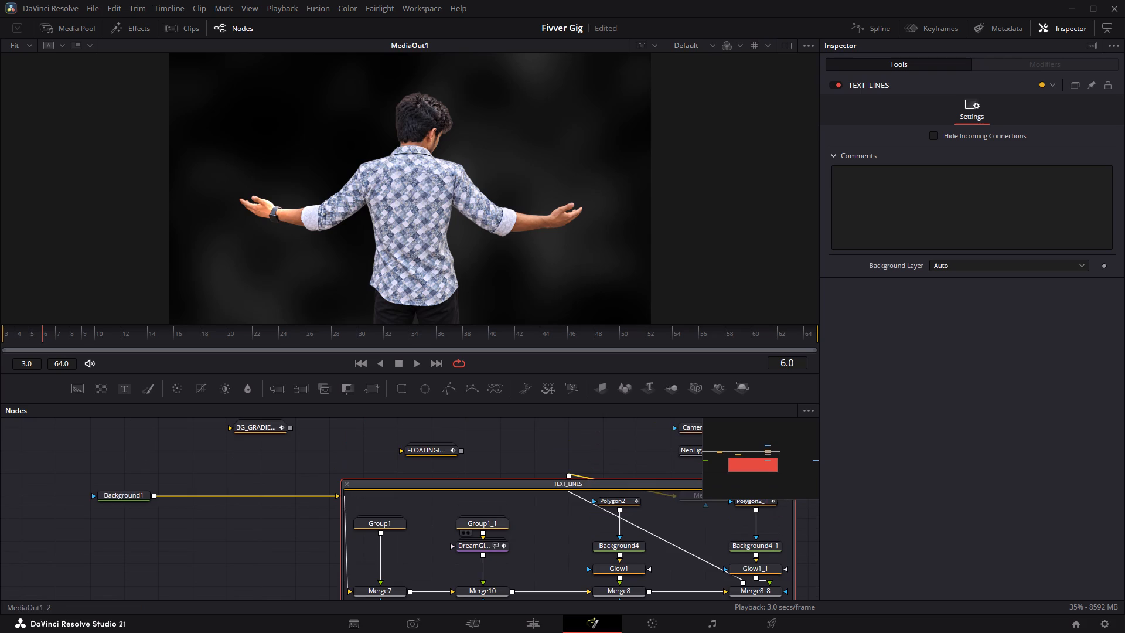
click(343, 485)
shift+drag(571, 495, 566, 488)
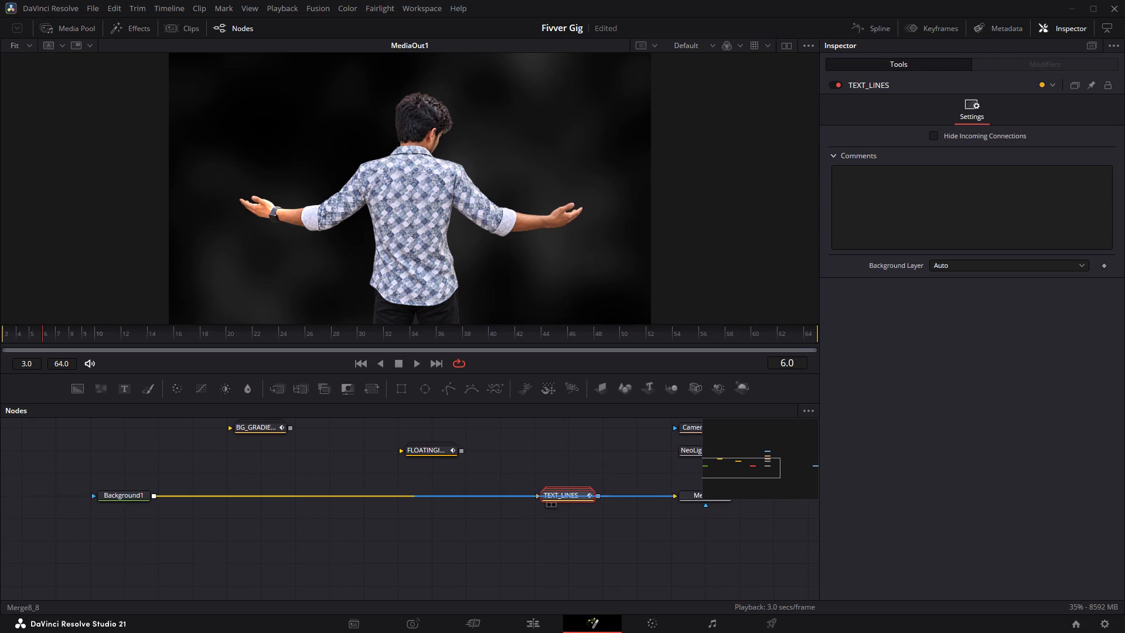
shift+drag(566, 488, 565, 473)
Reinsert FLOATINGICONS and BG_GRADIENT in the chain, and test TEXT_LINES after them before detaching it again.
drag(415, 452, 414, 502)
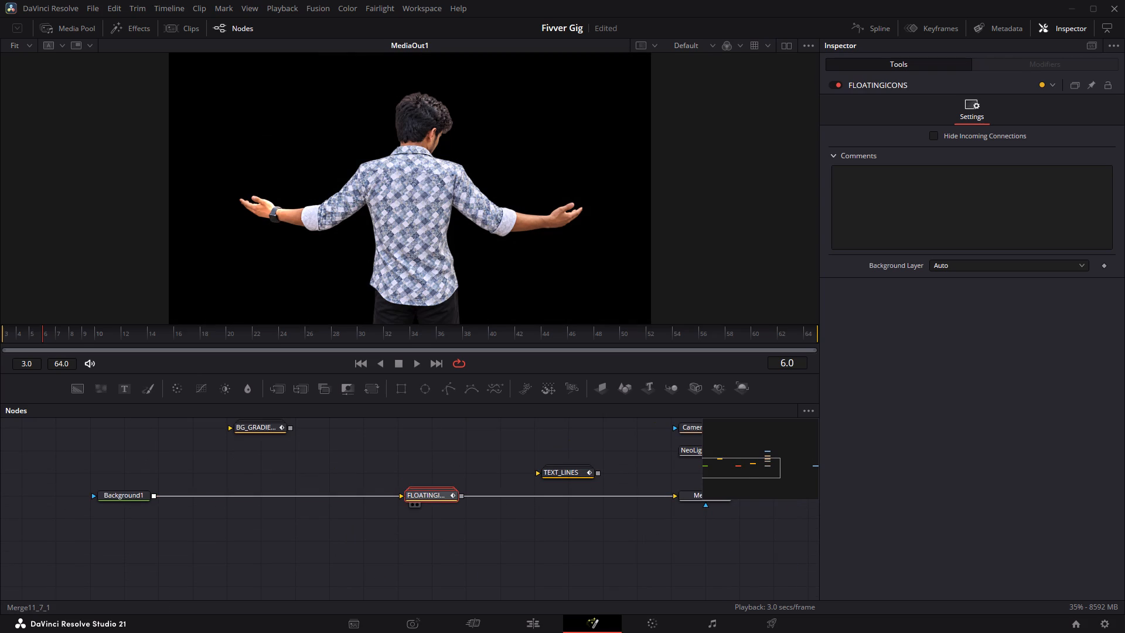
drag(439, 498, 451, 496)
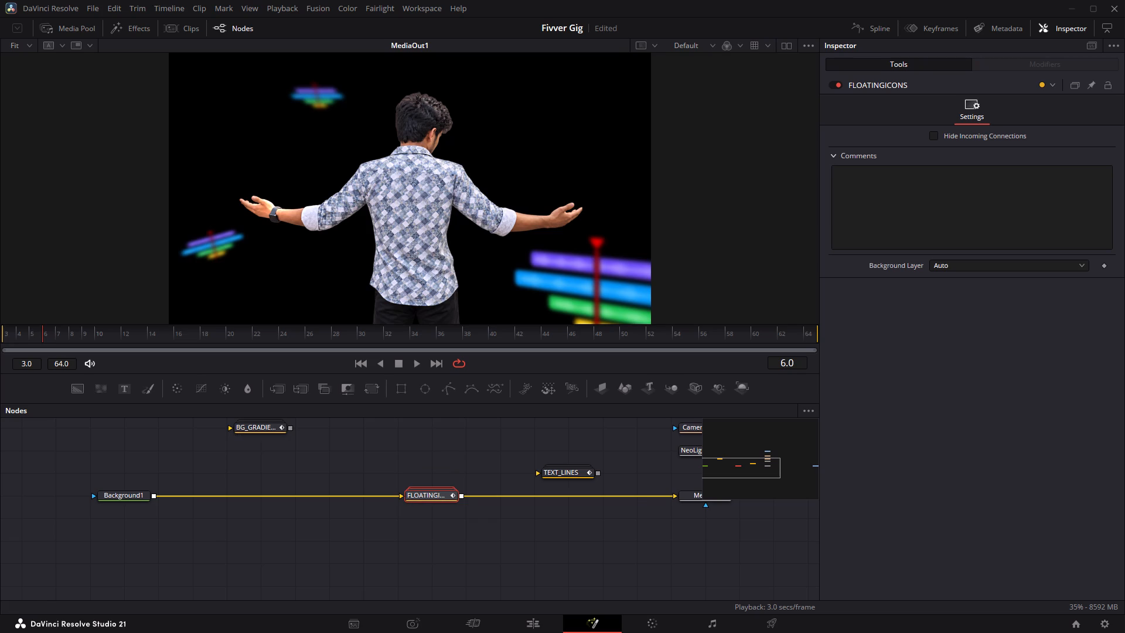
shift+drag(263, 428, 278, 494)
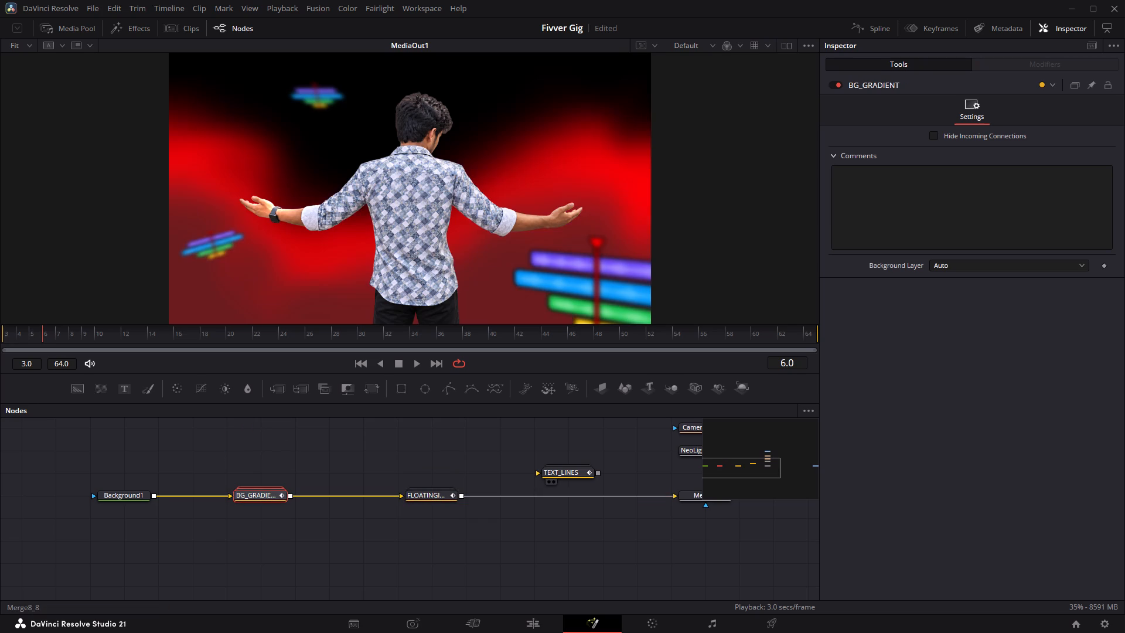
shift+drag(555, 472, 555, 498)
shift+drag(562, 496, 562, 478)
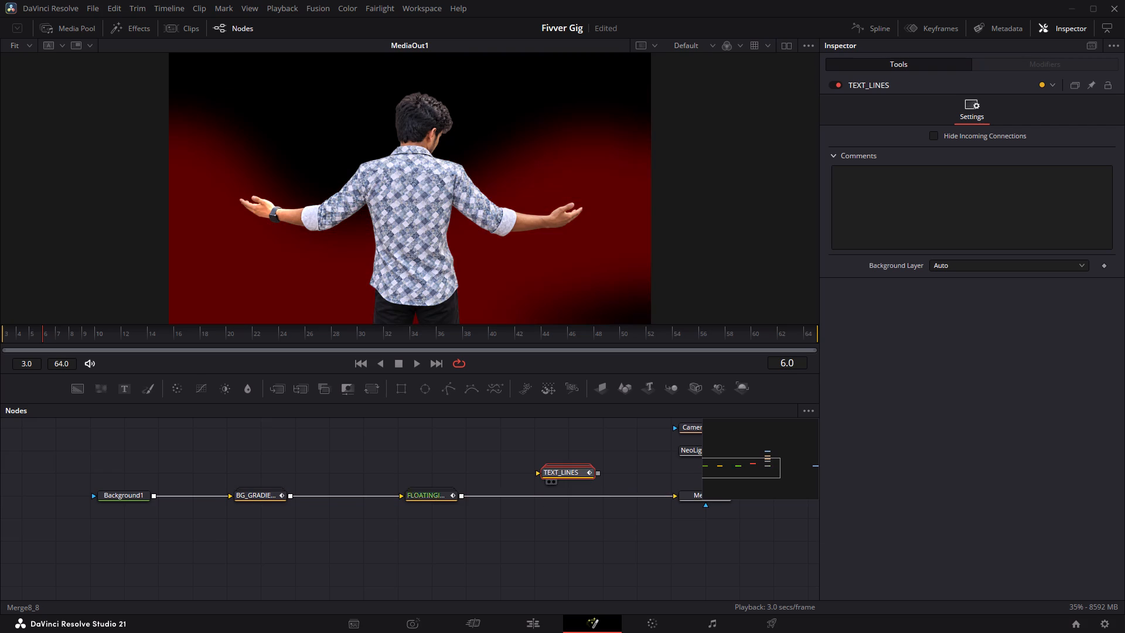
Return to the Edit page and play Timeline 13 from the start of the Video 2 Fusion Composition.
click(543, 632)
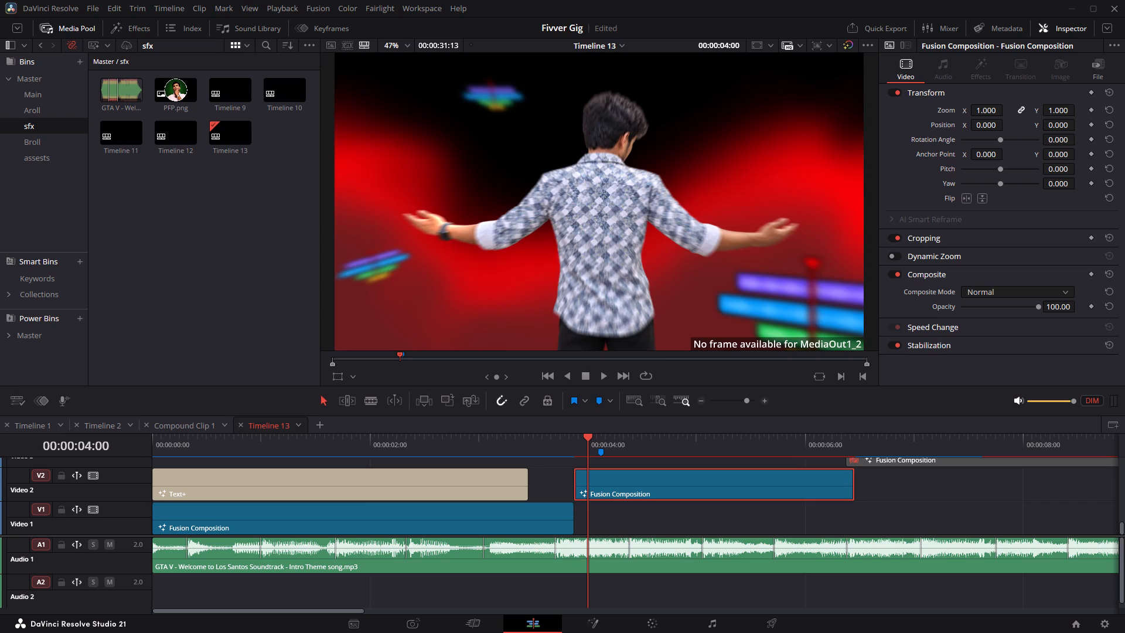
click(571, 450)
key(space)
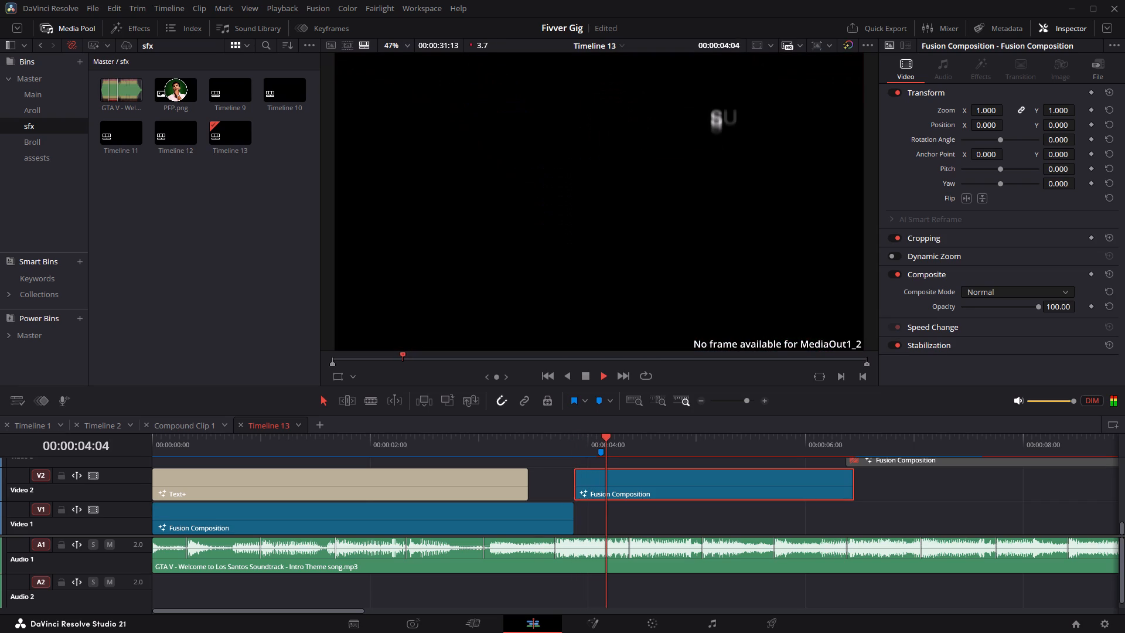
scroll(548, 457, up, 1)
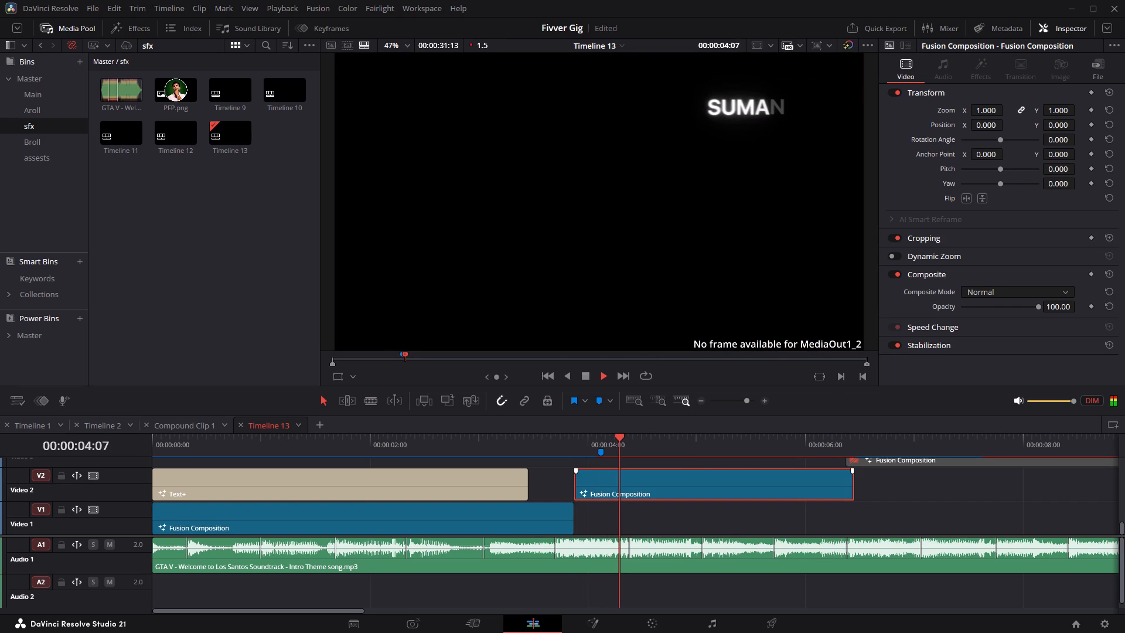
key(space)
Reopen the Video 2 Fusion Composition in Fusion, examine the nodes inside TEXT_LINES, and scrub the output to frame 53.
right_click(646, 485)
click(687, 413)
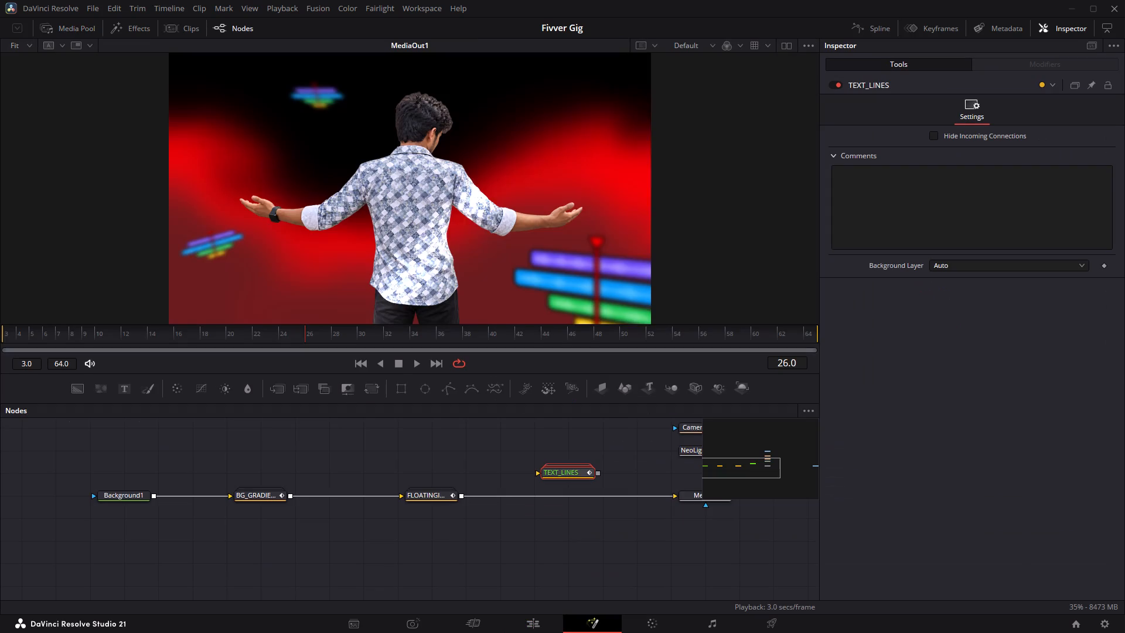
double_click(577, 472)
middle_drag(557, 526, 545, 530)
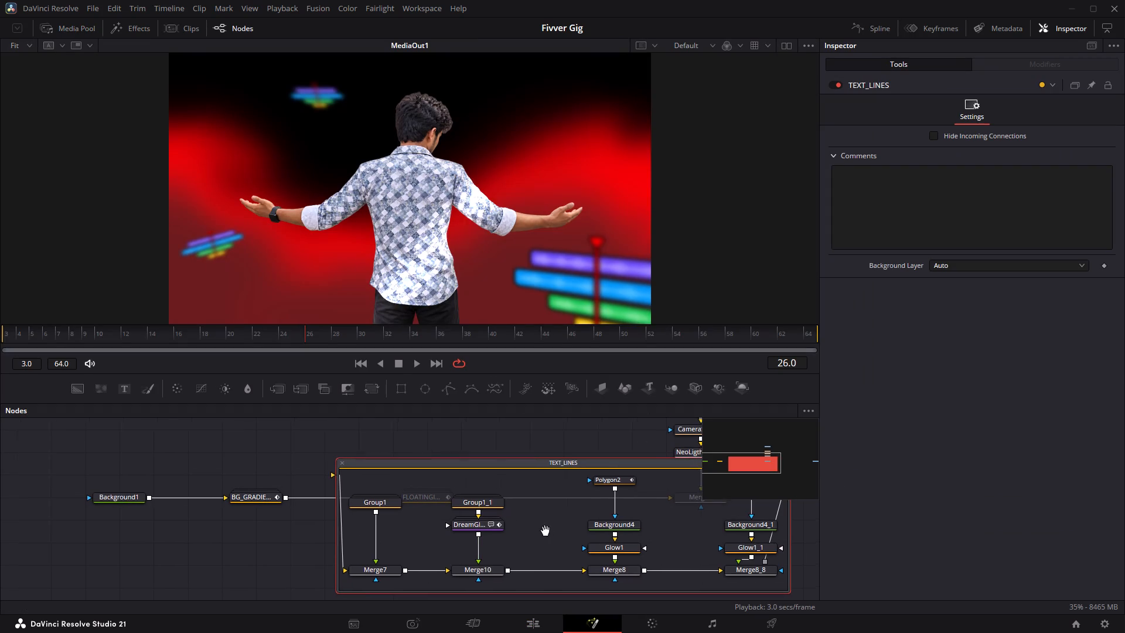
middle_drag(545, 530, 478, 531)
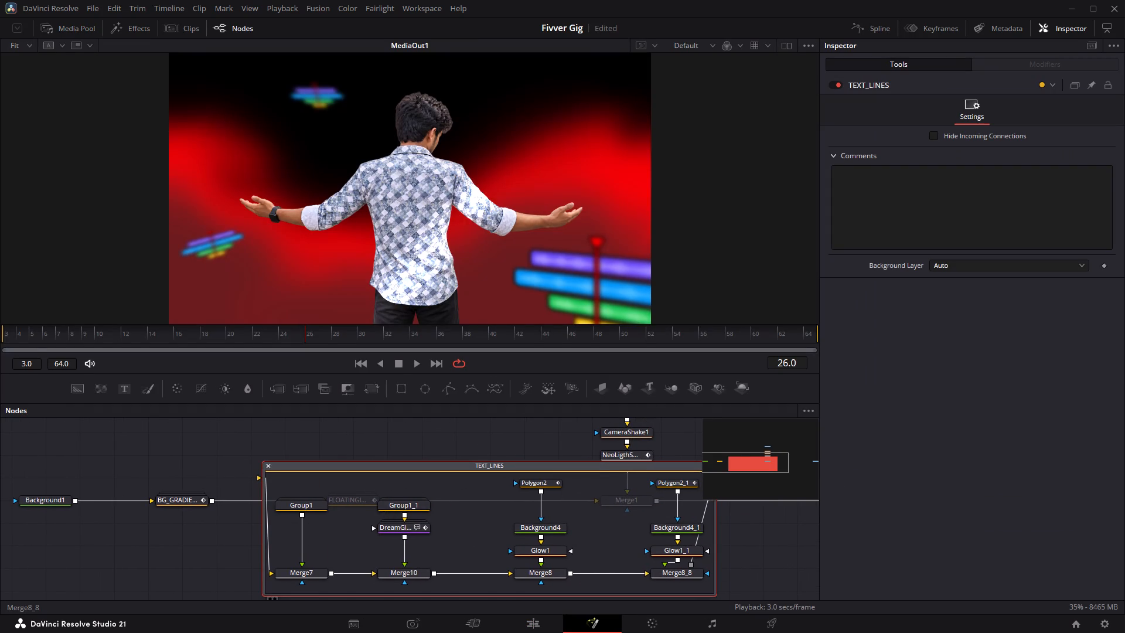
click(265, 467)
drag(321, 335, 372, 341)
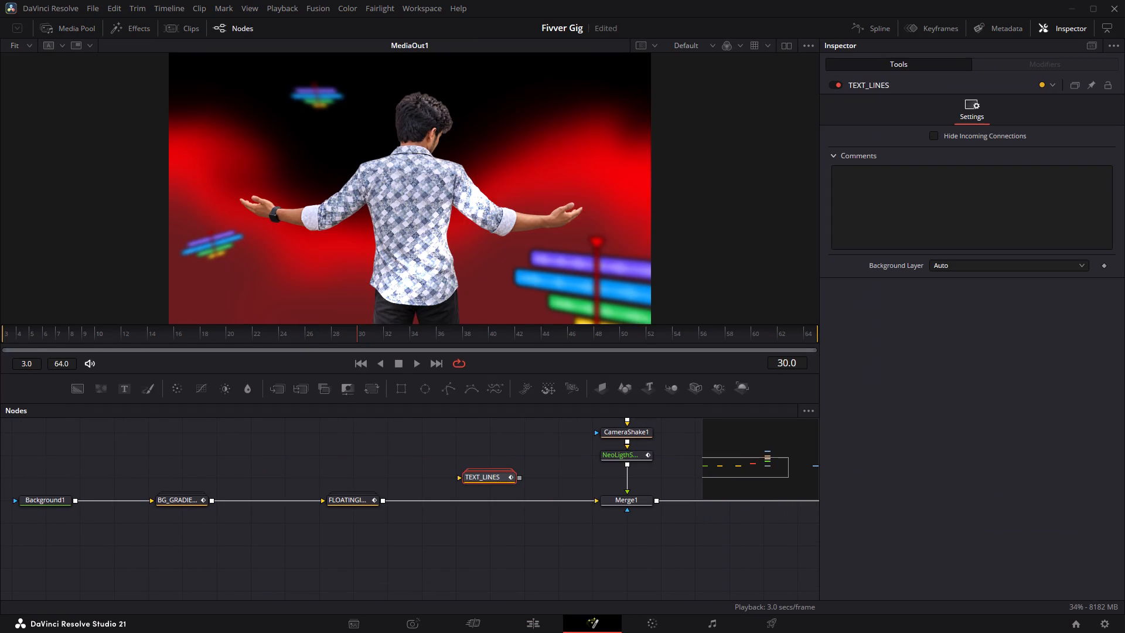
drag(372, 341, 662, 349)
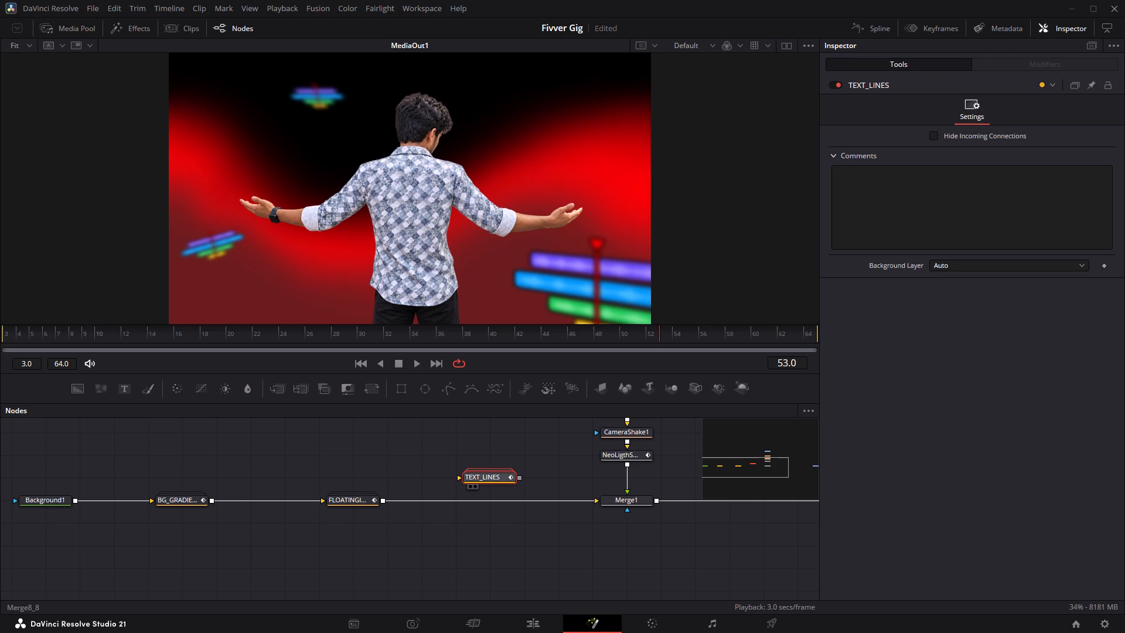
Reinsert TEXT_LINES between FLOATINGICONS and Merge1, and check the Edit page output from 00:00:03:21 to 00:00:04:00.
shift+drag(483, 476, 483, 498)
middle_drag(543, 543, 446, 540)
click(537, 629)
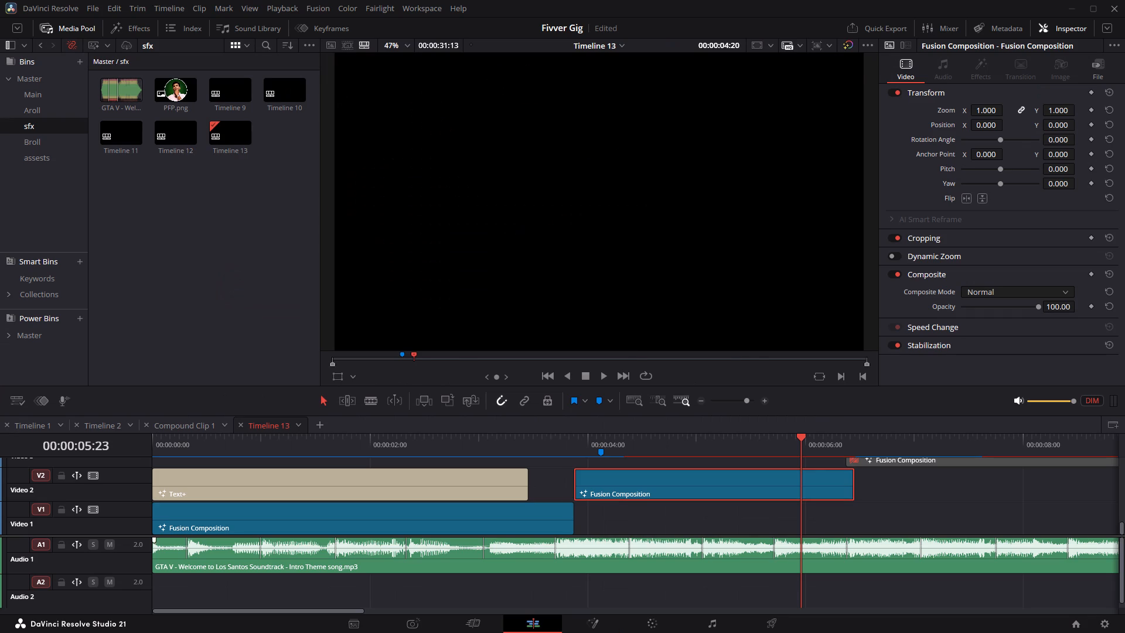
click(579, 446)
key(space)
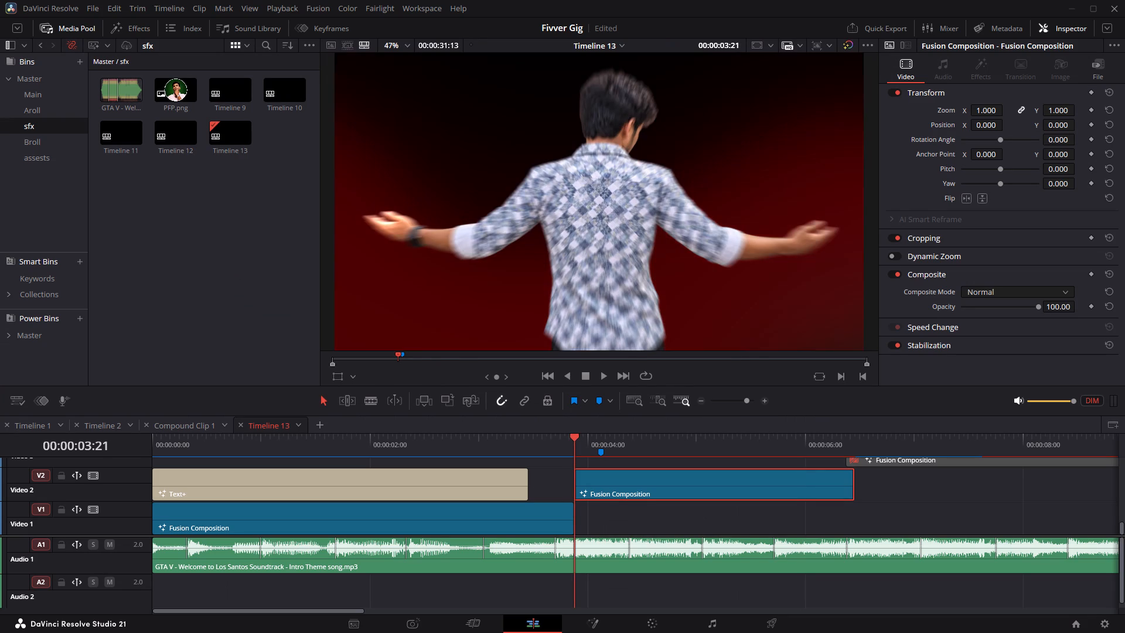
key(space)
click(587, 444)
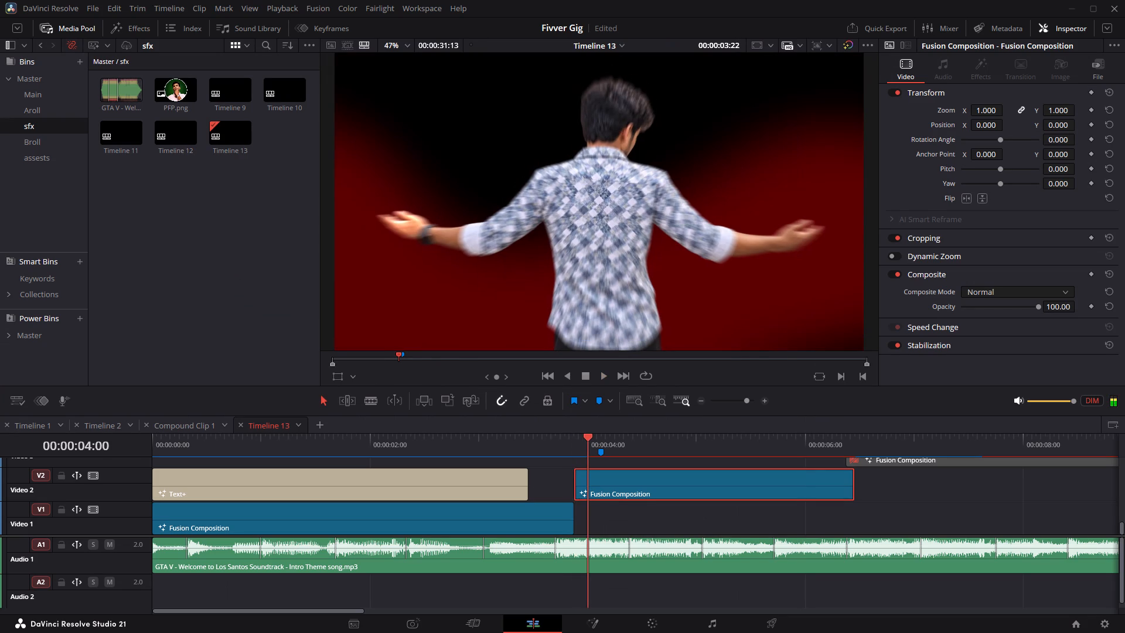
Open the Video 2 Fusion Composition in Fusion at 00:00:04:00 and detach TEXT_LINES from the node chain.
right_click(618, 482)
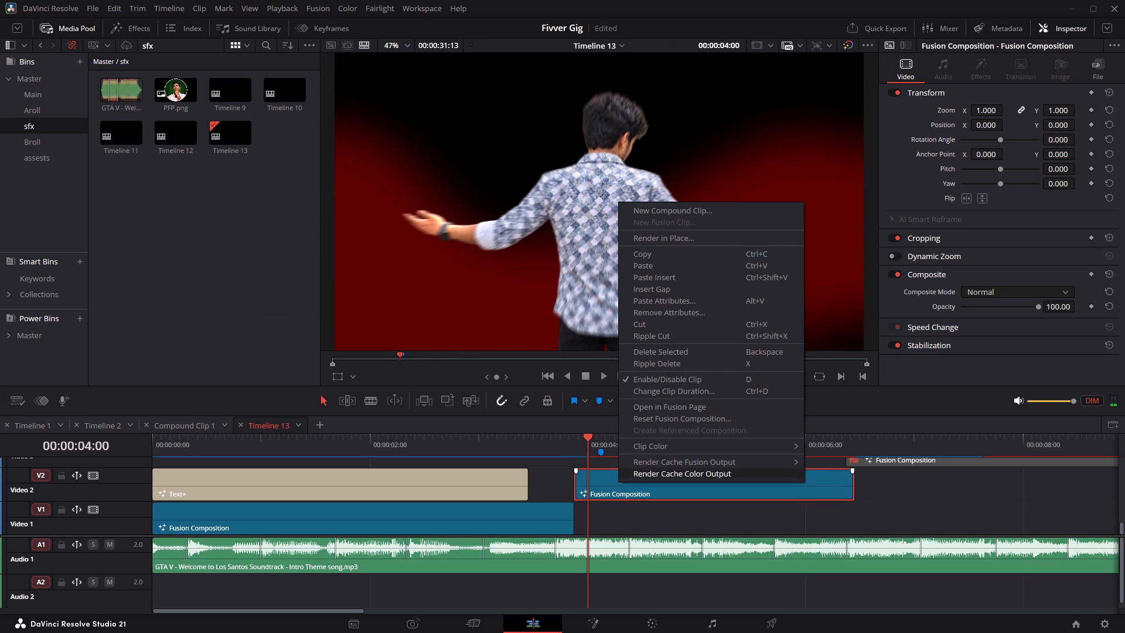
click(664, 409)
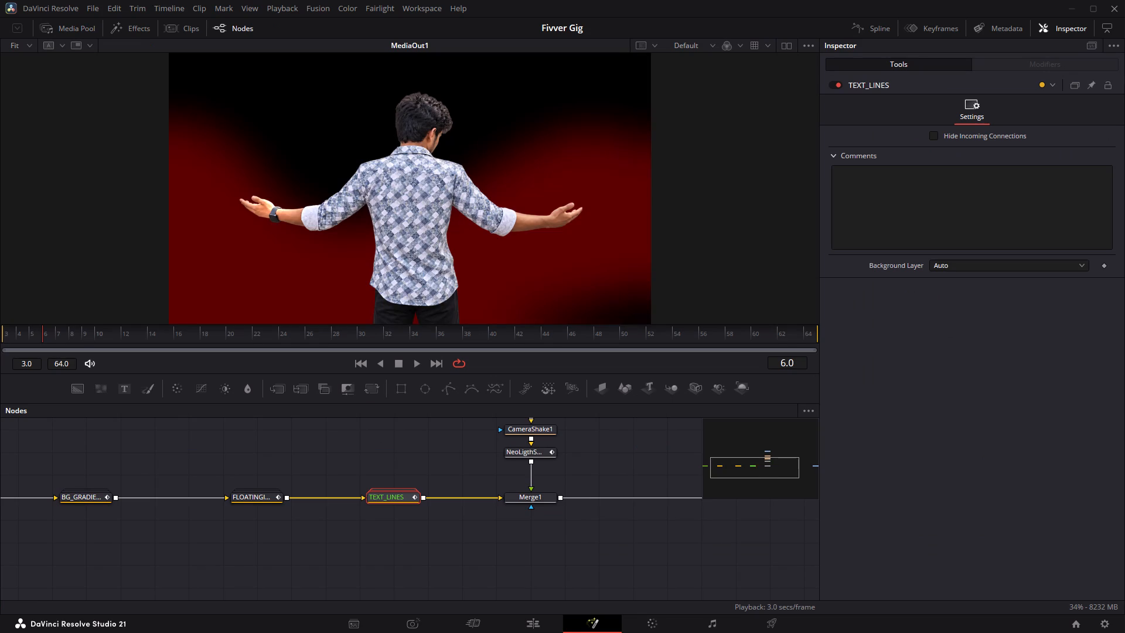
shift+drag(397, 501, 395, 469)
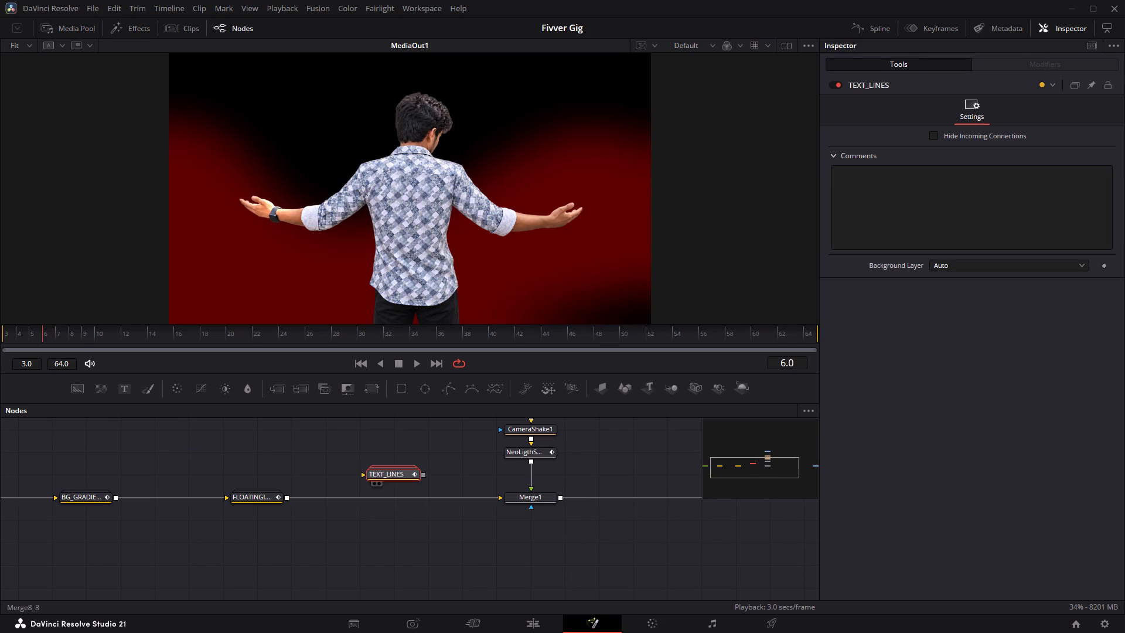
Expand the detached TEXT_LINES group to examine its inner nodes, and collapse it.
middle_drag(621, 530, 749, 587)
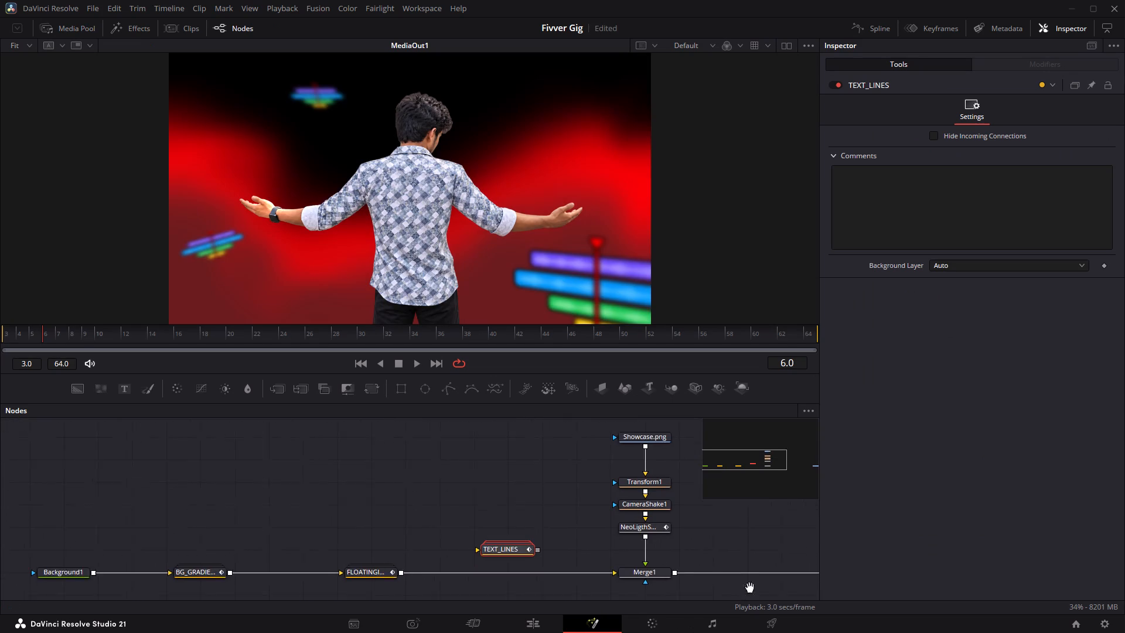
middle_drag(749, 587, 753, 559)
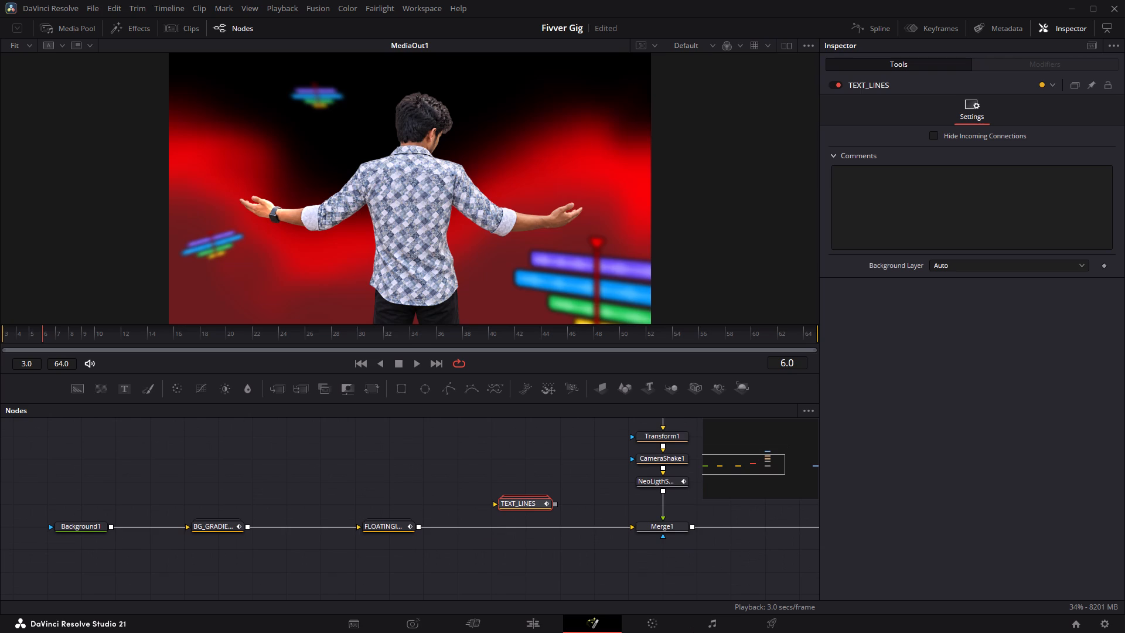
double_click(501, 497)
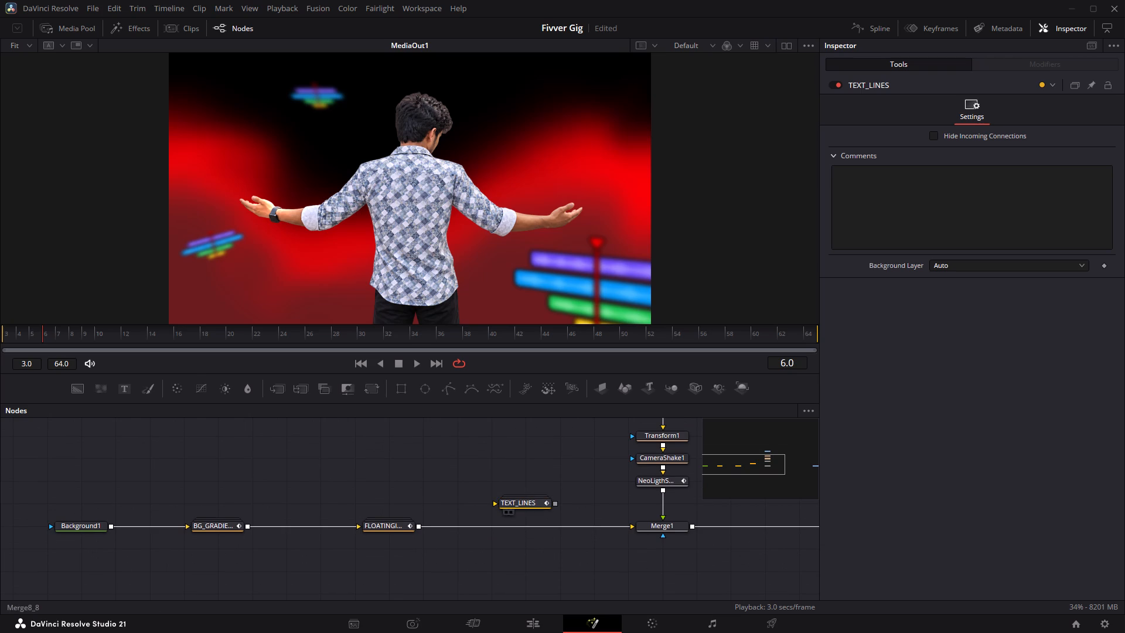
double_click(516, 501)
middle_drag(516, 450, 507, 421)
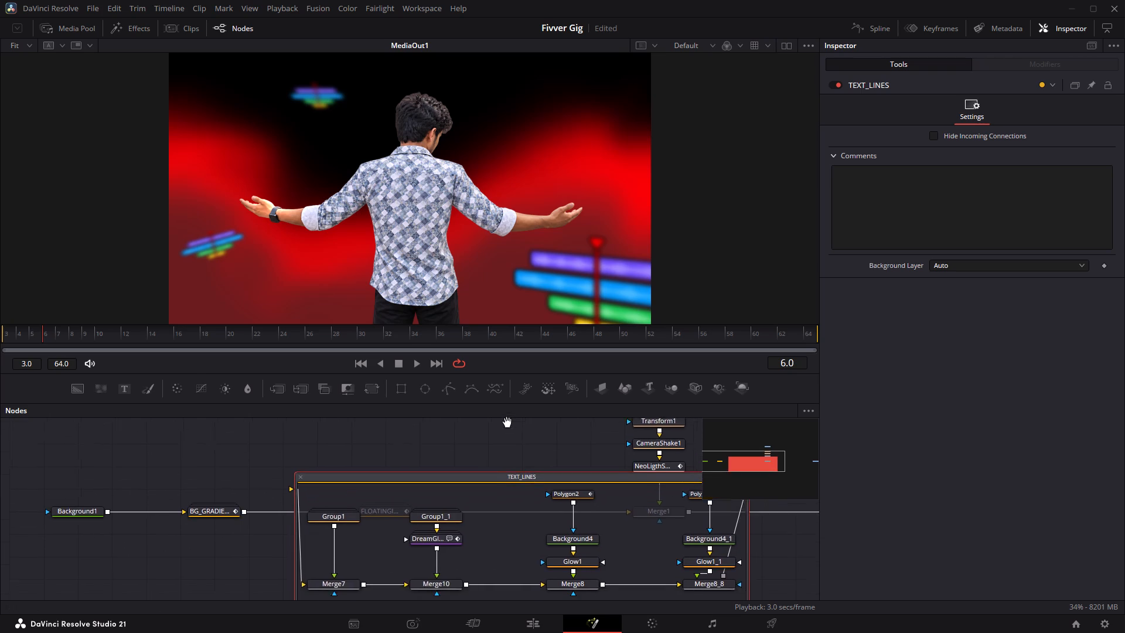
middle_drag(507, 421, 495, 417)
click(280, 458)
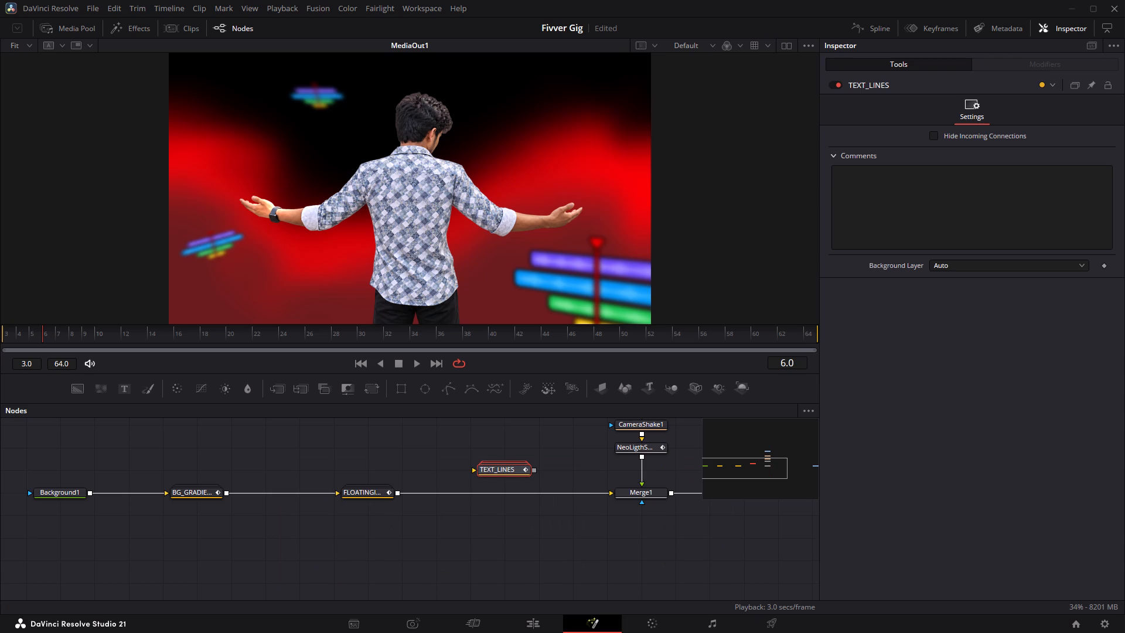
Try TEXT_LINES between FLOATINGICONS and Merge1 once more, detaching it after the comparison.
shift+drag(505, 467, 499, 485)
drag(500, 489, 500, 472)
Insert TEXT_LINES back between FLOATINGICONS and Merge1, and expand the group to expose its inner nodes.
drag(500, 472, 476, 493)
double_click(476, 493)
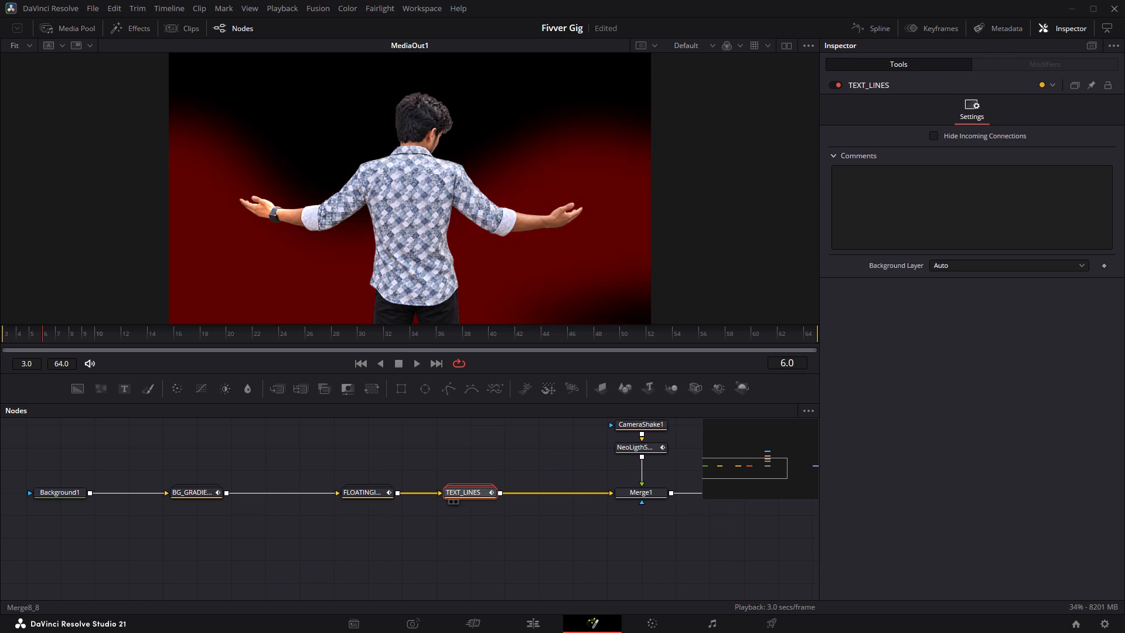
scroll(411, 525, down, 2)
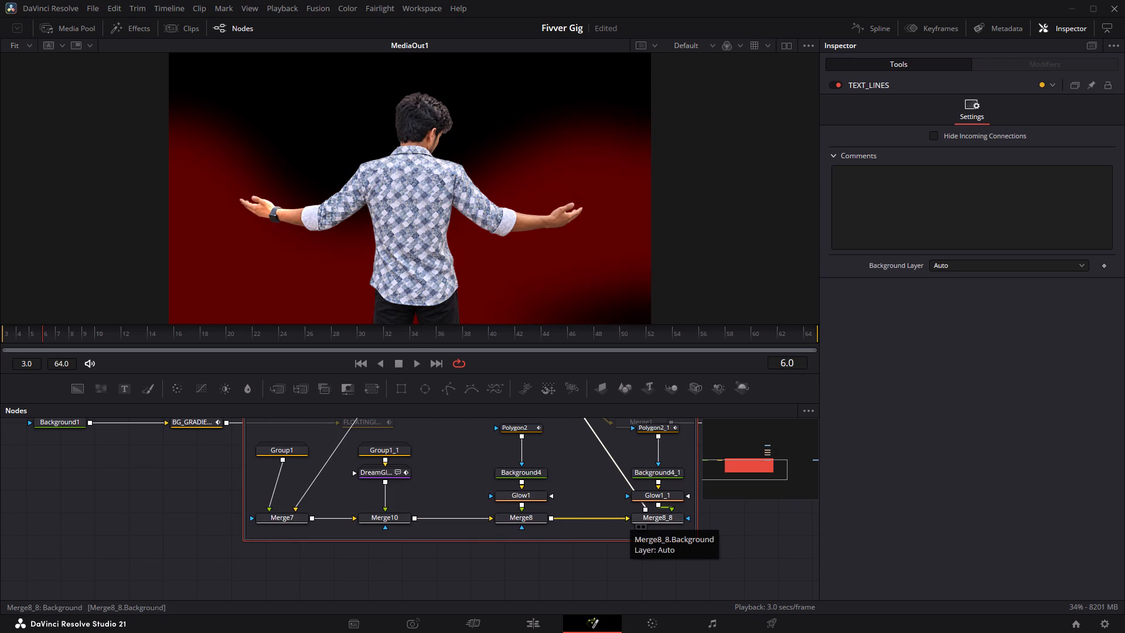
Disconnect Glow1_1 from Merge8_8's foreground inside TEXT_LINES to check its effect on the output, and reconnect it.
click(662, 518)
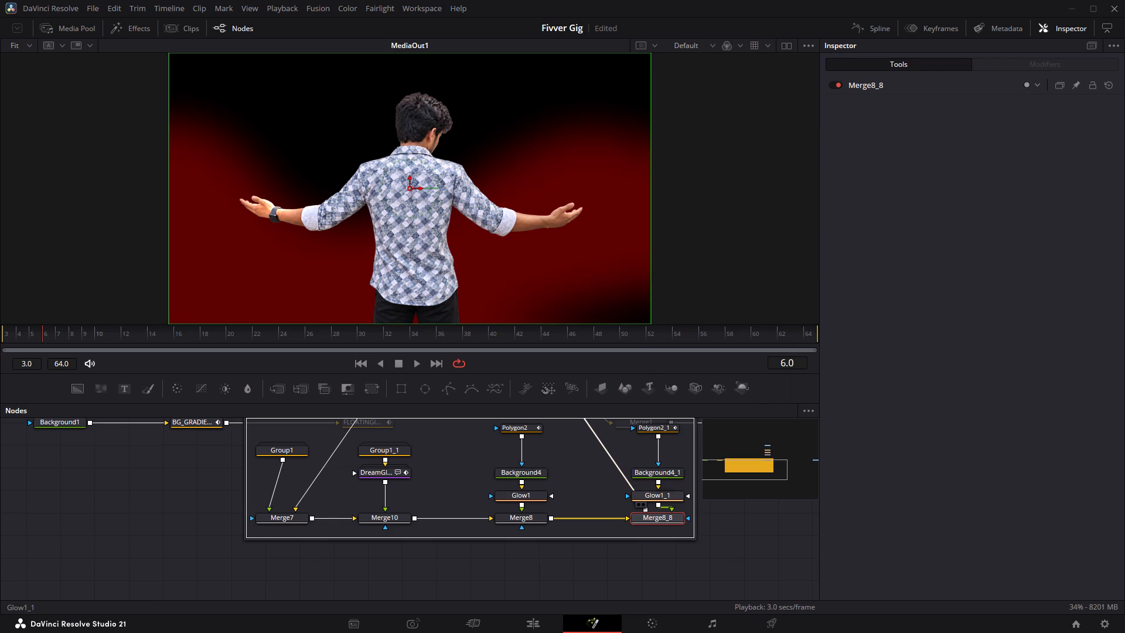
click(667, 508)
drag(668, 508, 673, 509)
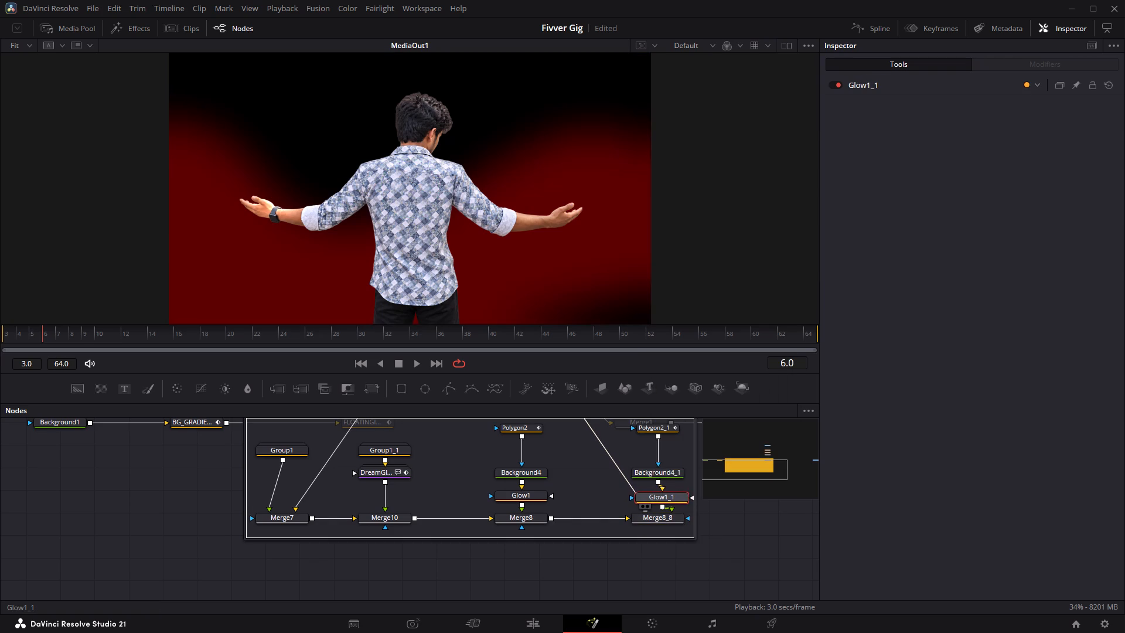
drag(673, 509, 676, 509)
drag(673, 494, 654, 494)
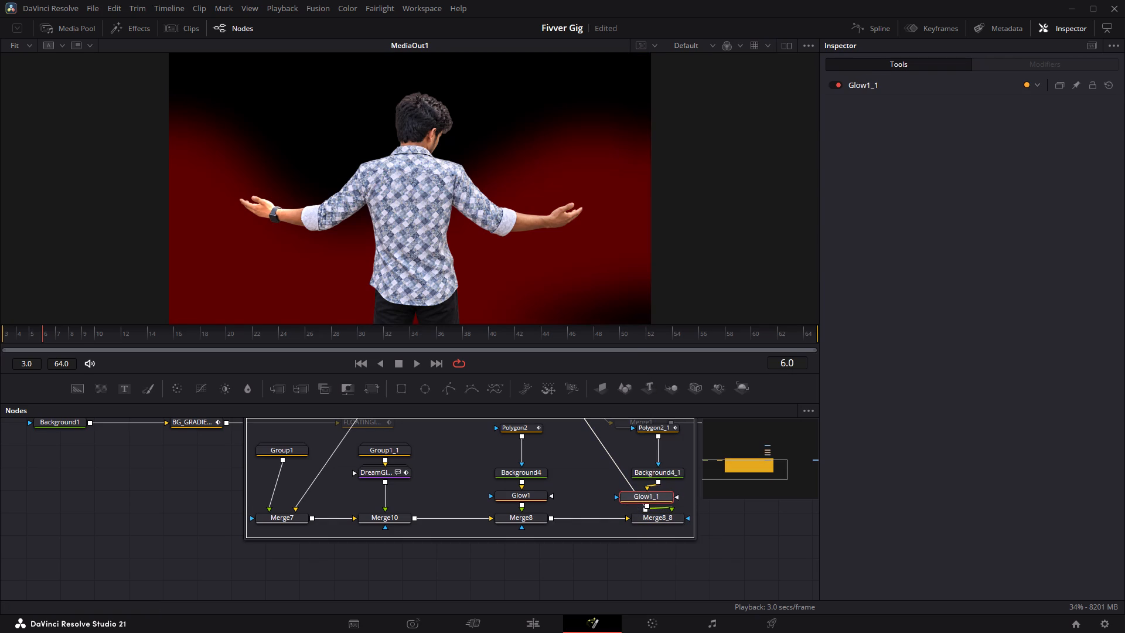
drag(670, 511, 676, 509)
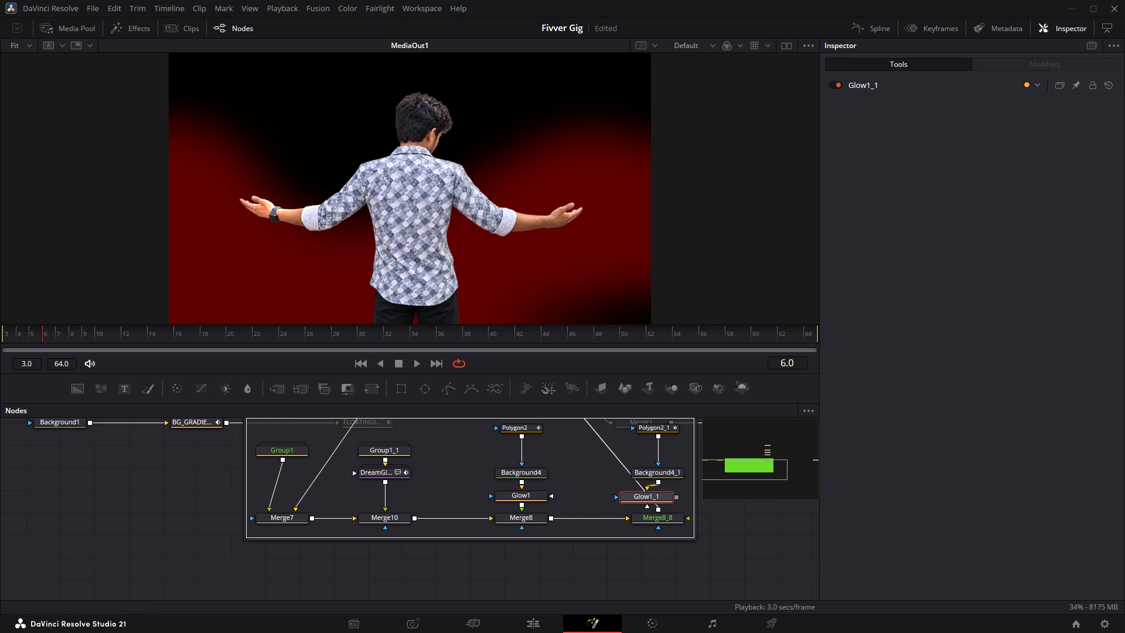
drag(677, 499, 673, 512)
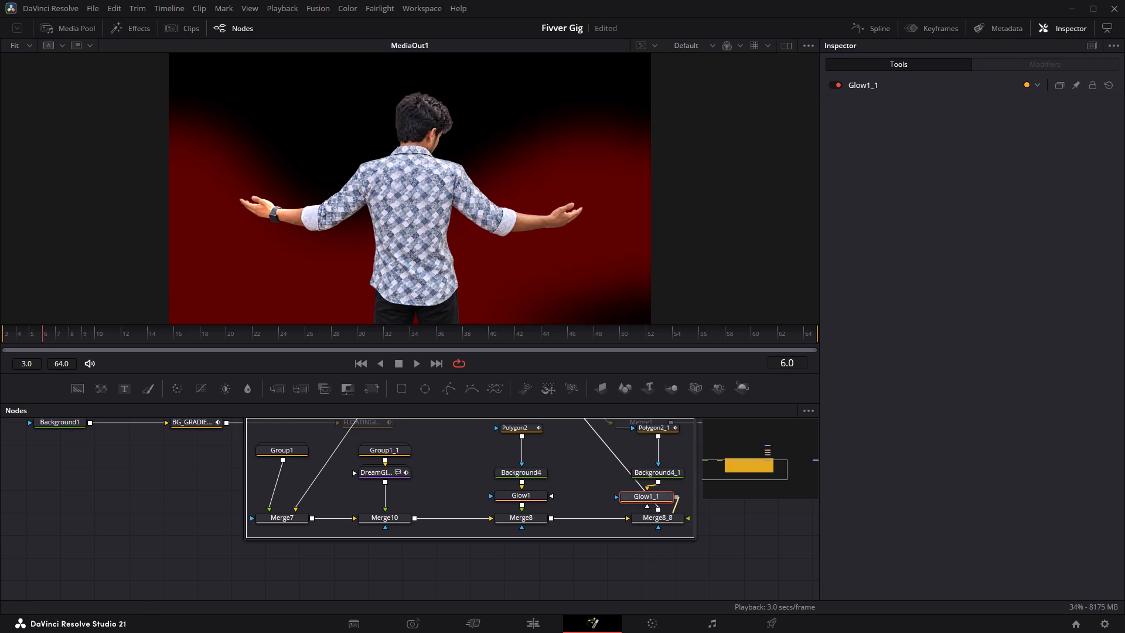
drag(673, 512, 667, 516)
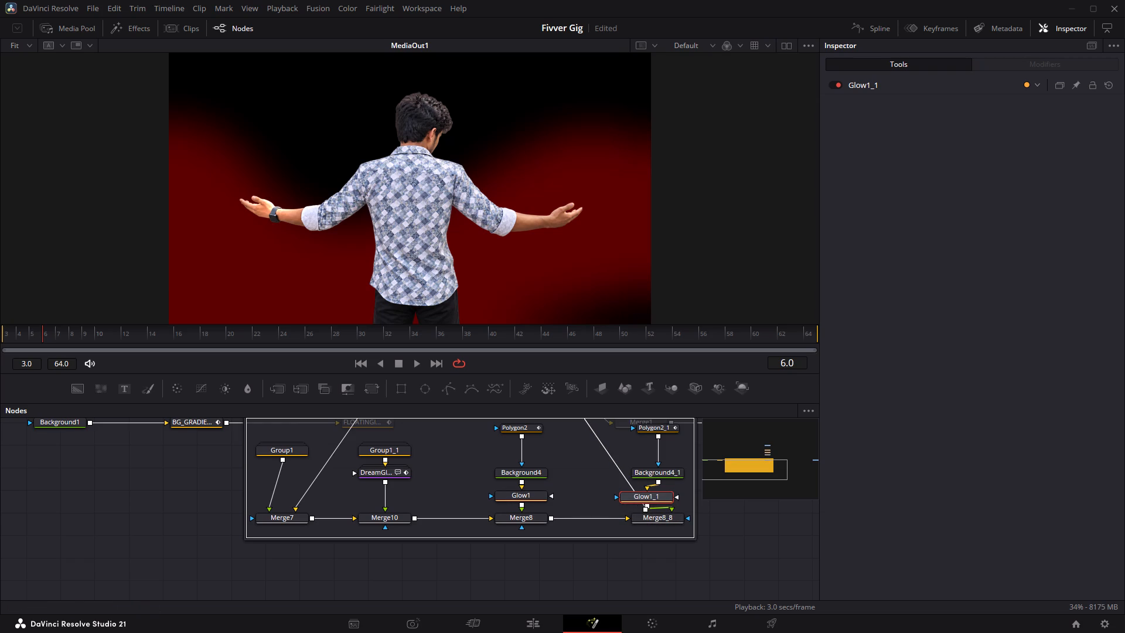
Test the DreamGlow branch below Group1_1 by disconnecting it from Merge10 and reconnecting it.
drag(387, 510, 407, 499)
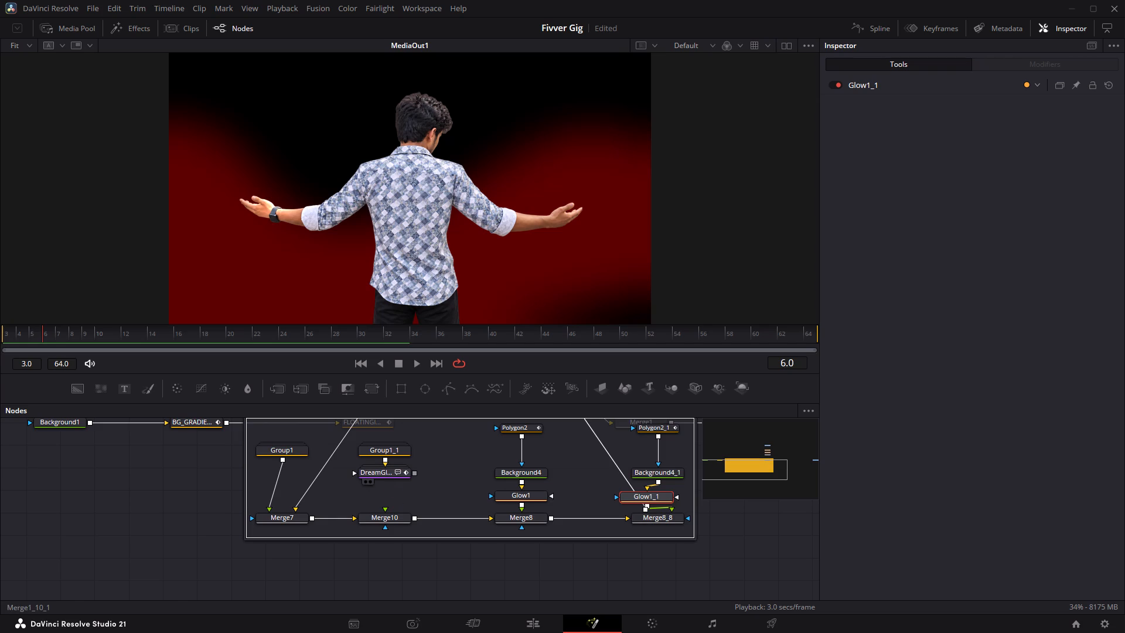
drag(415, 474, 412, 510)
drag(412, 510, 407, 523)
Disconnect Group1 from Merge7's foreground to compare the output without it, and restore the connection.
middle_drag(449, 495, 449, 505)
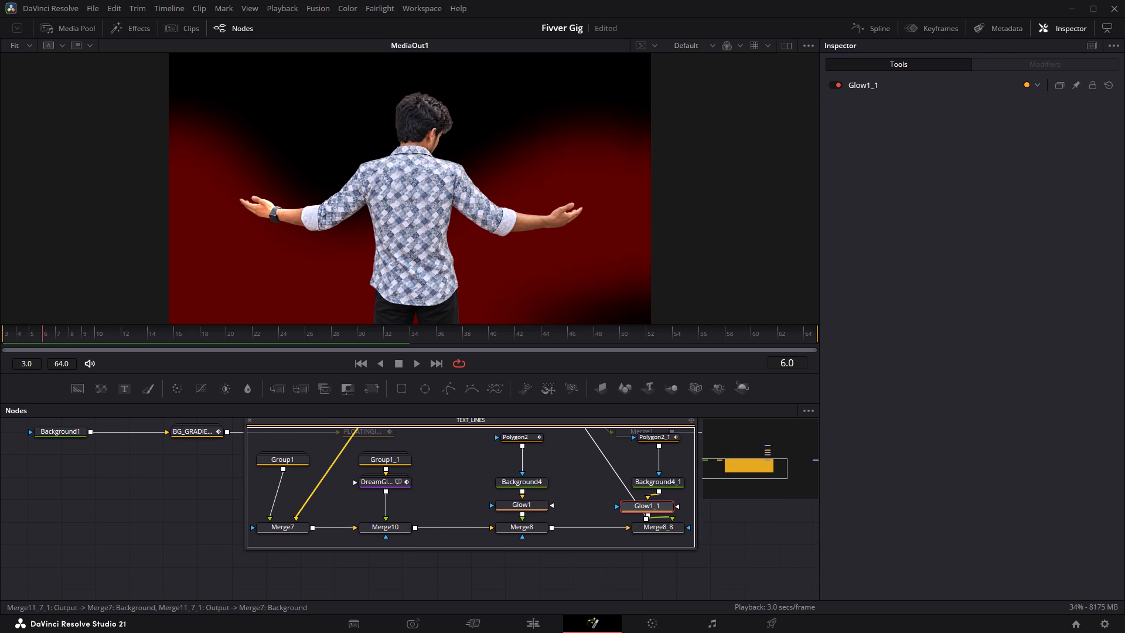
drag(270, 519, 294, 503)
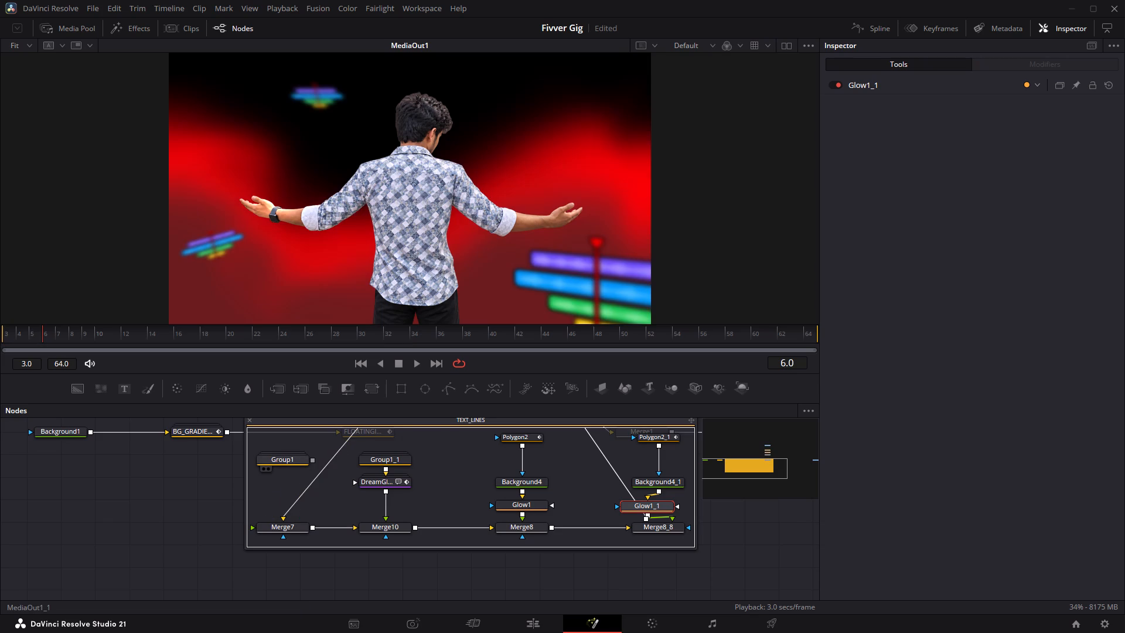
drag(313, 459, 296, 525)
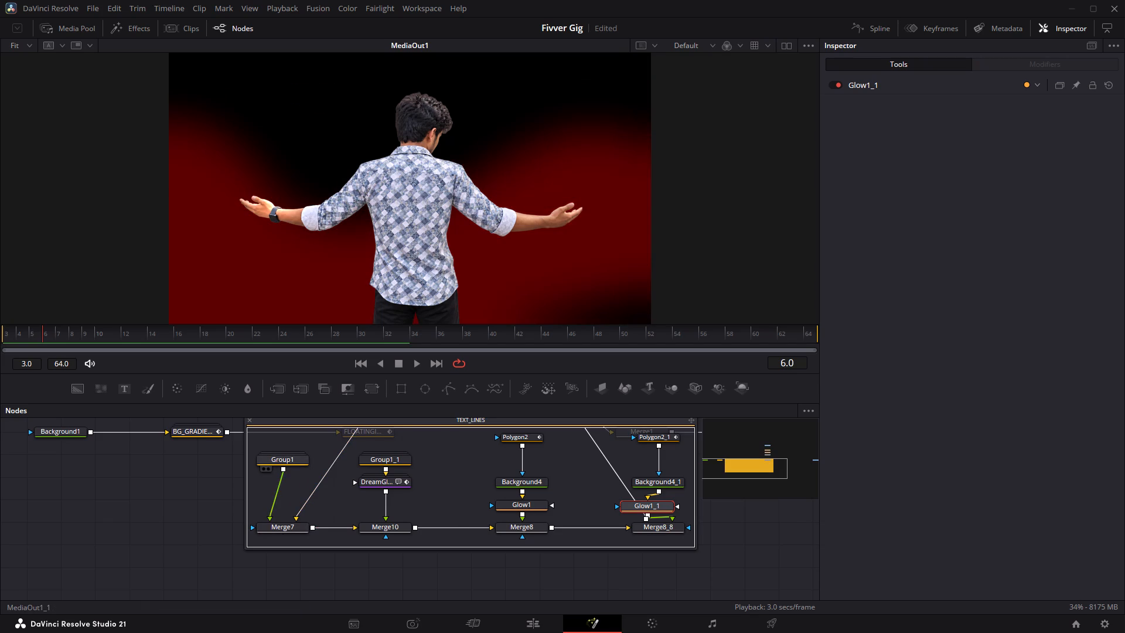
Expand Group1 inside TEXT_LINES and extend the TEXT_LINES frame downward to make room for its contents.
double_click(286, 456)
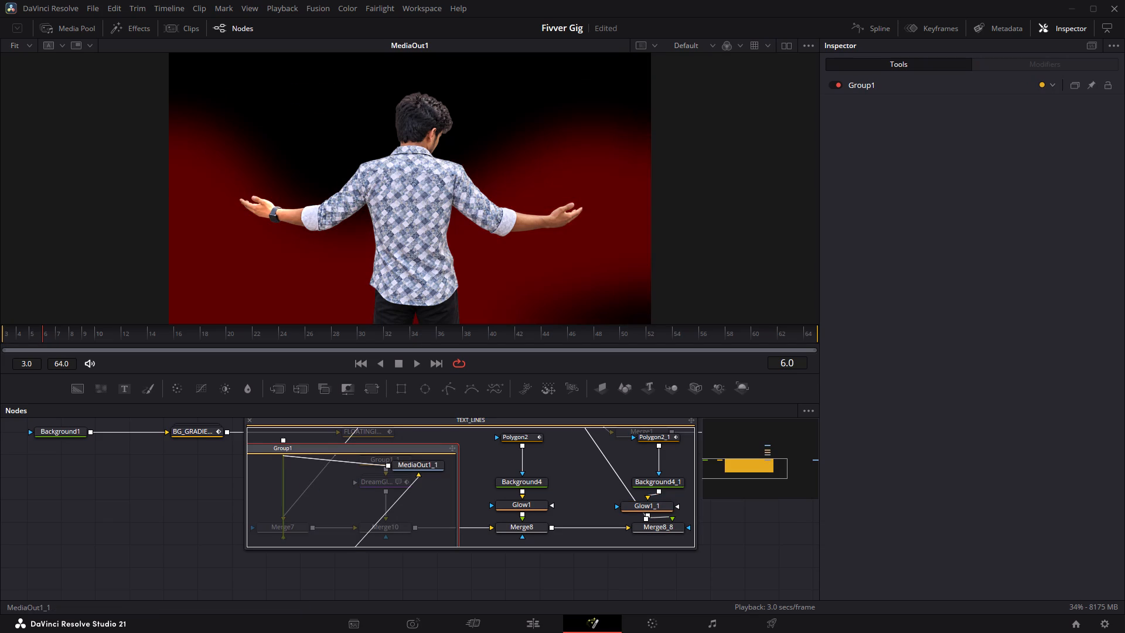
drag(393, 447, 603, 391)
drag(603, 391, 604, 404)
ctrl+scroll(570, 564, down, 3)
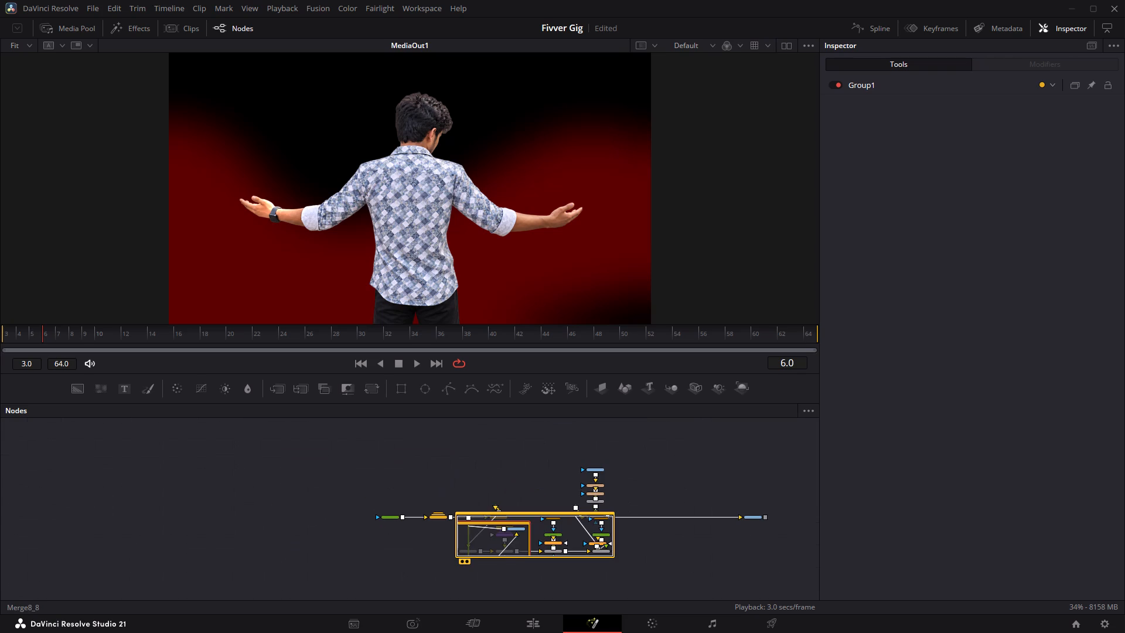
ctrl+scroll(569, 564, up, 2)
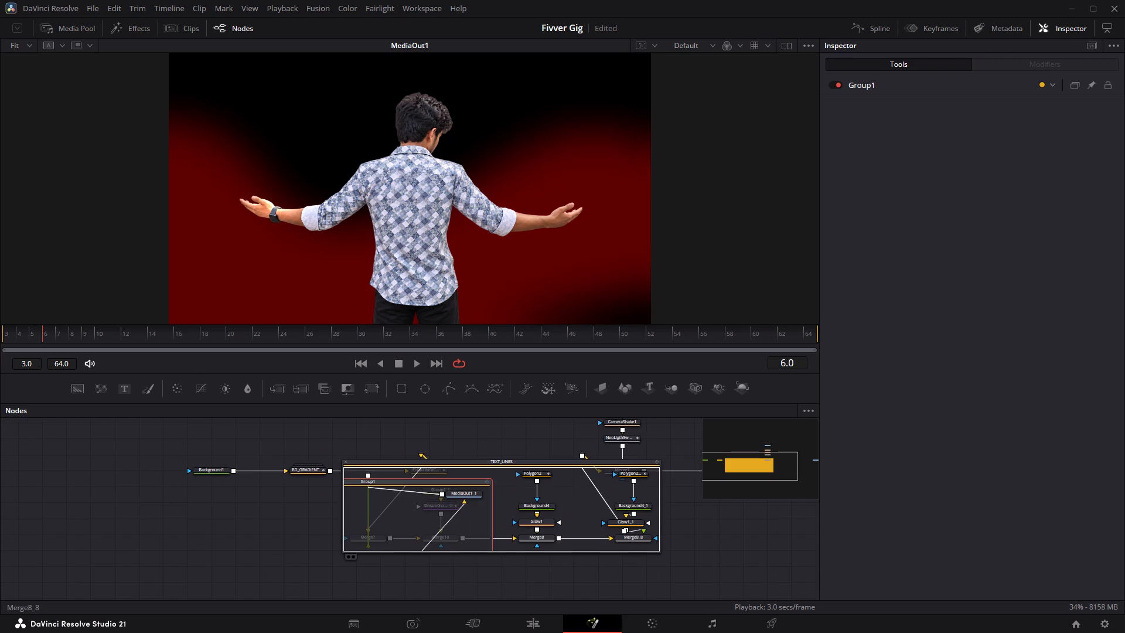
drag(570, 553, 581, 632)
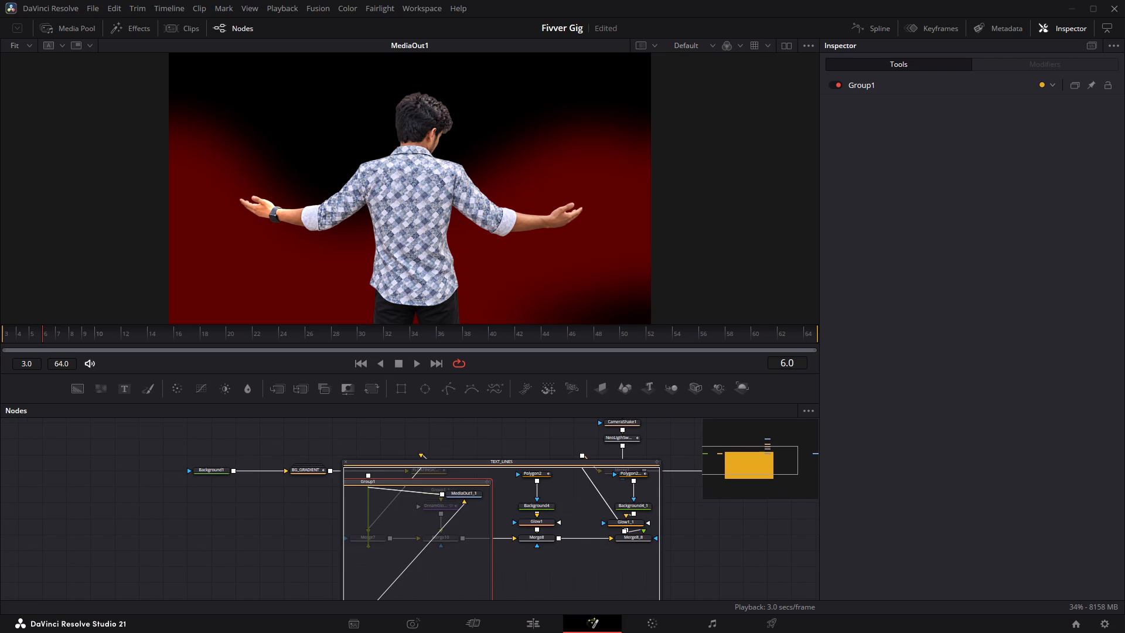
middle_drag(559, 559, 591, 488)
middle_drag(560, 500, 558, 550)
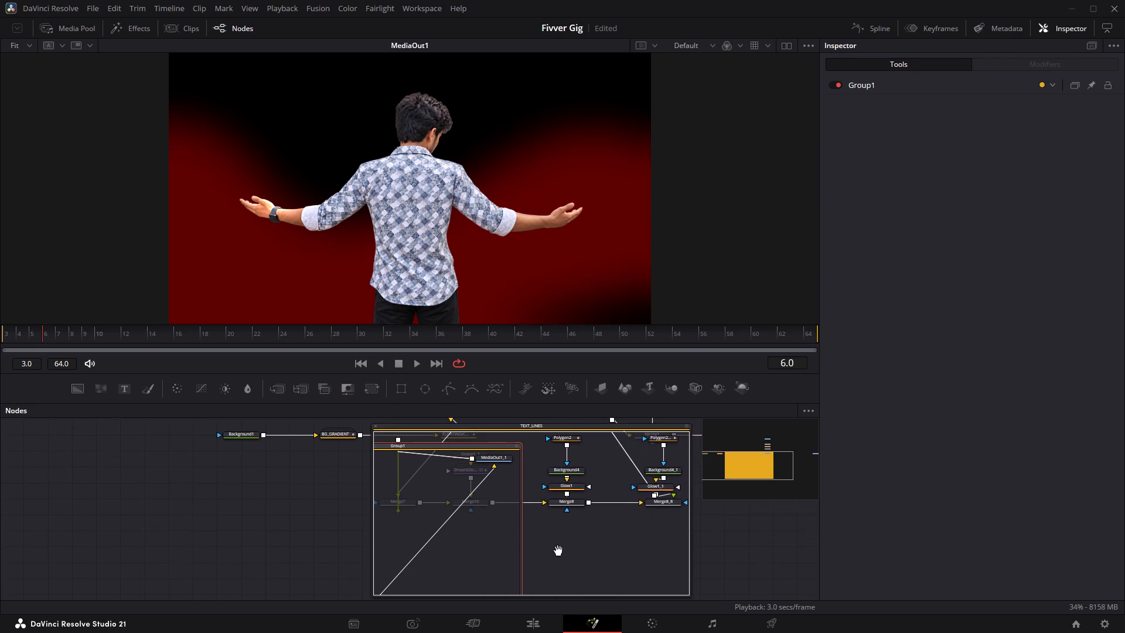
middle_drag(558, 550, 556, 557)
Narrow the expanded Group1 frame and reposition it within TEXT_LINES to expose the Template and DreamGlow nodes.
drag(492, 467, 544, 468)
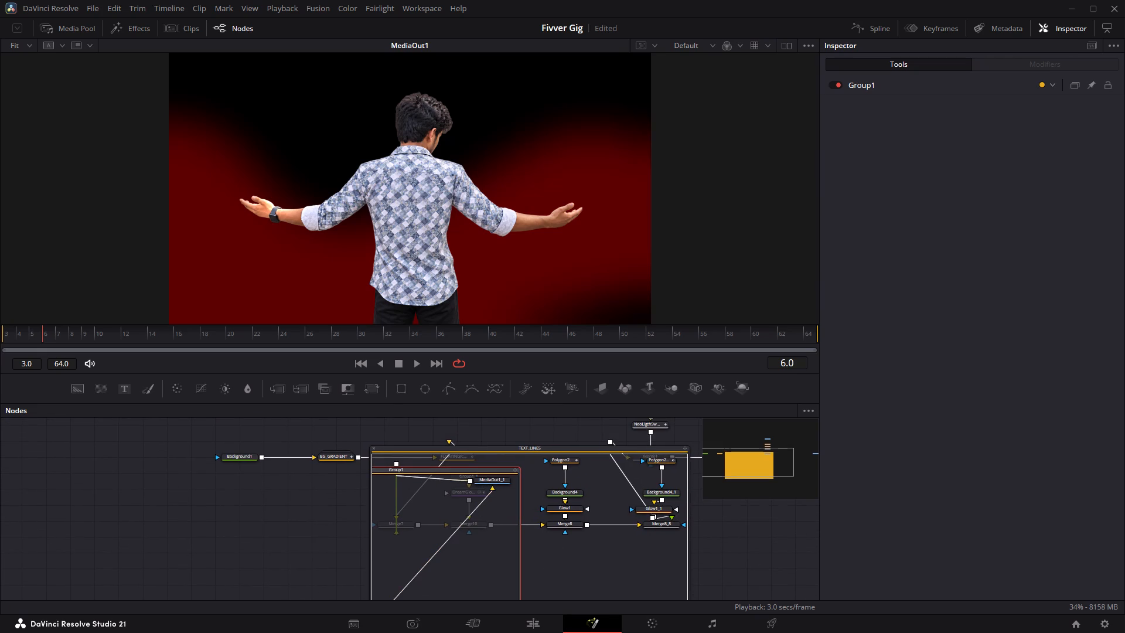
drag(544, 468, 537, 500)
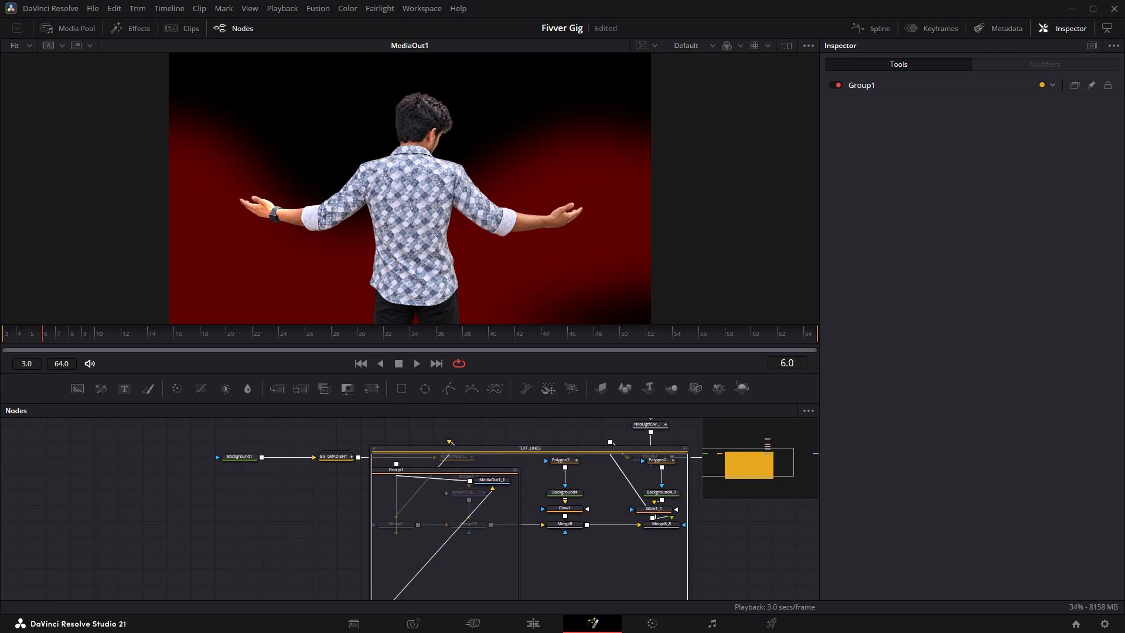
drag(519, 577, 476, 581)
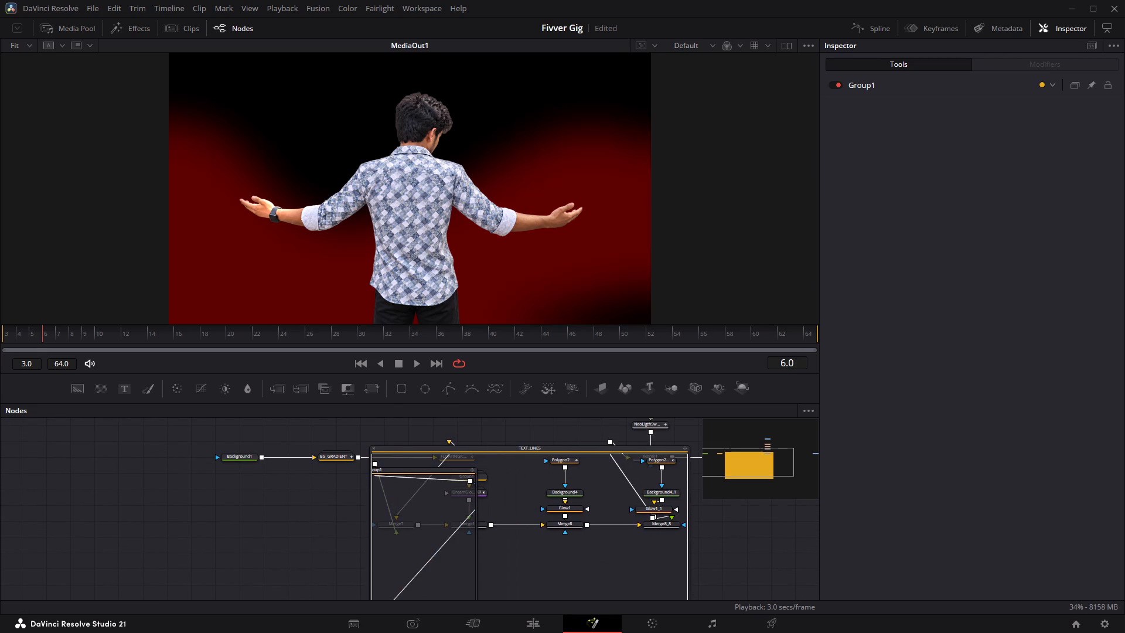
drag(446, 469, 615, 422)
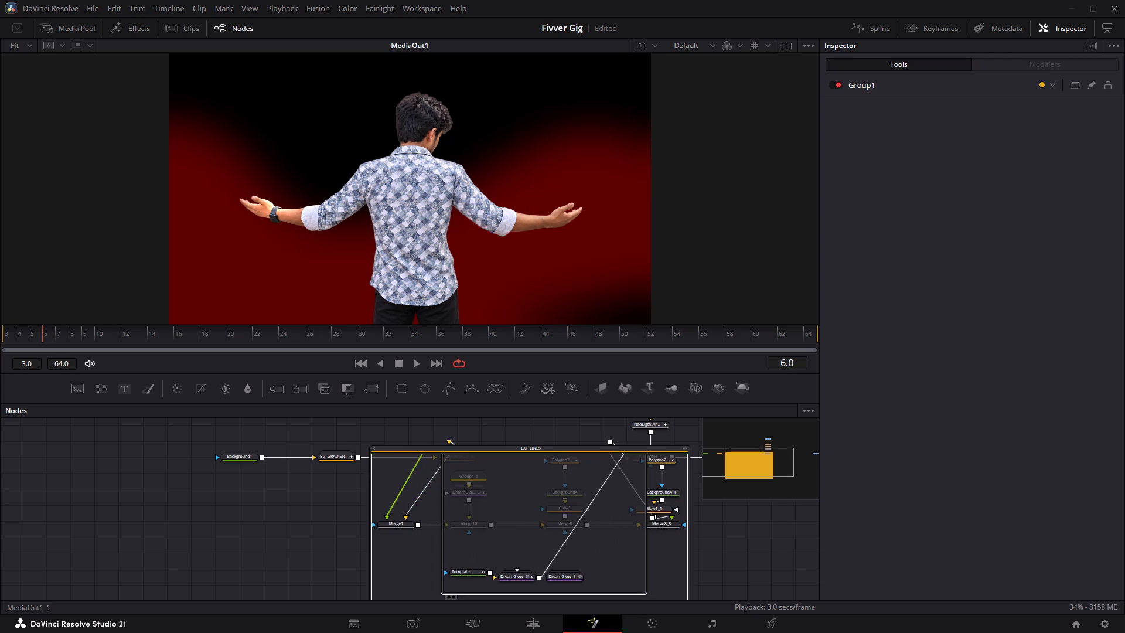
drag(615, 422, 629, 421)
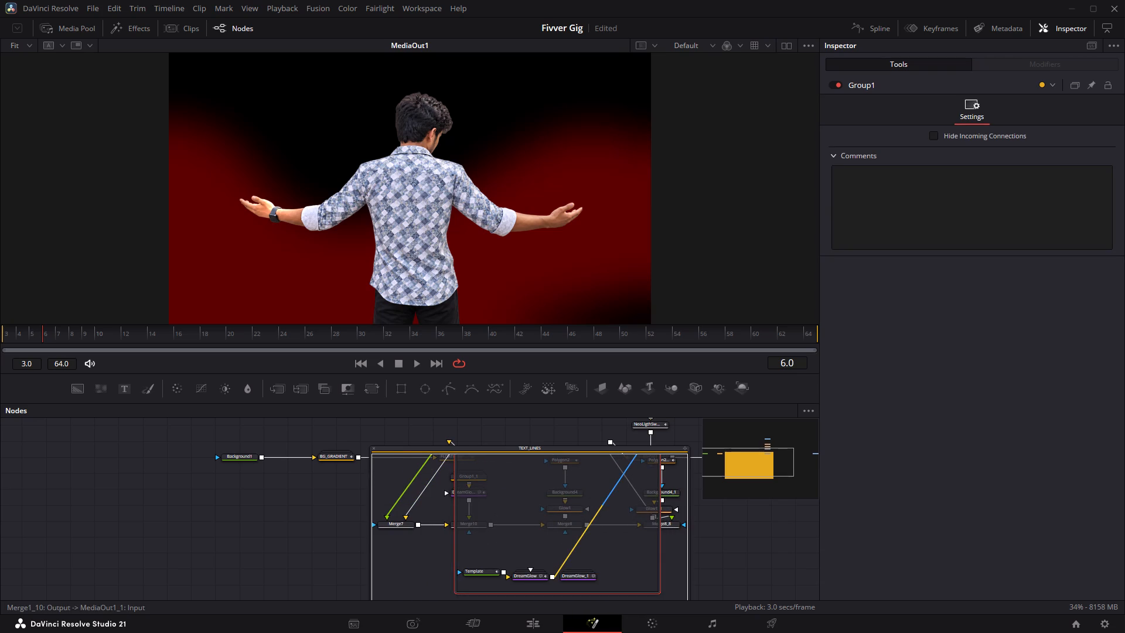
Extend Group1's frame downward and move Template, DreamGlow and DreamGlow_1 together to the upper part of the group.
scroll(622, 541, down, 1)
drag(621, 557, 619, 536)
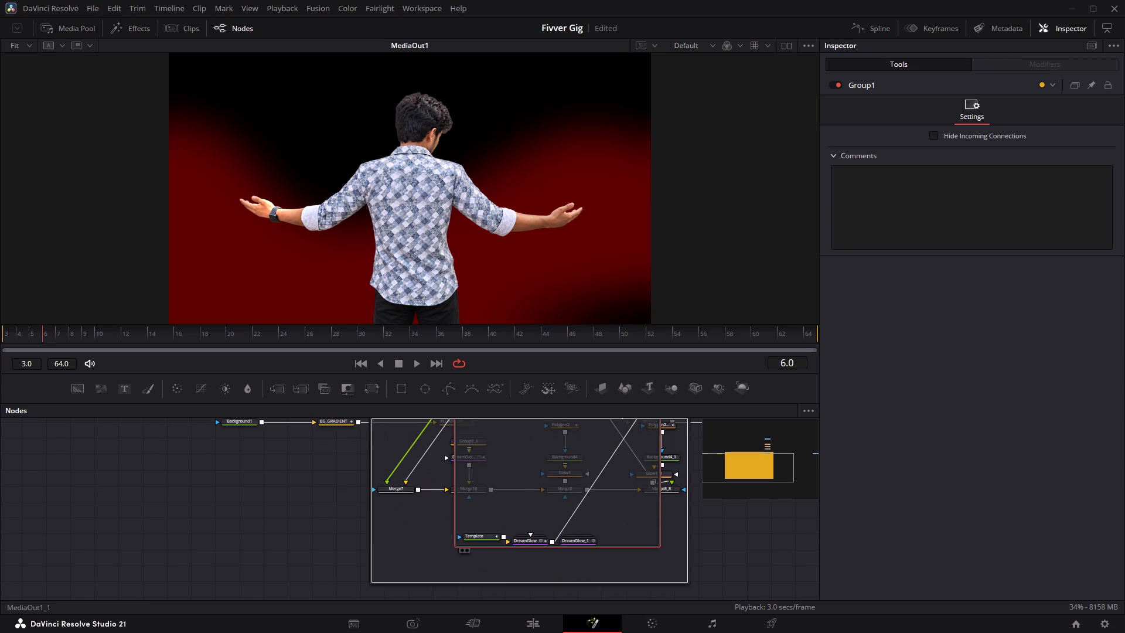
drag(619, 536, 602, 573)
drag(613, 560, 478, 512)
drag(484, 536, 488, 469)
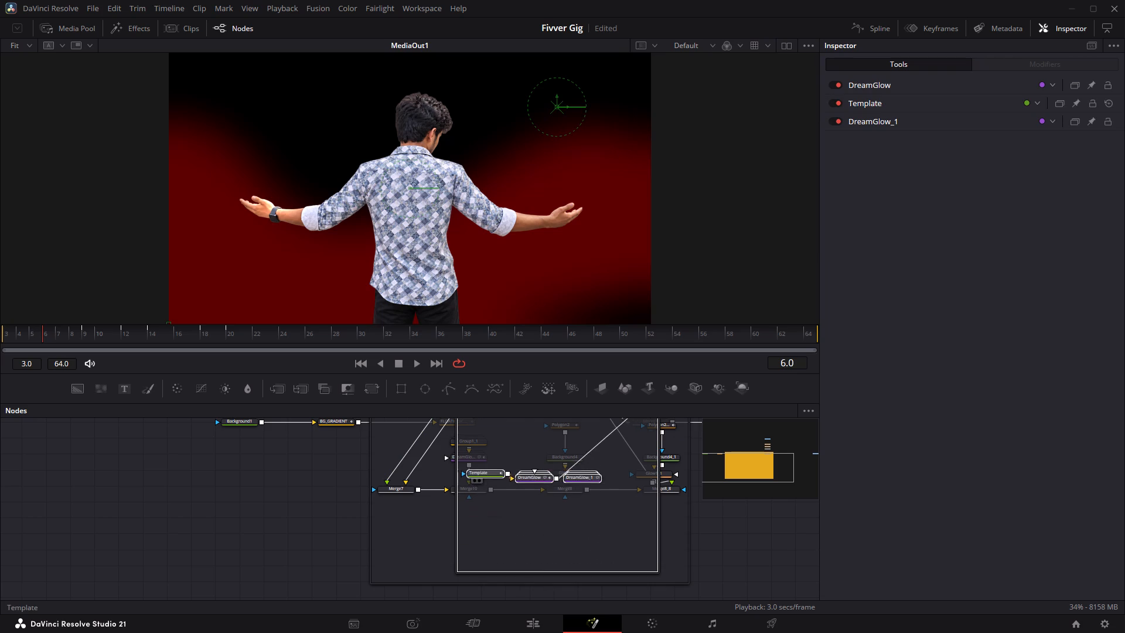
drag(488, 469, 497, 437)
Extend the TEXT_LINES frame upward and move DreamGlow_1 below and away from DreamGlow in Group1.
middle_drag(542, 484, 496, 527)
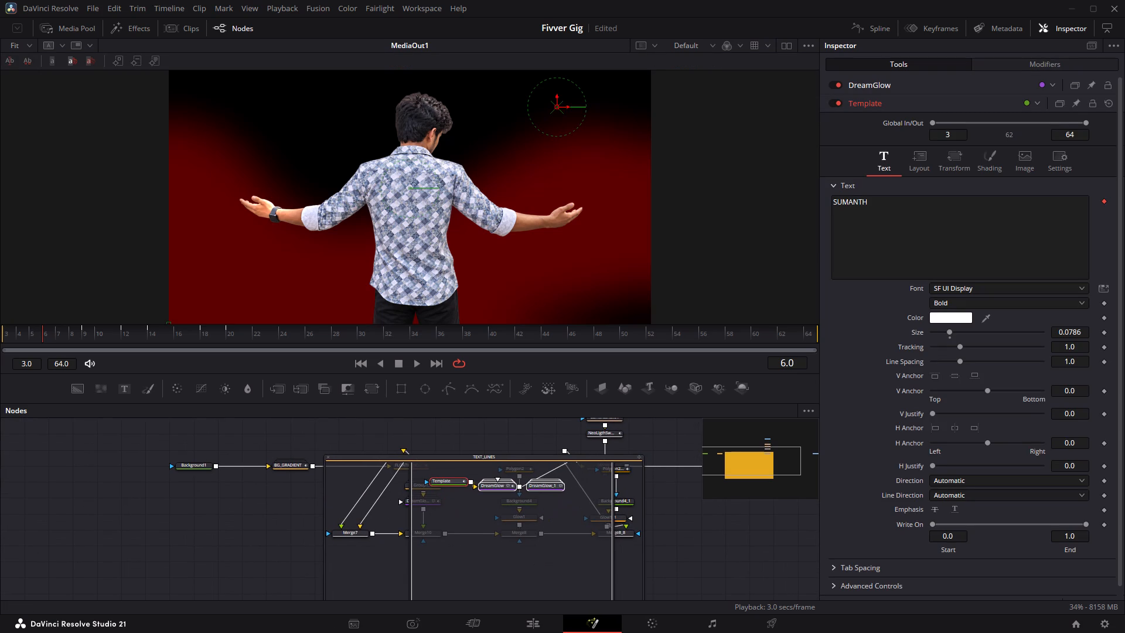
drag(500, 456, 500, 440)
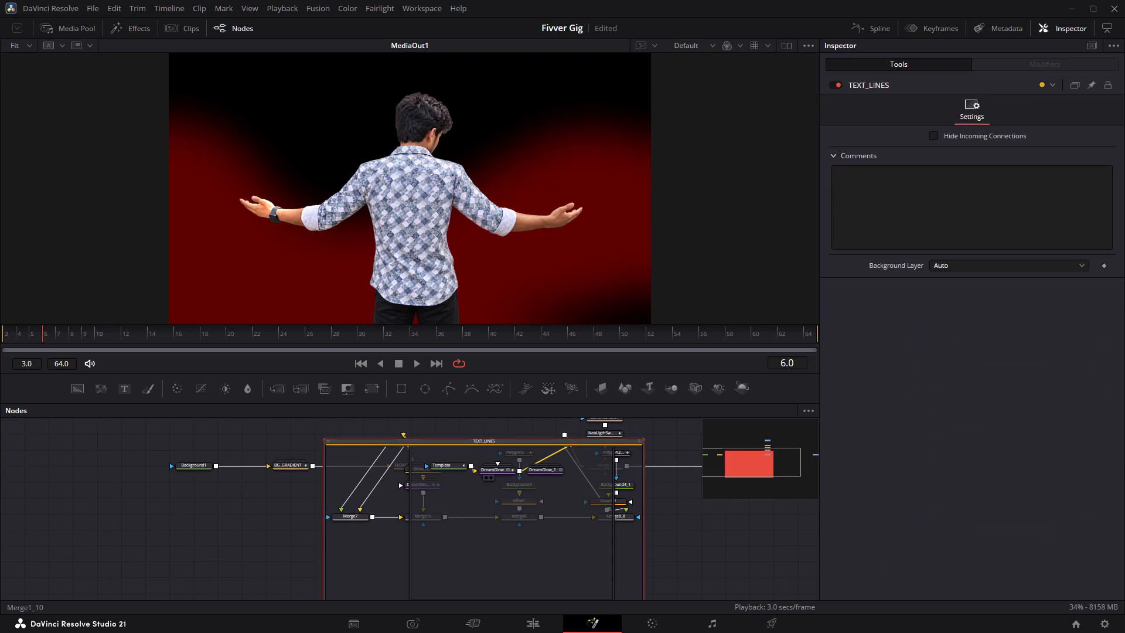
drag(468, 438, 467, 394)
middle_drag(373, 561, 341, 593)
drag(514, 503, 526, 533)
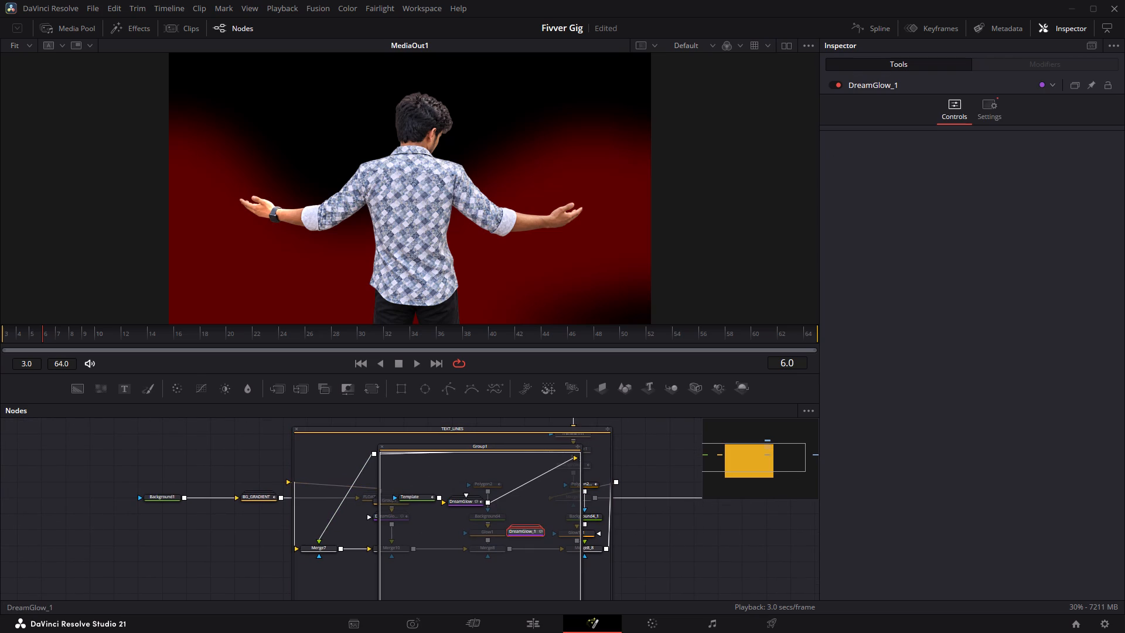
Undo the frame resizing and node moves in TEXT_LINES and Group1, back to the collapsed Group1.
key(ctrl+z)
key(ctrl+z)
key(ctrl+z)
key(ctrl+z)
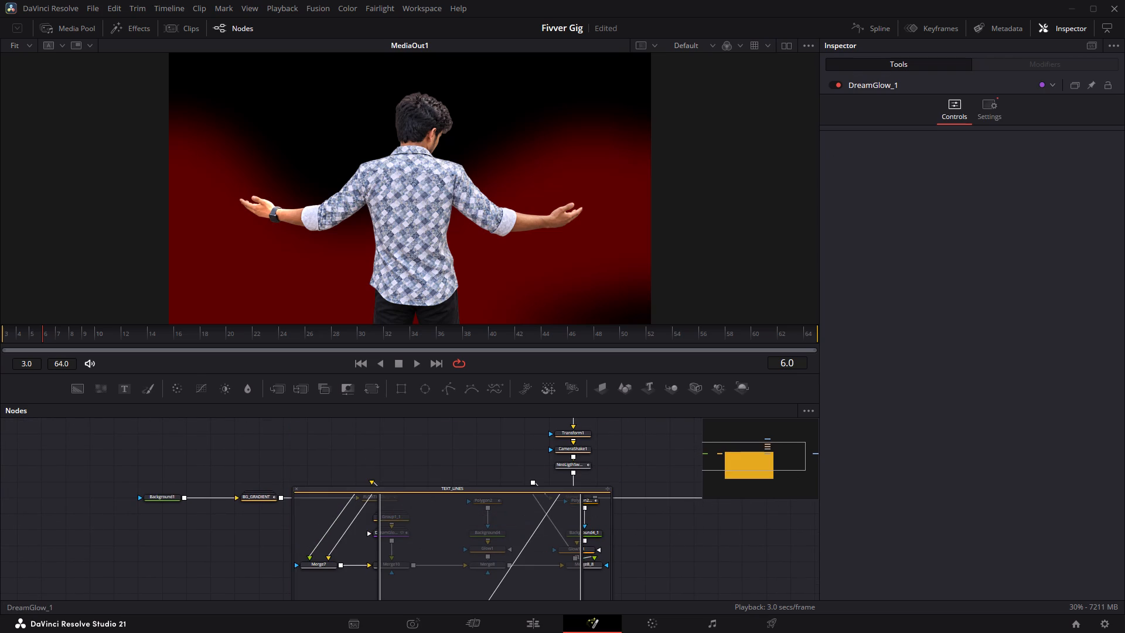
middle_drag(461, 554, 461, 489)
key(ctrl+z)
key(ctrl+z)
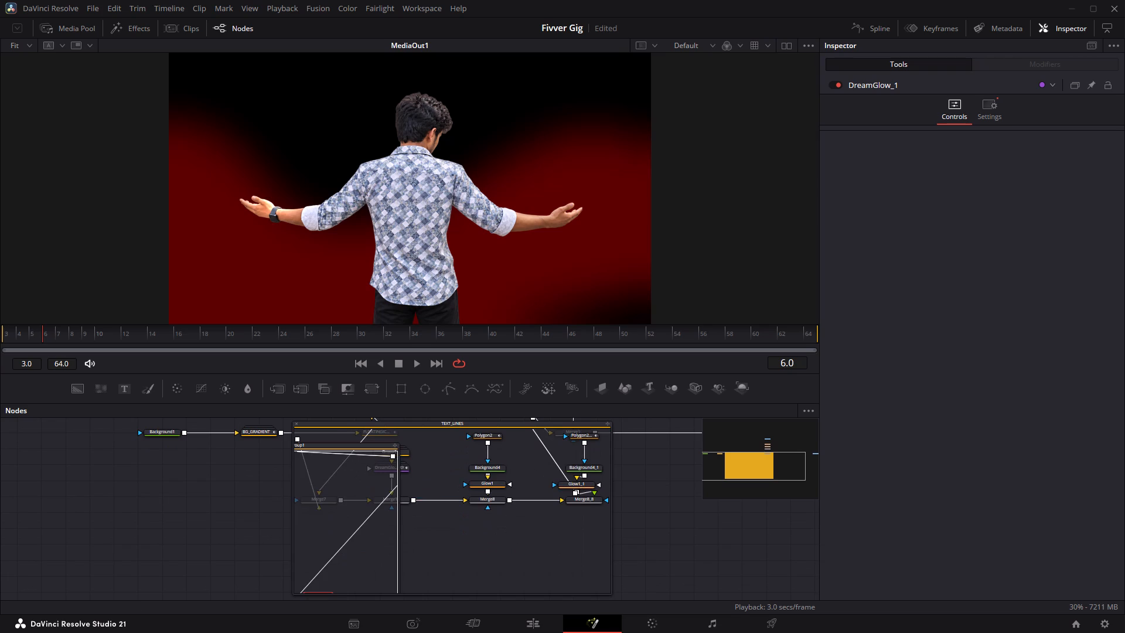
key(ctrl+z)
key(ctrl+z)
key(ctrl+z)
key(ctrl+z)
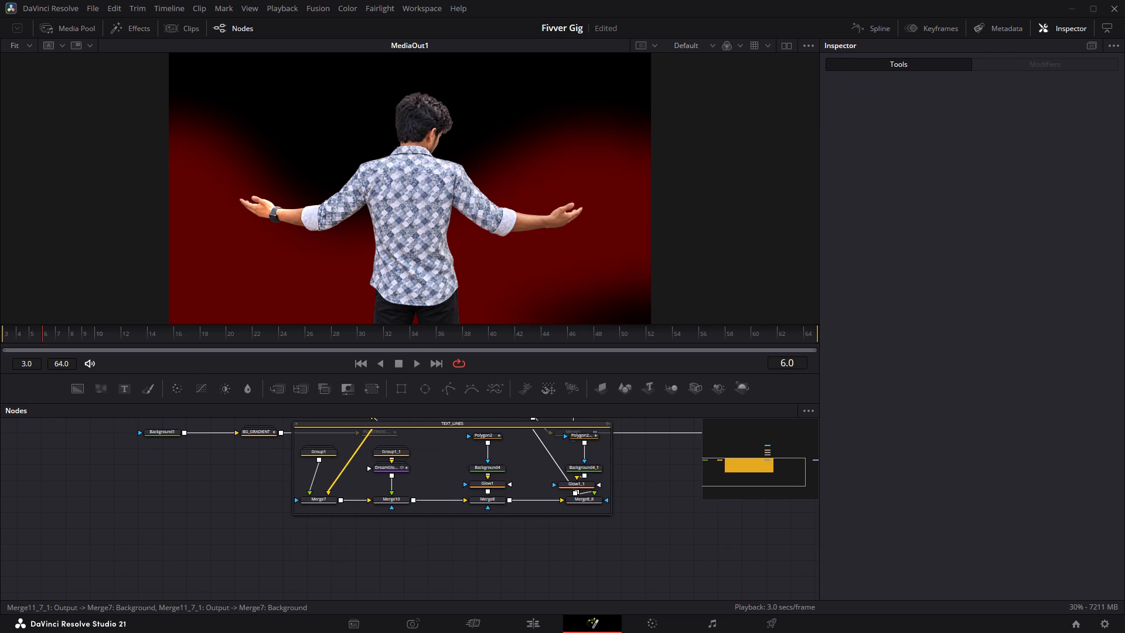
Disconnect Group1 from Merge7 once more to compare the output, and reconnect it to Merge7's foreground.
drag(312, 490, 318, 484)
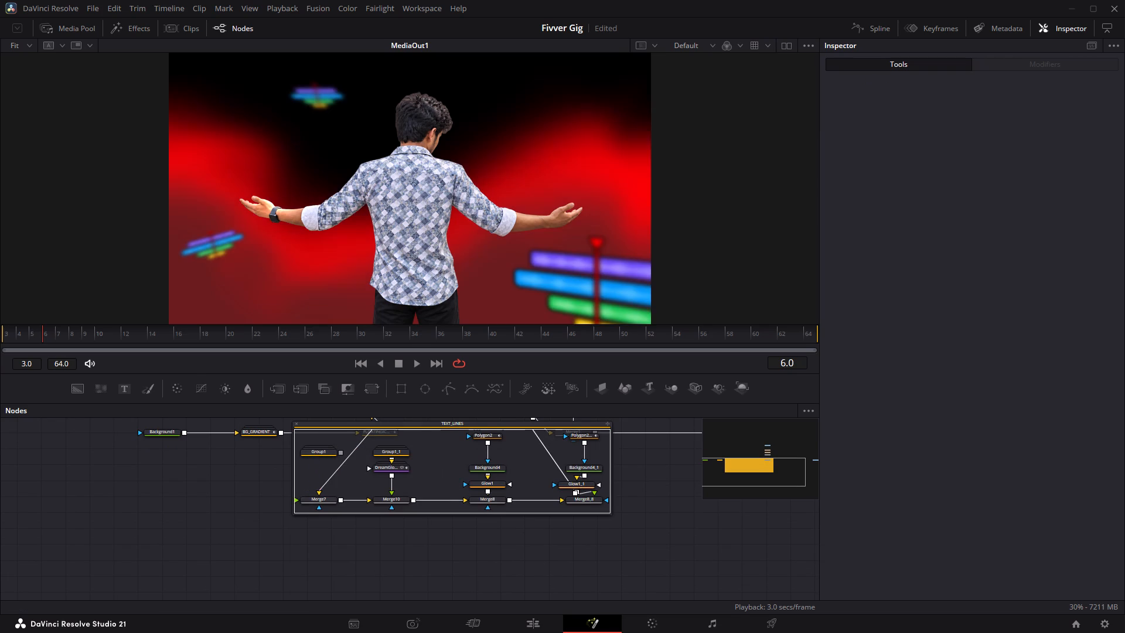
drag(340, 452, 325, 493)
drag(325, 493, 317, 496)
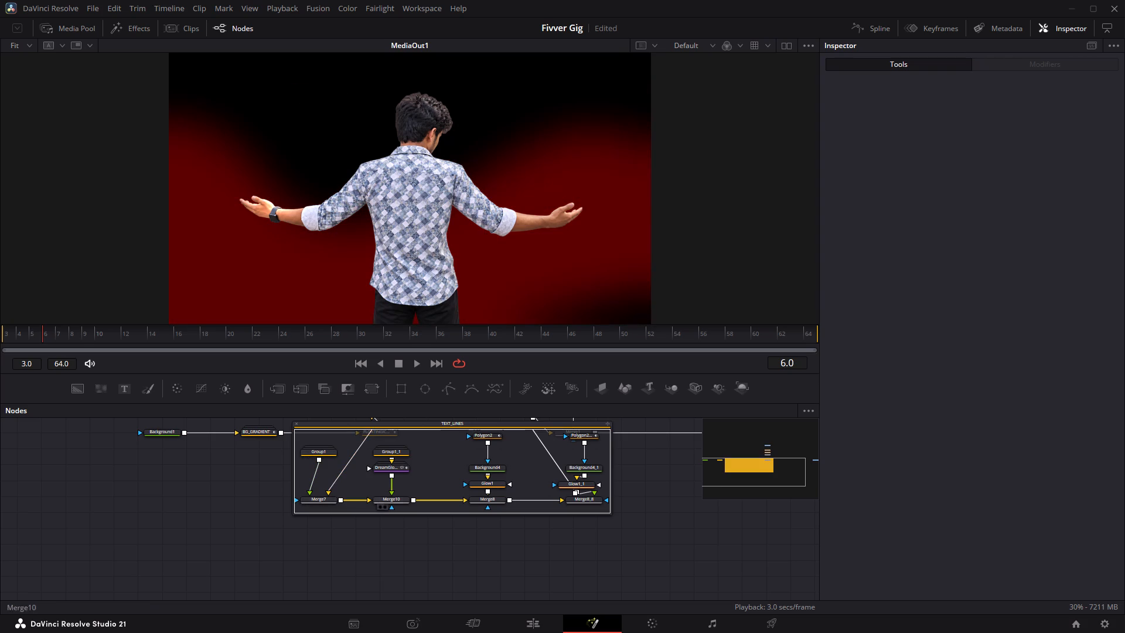
Enlarge the TEXT_LINES frame downward and leftward, and move Group1 into the free space left of Merge7.
drag(381, 515, 371, 631)
ctrl+scroll(418, 561, down, 1)
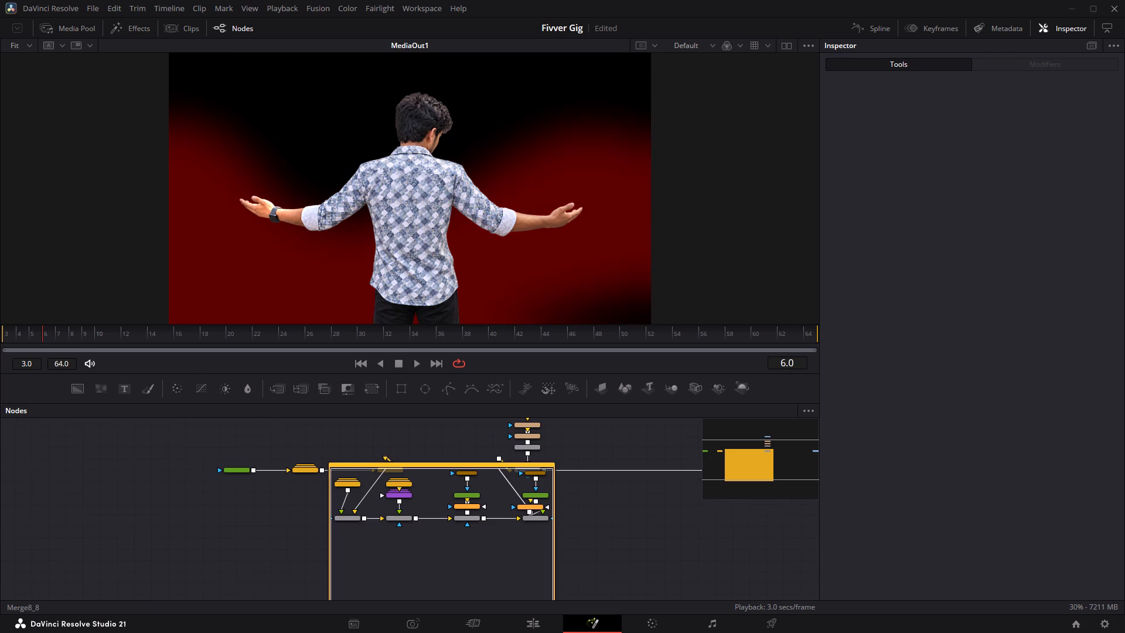
drag(328, 572, 141, 573)
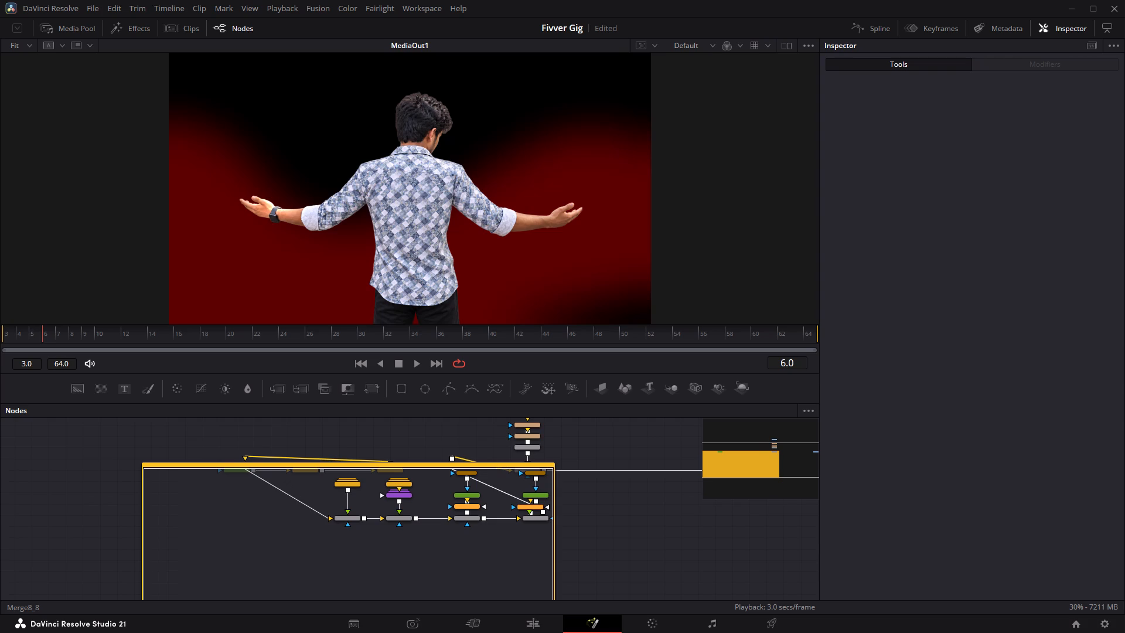
ctrl+scroll(352, 543, up, 2)
middle_drag(370, 534, 369, 598)
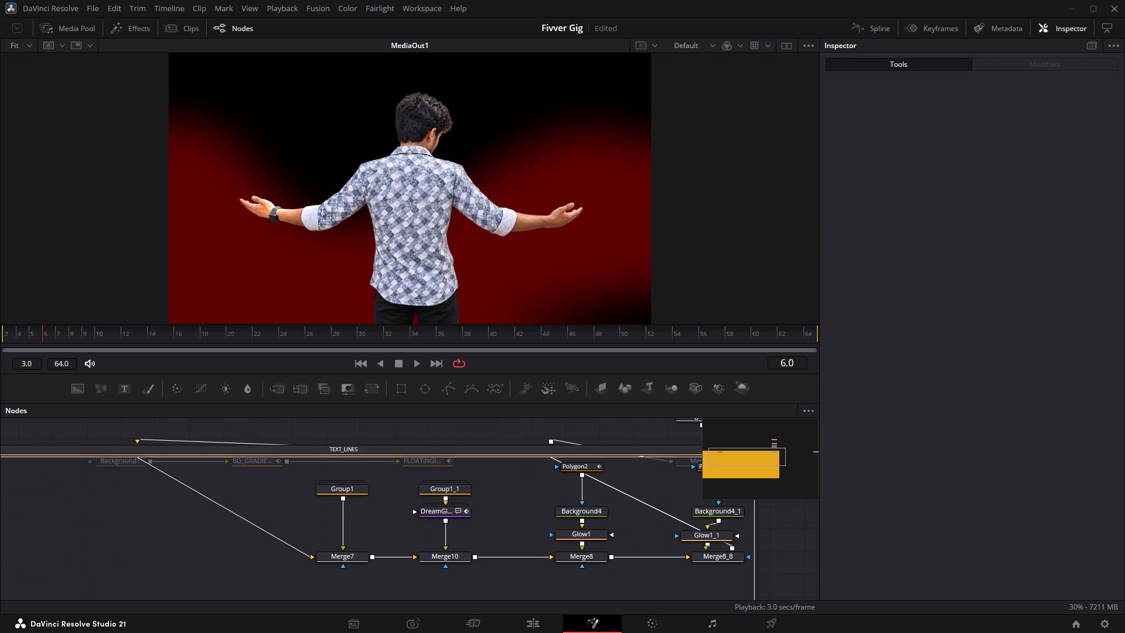
drag(350, 486, 114, 557)
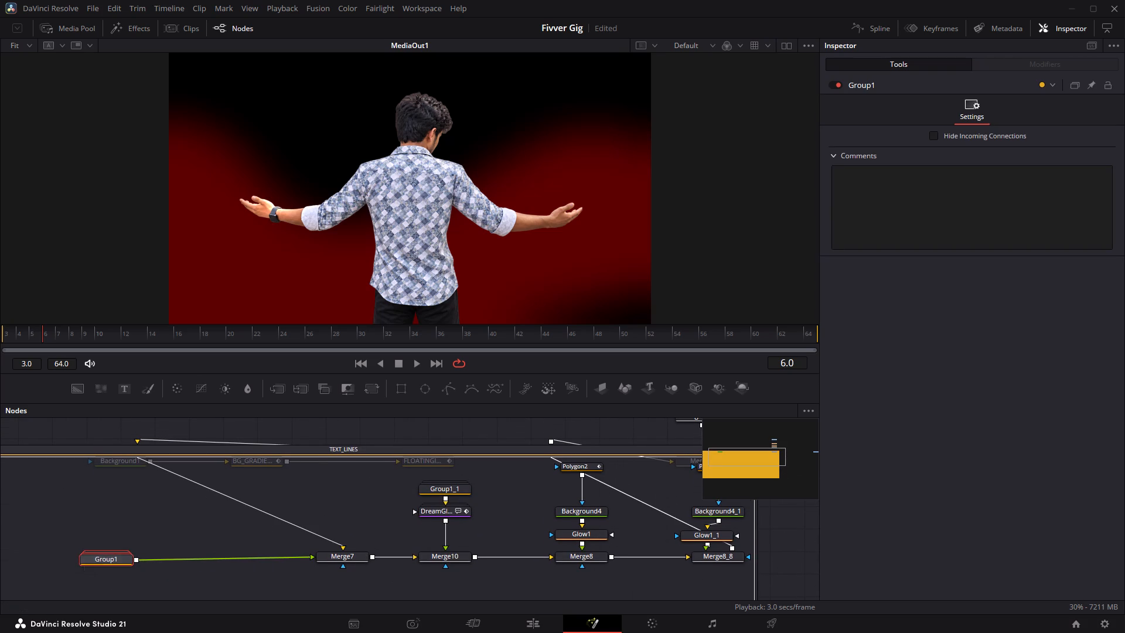
Expand Group1 and delete the unconnected DreamGlow_1 node inside it.
ctrl+middle_drag(214, 584, 349, 550)
double_click(265, 529)
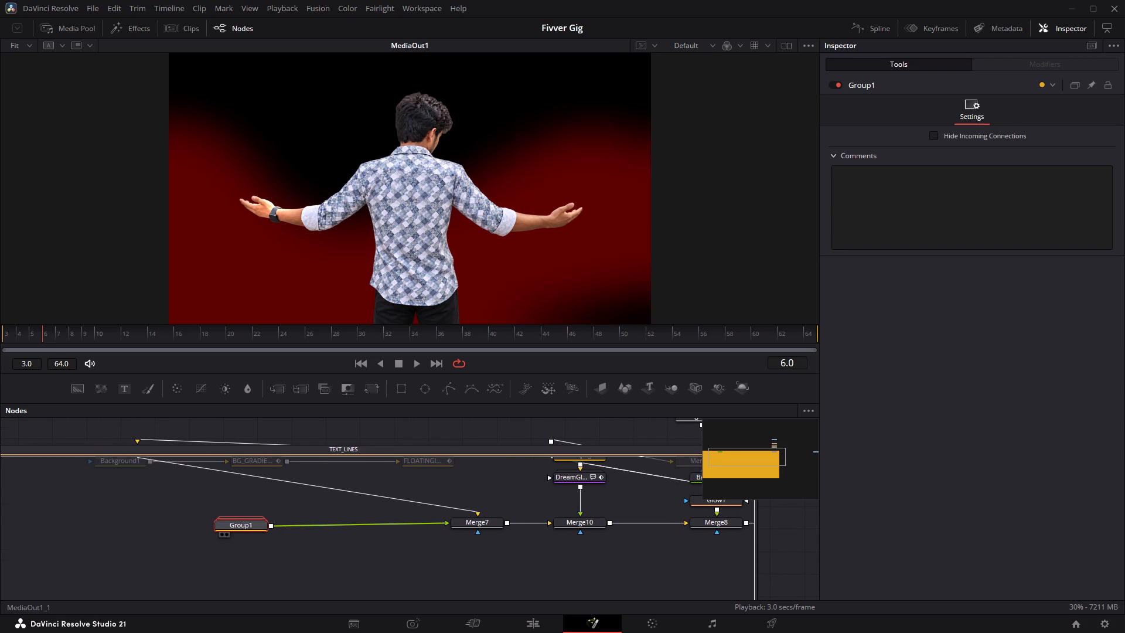
scroll(265, 532, down, 6)
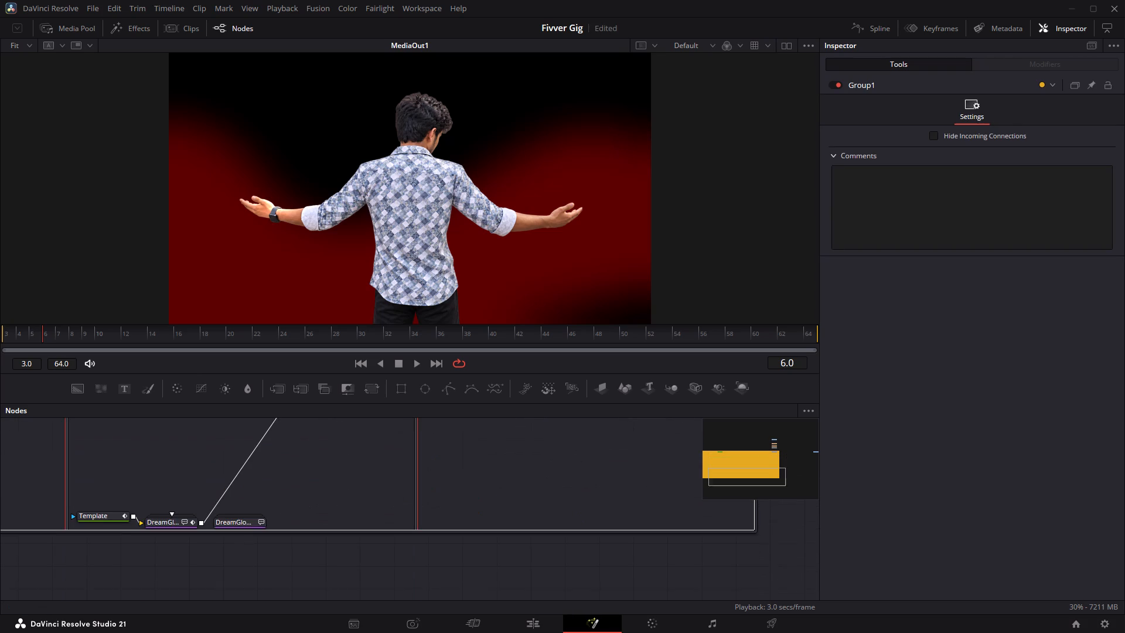
drag(255, 525, 294, 506)
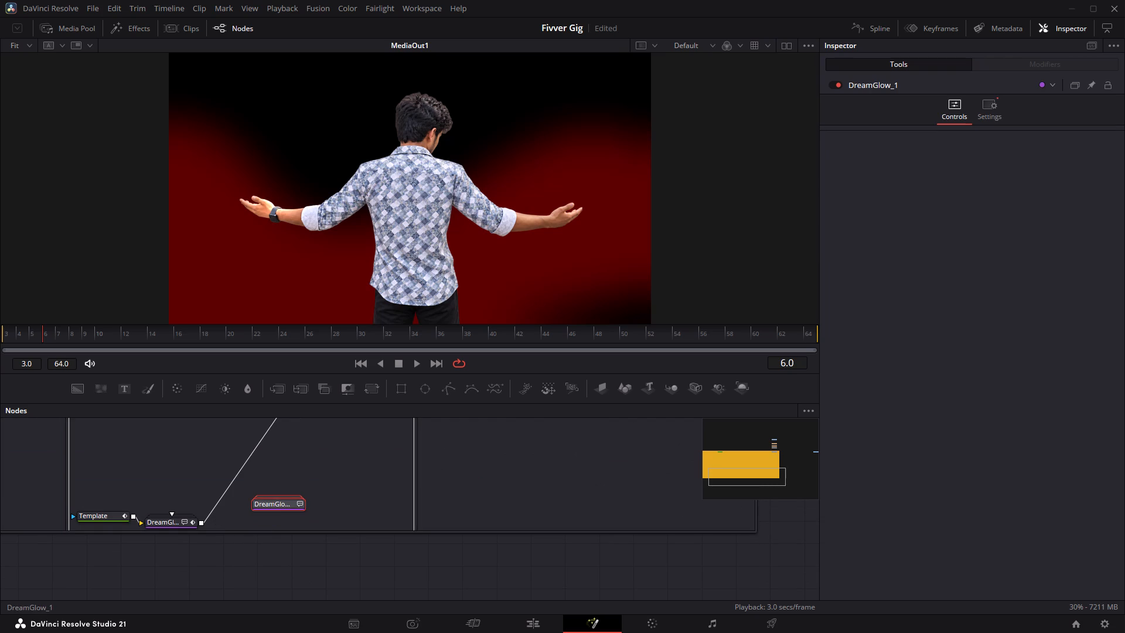
key(BackSpace)
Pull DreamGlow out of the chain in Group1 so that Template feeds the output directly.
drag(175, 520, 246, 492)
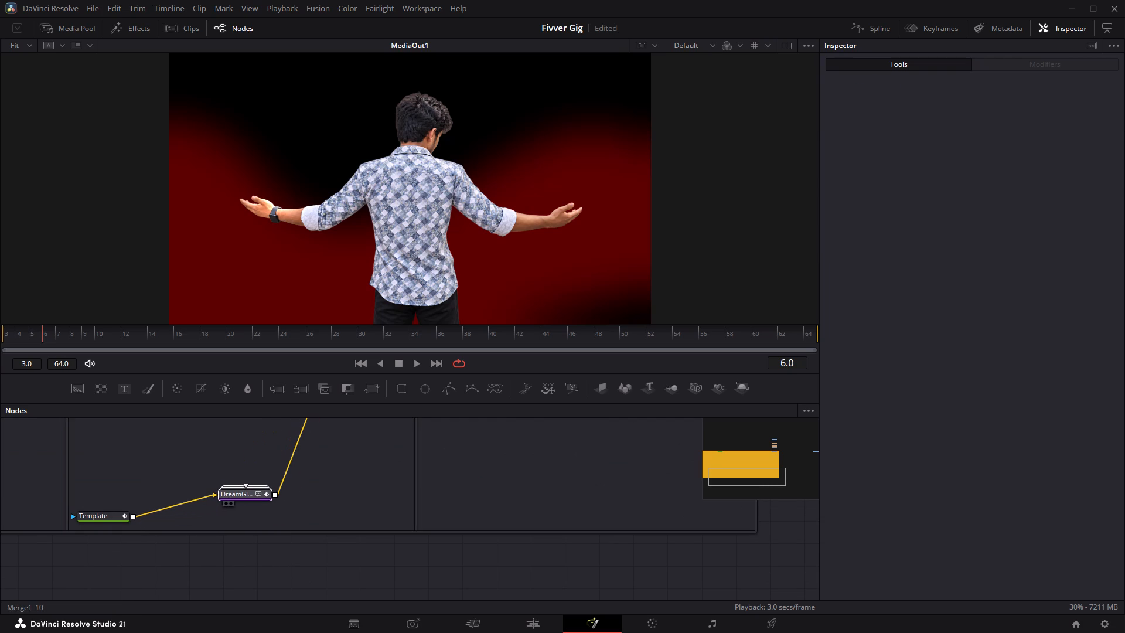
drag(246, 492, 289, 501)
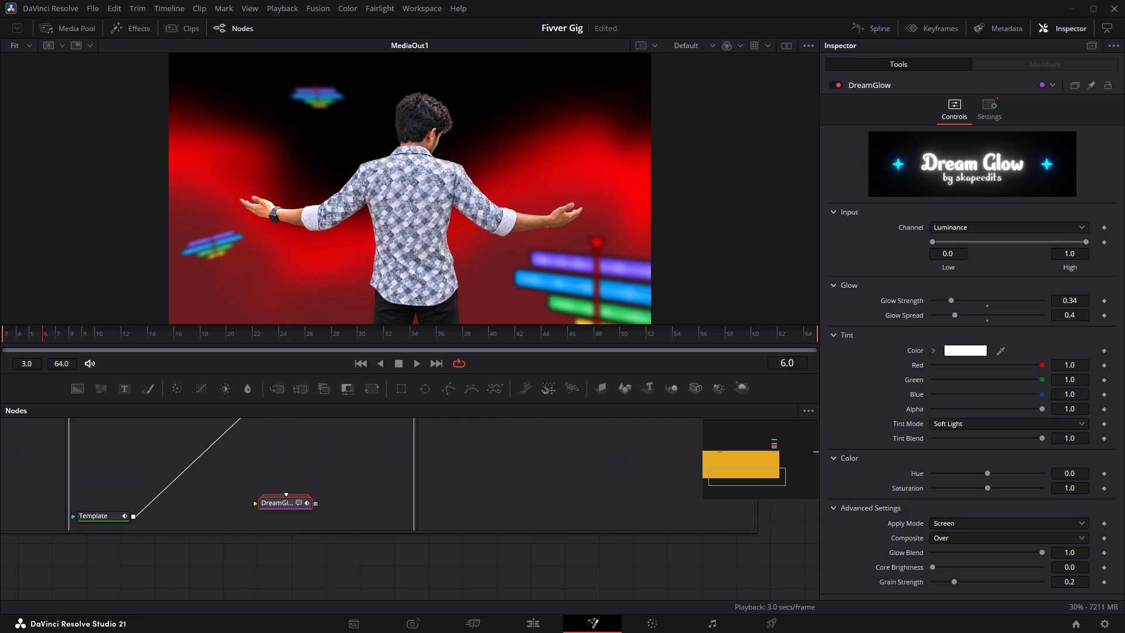
Check the Video 2 composition in Timeline 13 on the Edit page at 04:14, 04:10 and 05:19.
click(523, 632)
click(653, 451)
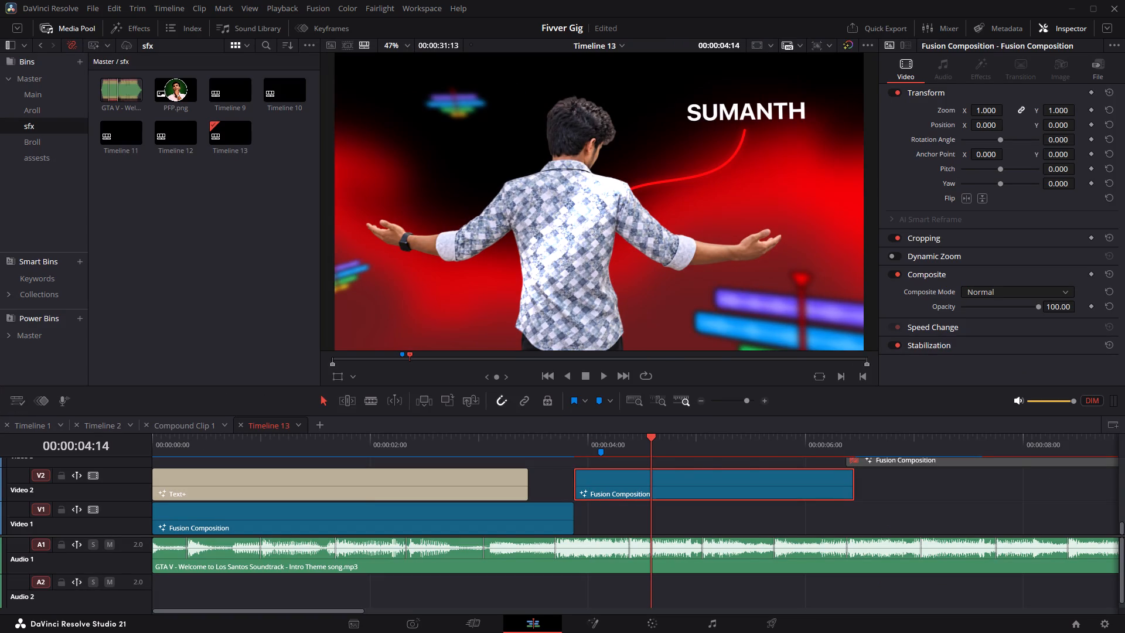
right_click(661, 484)
click(632, 452)
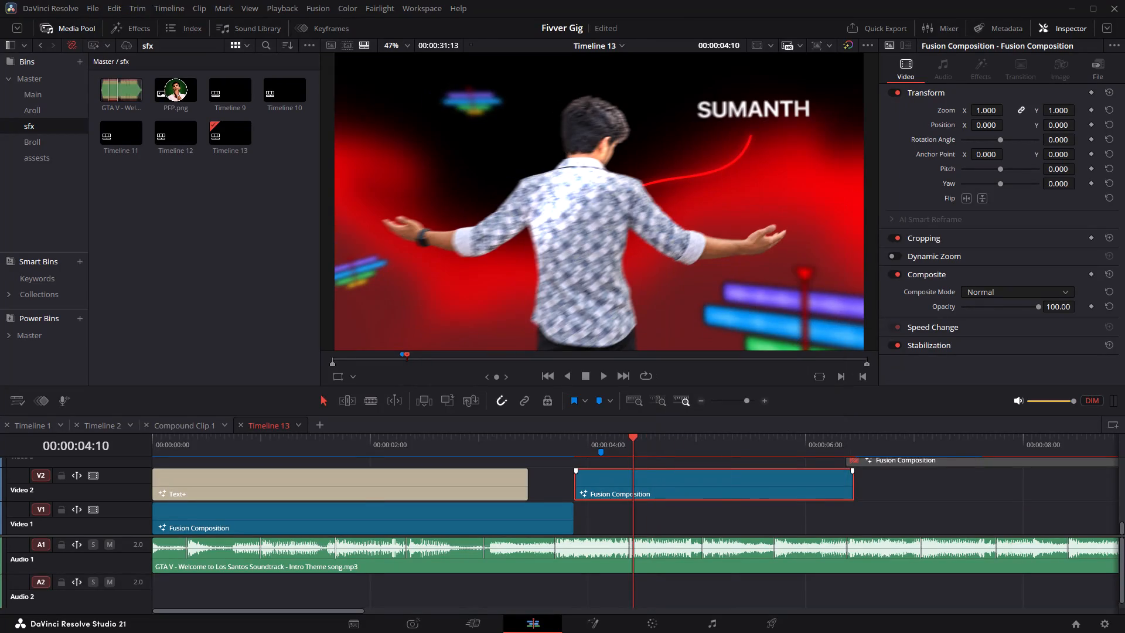
click(728, 445)
click(782, 451)
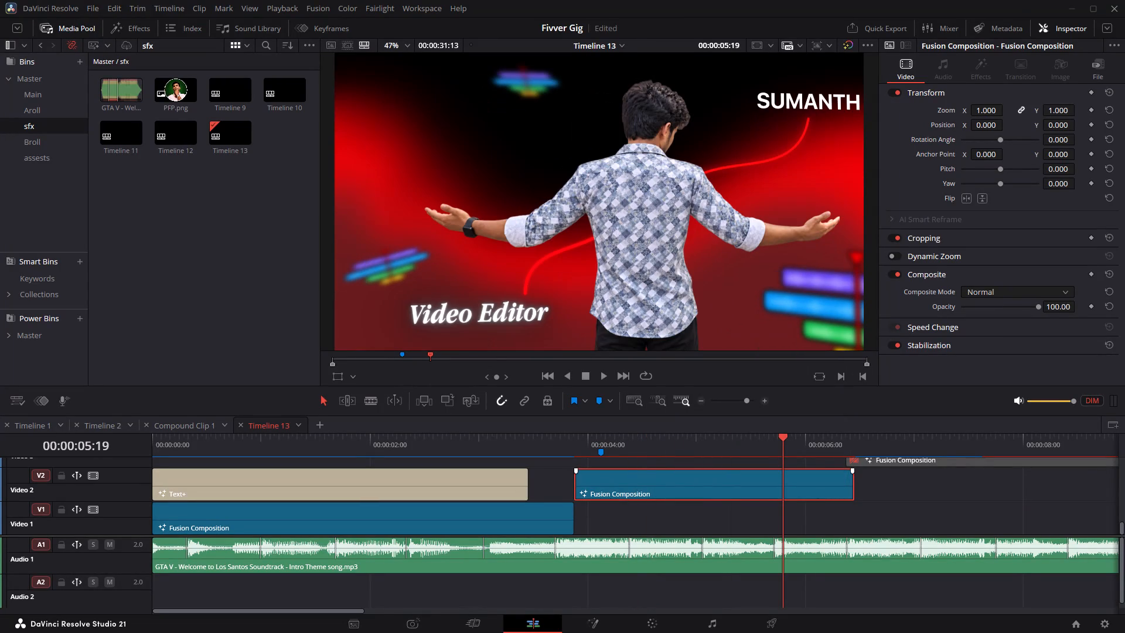
Reopen the Video 2 composition in Fusion and compare the output with DreamGlow detached and attached, leaving it reconnected.
right_click(704, 499)
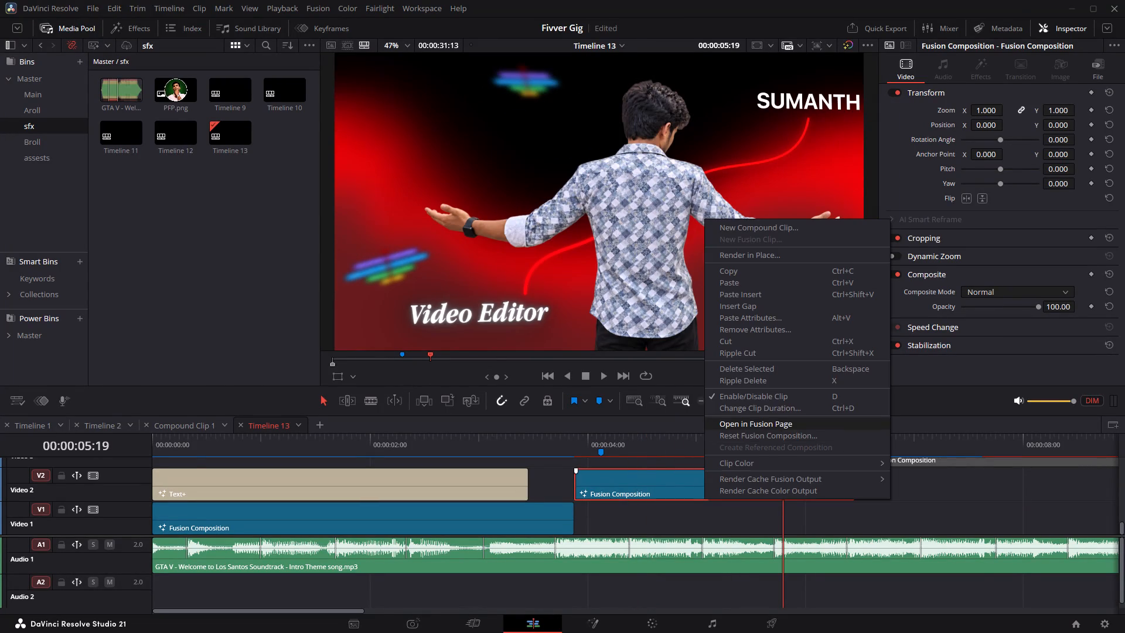
click(741, 427)
key(ctrl+z)
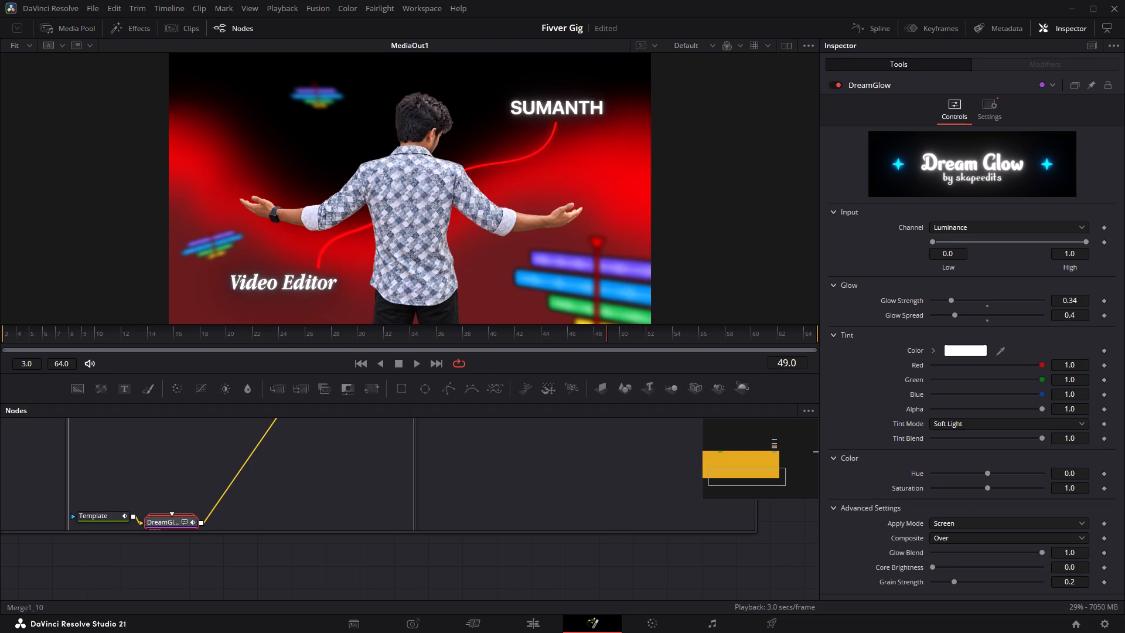
key(ctrl+shift+z)
key(ctrl+z)
key(ctrl+shift+z)
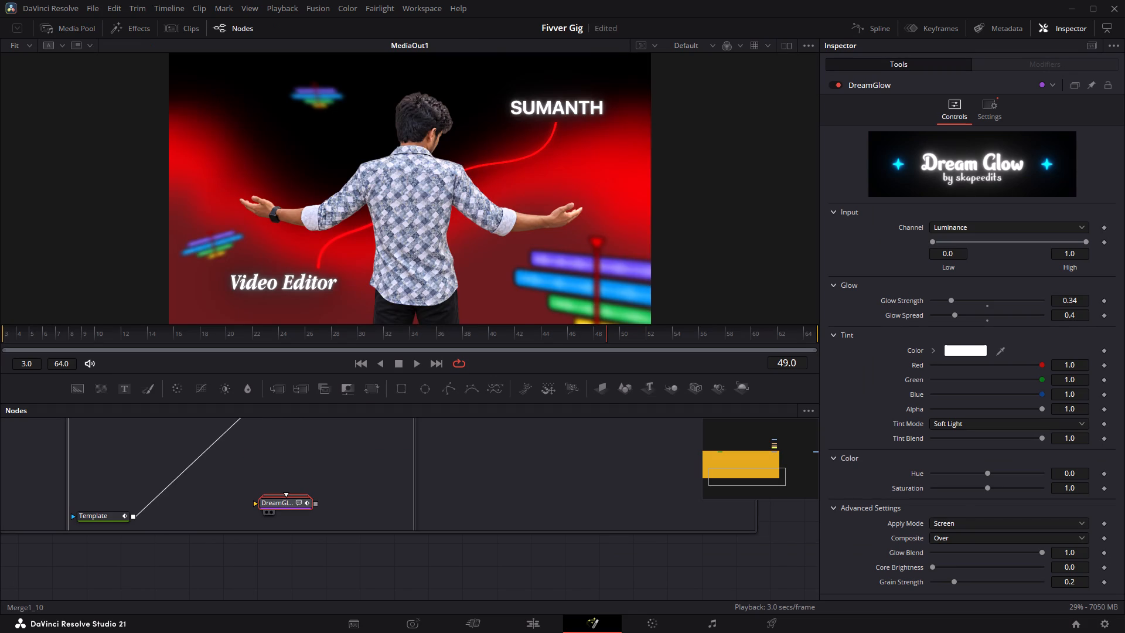
key(ctrl+z)
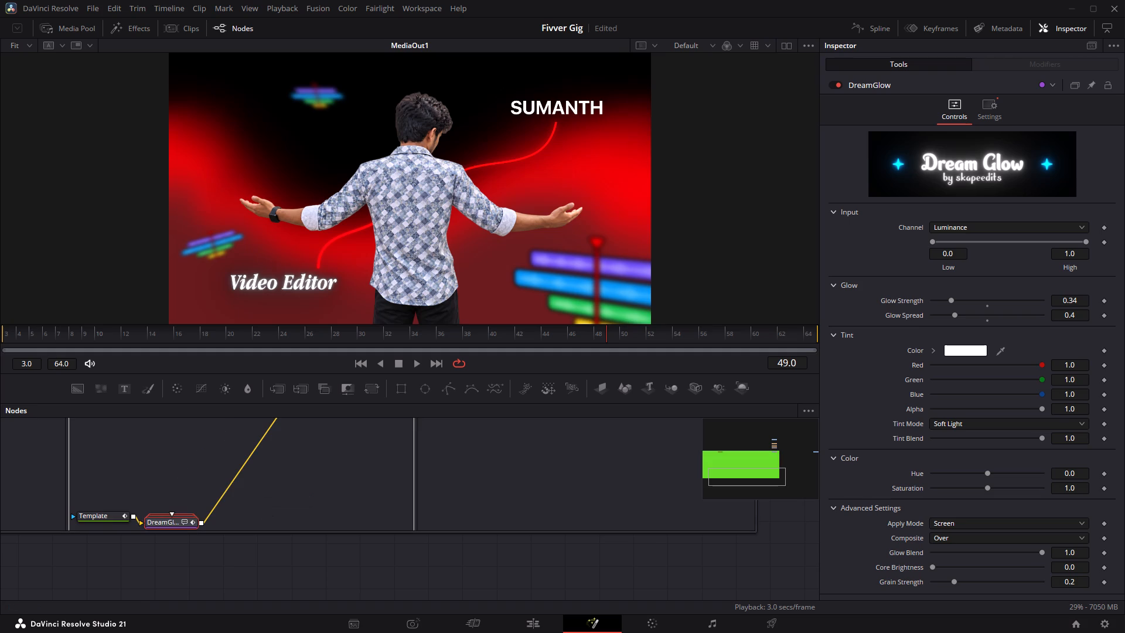
Reopen the Video 2 composition at timecode 04:00 and compare that frame with DreamGlow detached and reconnected.
click(544, 632)
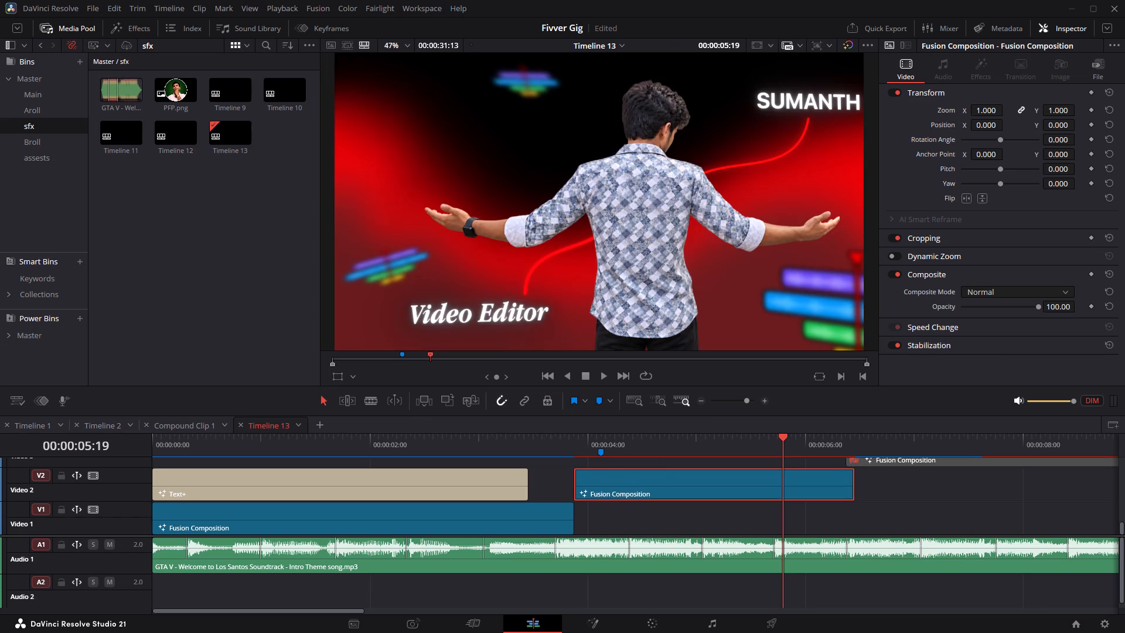
click(587, 445)
right_click(606, 477)
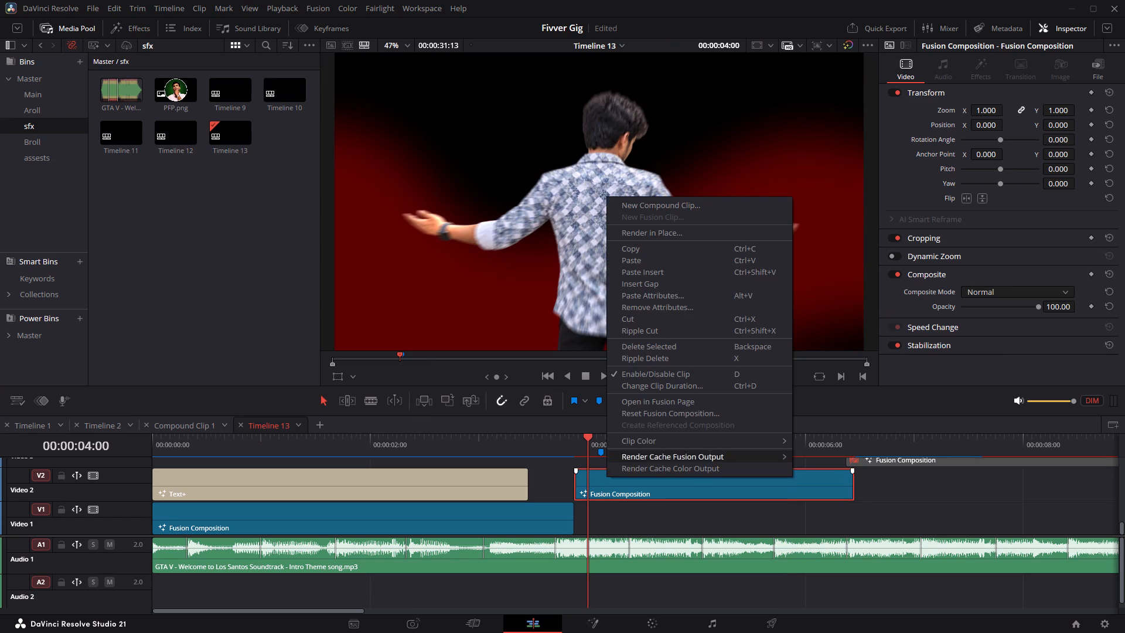
click(633, 404)
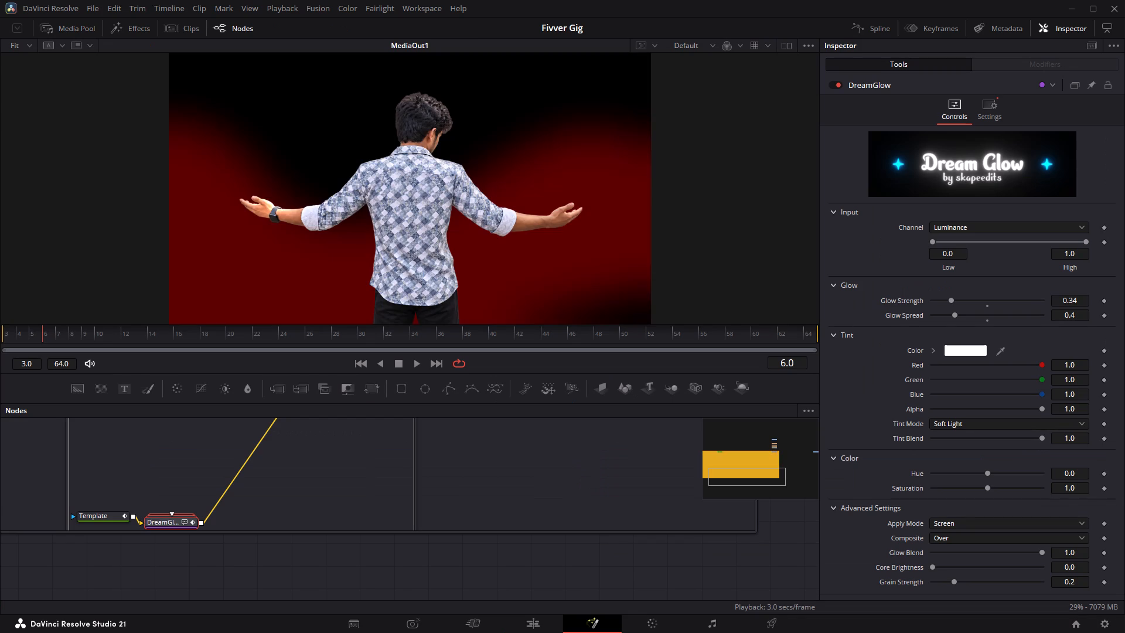
key(ctrl+shift+z)
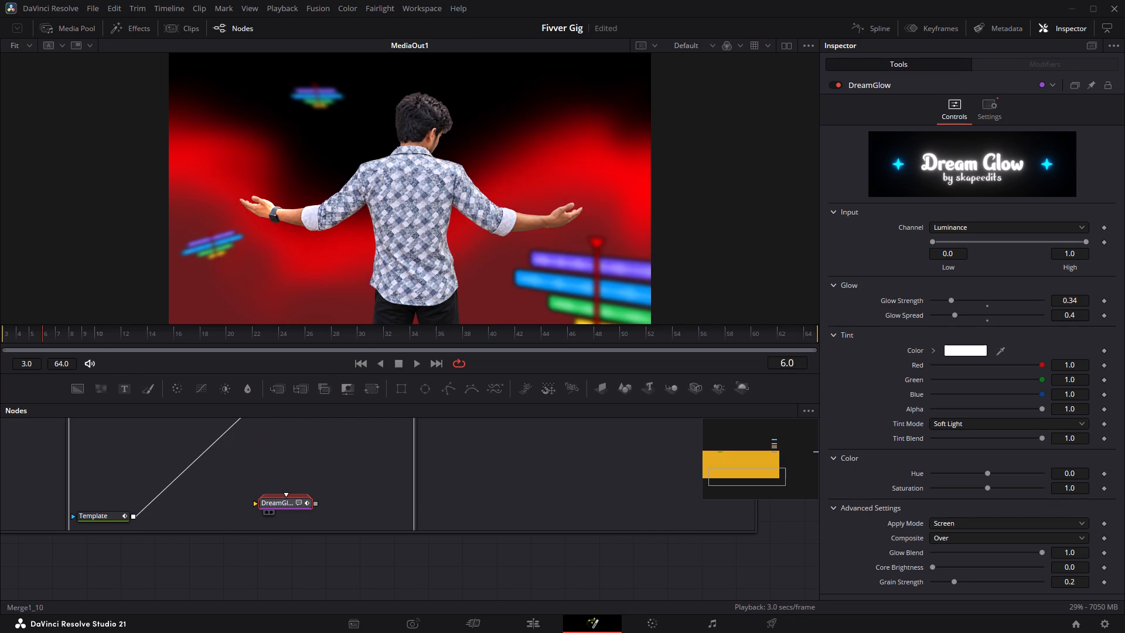
key(ctrl+z)
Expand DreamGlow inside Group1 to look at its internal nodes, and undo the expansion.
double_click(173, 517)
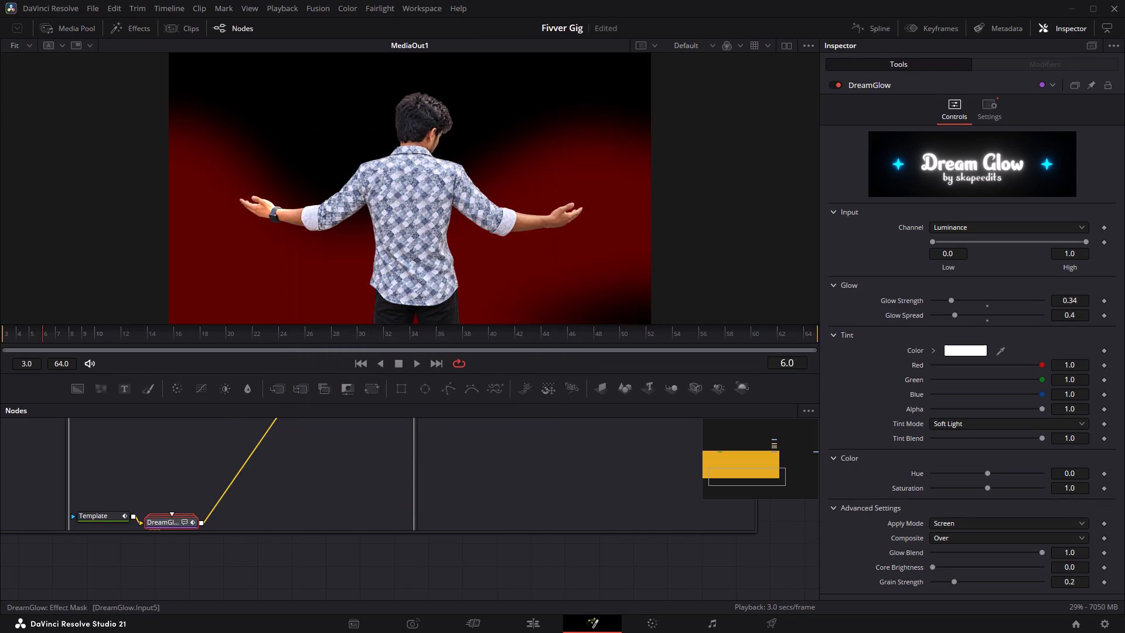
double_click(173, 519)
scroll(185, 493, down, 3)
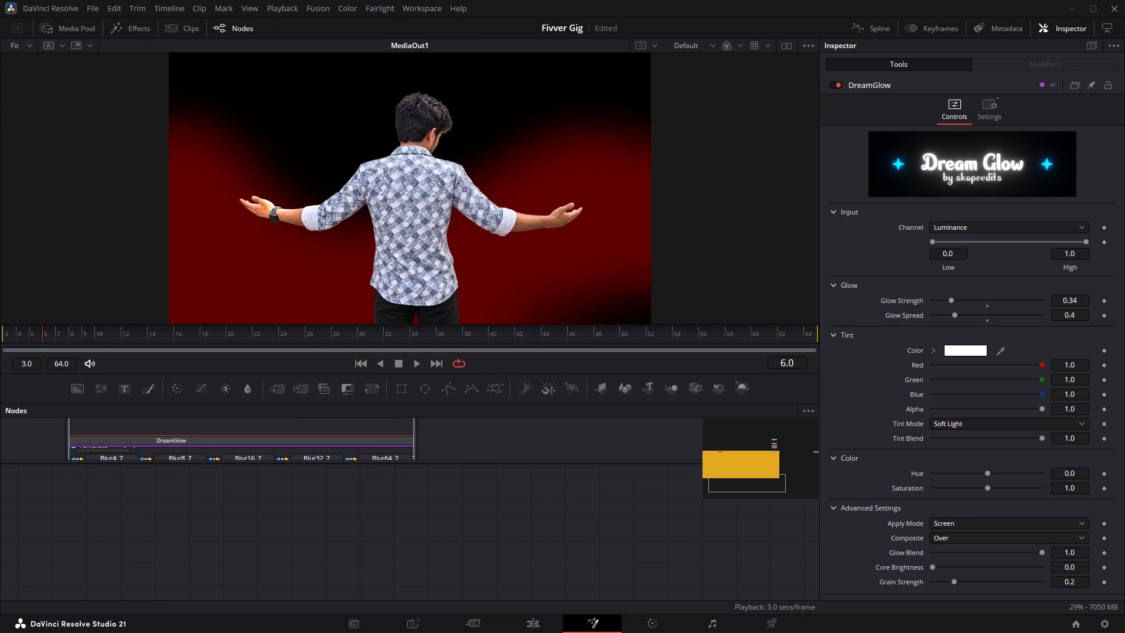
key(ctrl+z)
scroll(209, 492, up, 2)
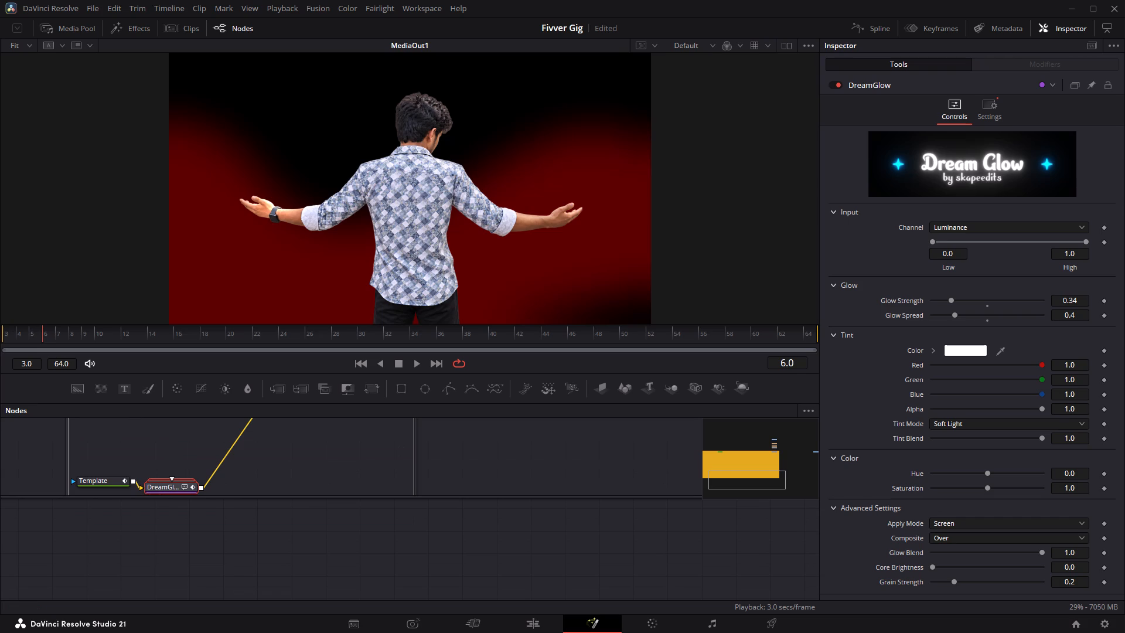
Delete DreamGlow from Group1 and insert a Glow node after Template in its place.
click(186, 486)
key(BackSpace)
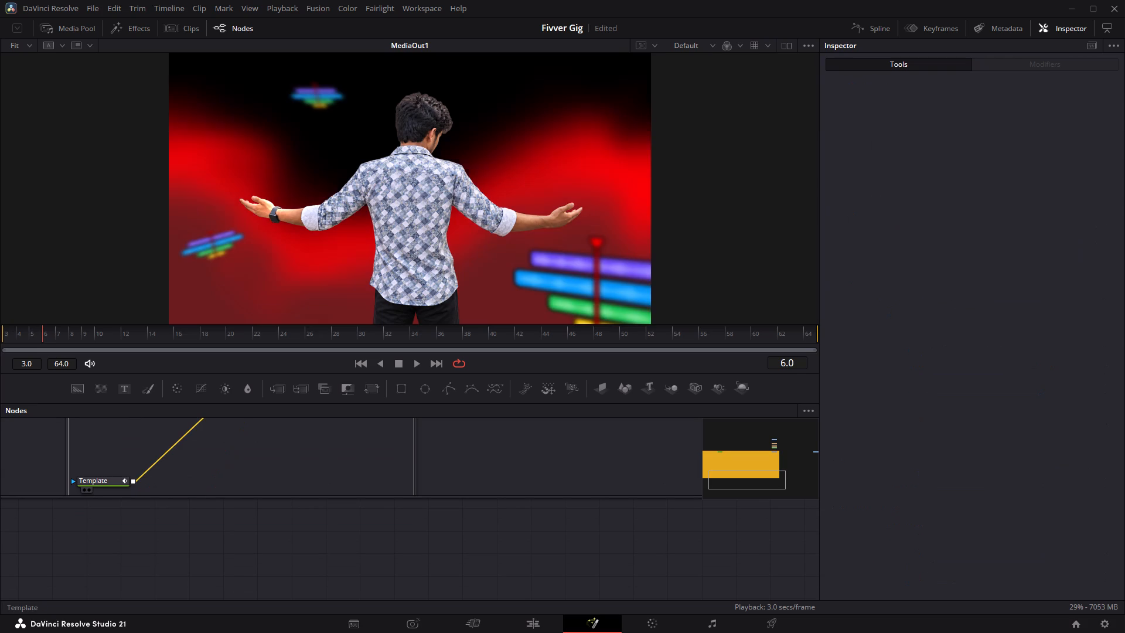
click(125, 486)
key(space)
text(glow)
key(Return)
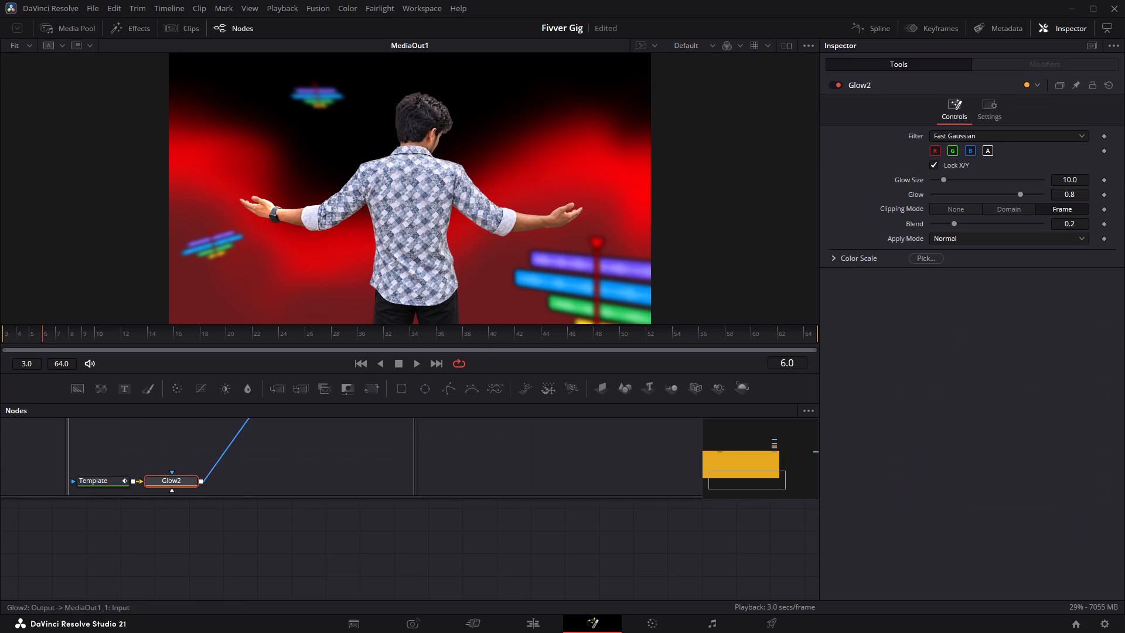
Return to the Edit page and check the Video 2 composition in Timeline 13 between 04:21 and 06:01.
click(517, 632)
click(682, 446)
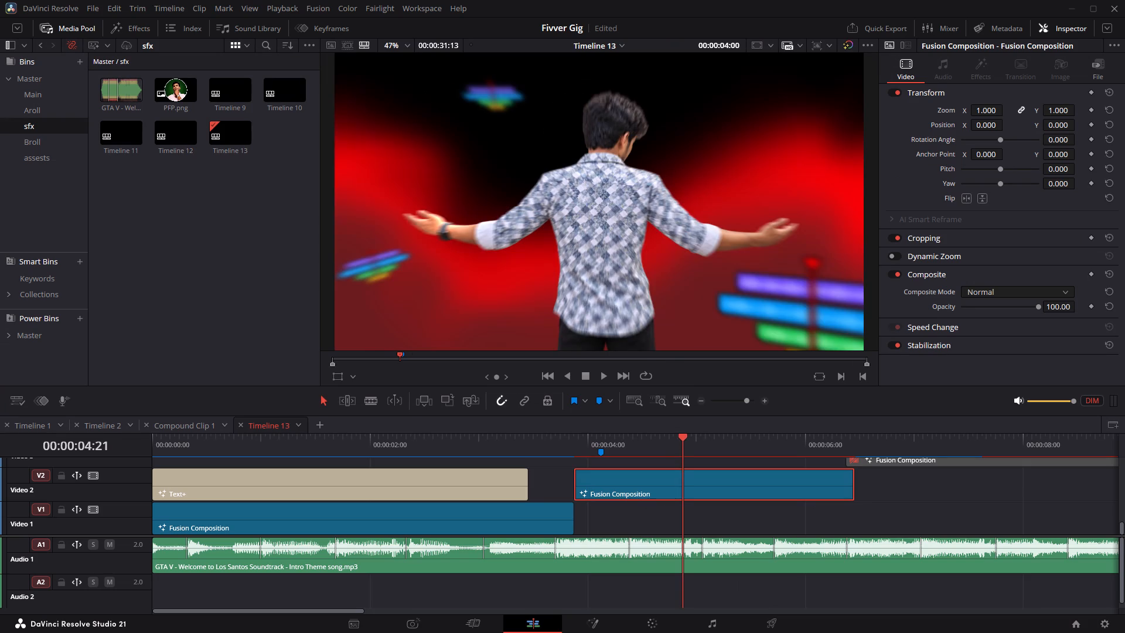
drag(716, 446, 810, 447)
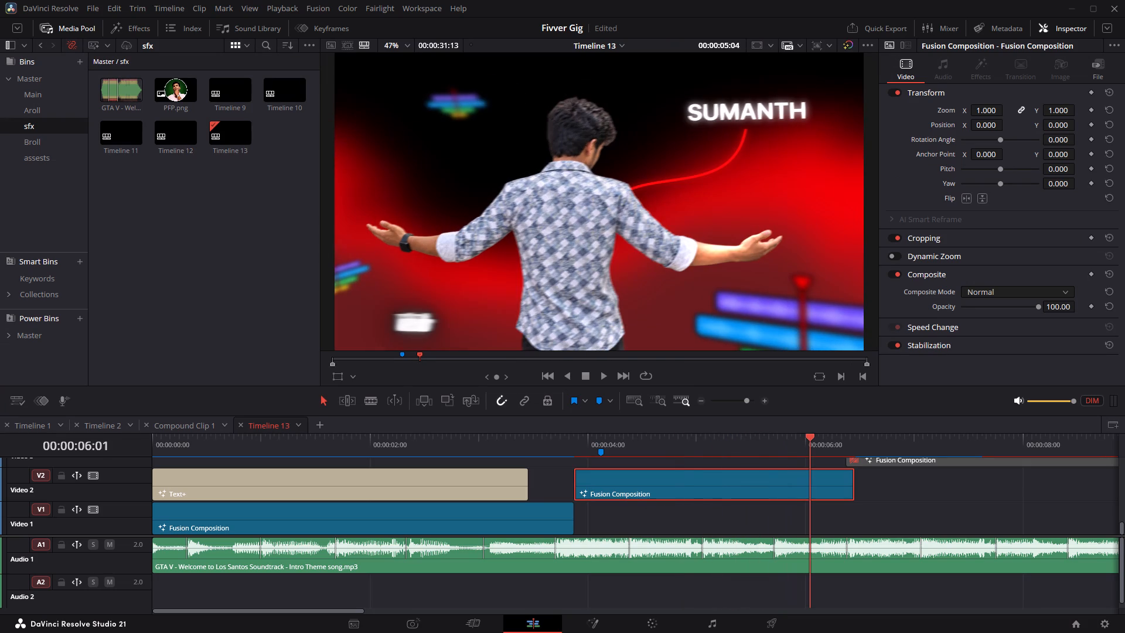
drag(810, 447, 812, 447)
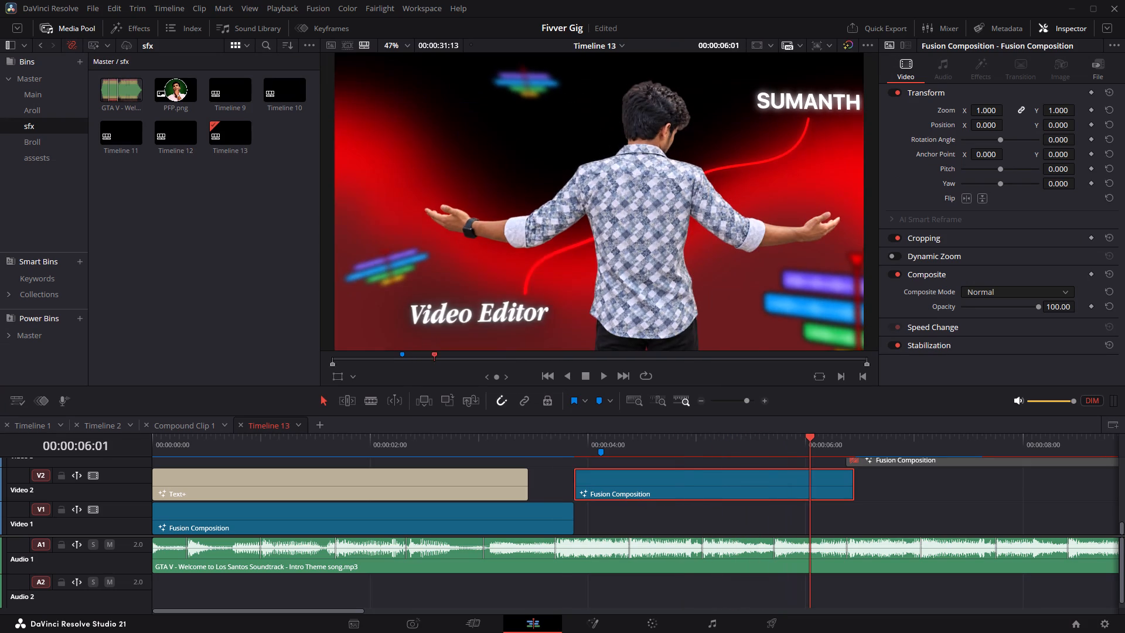
Play Timeline 13's intro on the Deliver page through the end of the Video 2 composition to check for missing elements.
click(564, 445)
click(776, 632)
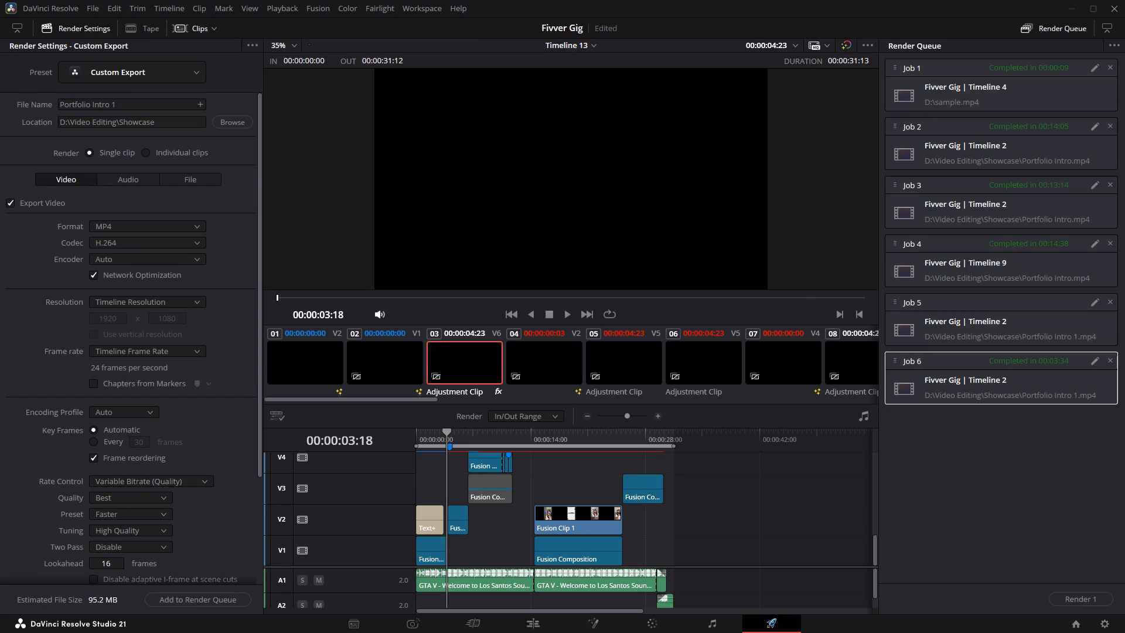
drag(441, 446, 424, 449)
key(space)
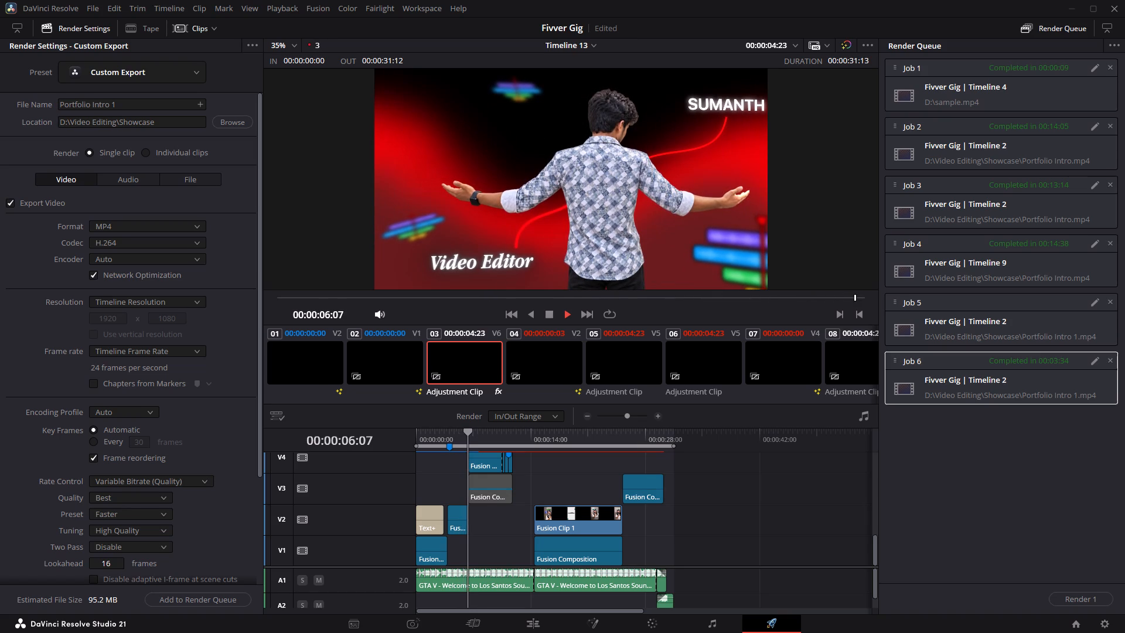
key(space)
drag(475, 445, 469, 446)
Play the transition from the Video 1 composition into the Video 2 composition on the Edit page.
click(537, 632)
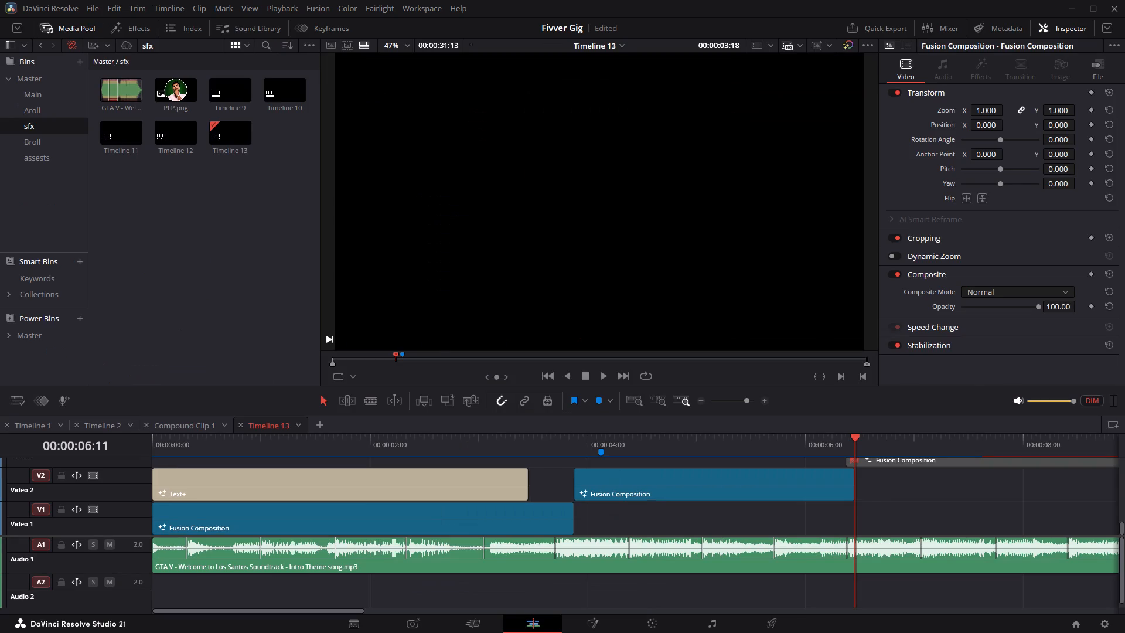
click(571, 439)
key(space)
click(543, 440)
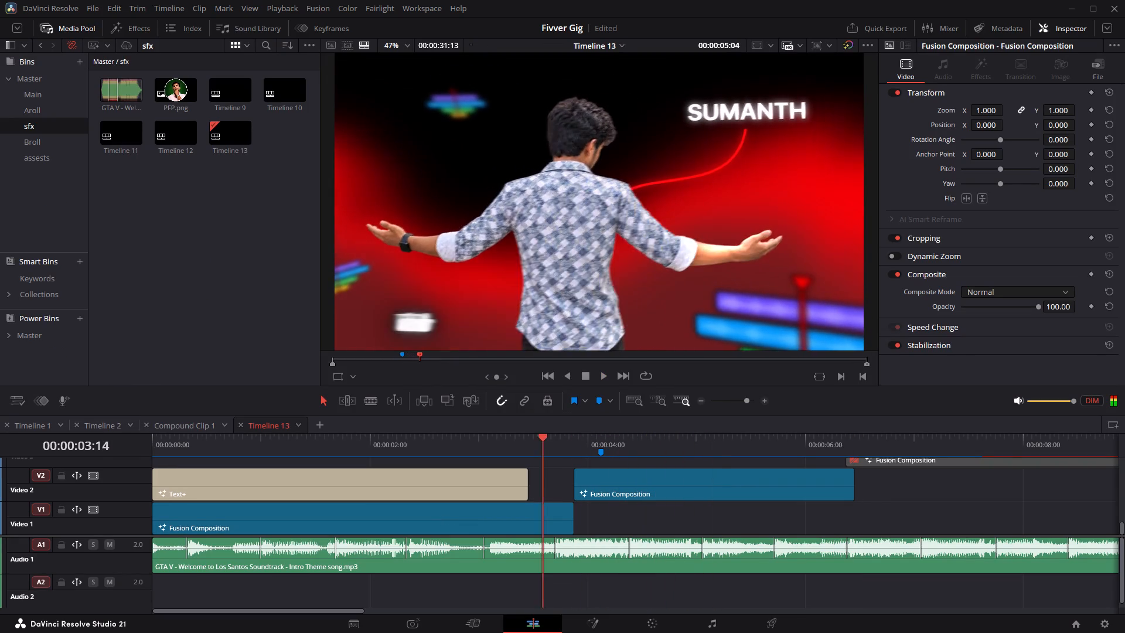
click(473, 450)
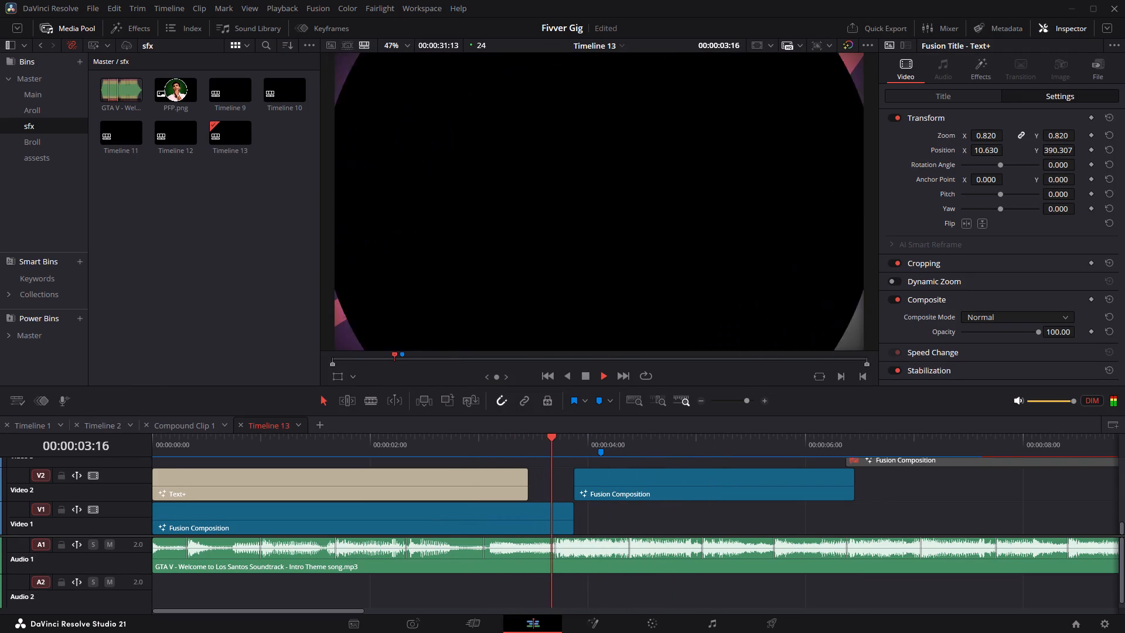
click(531, 440)
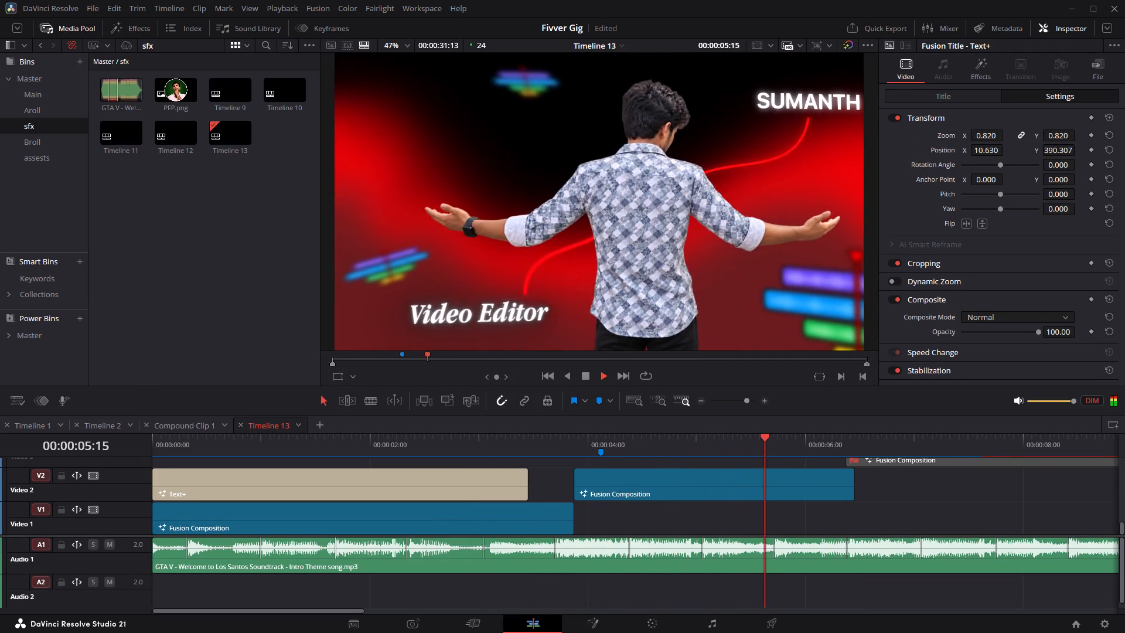
Play Timeline 13 through the Video 2 composition and into the Video 4 composition up to about 07:22.
click(546, 438)
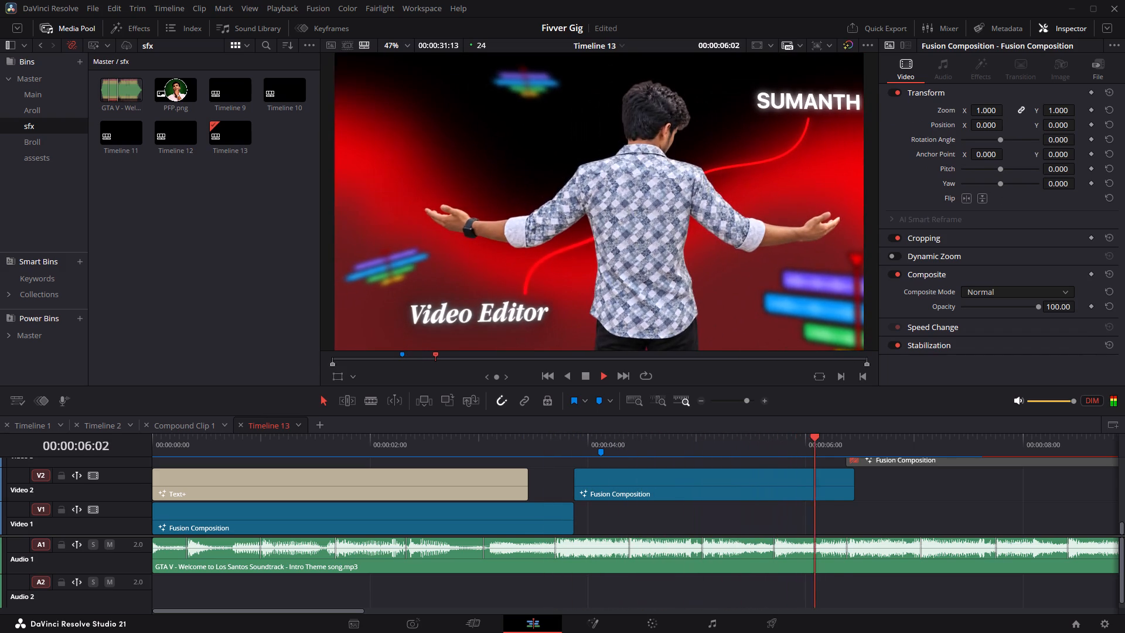
key(space)
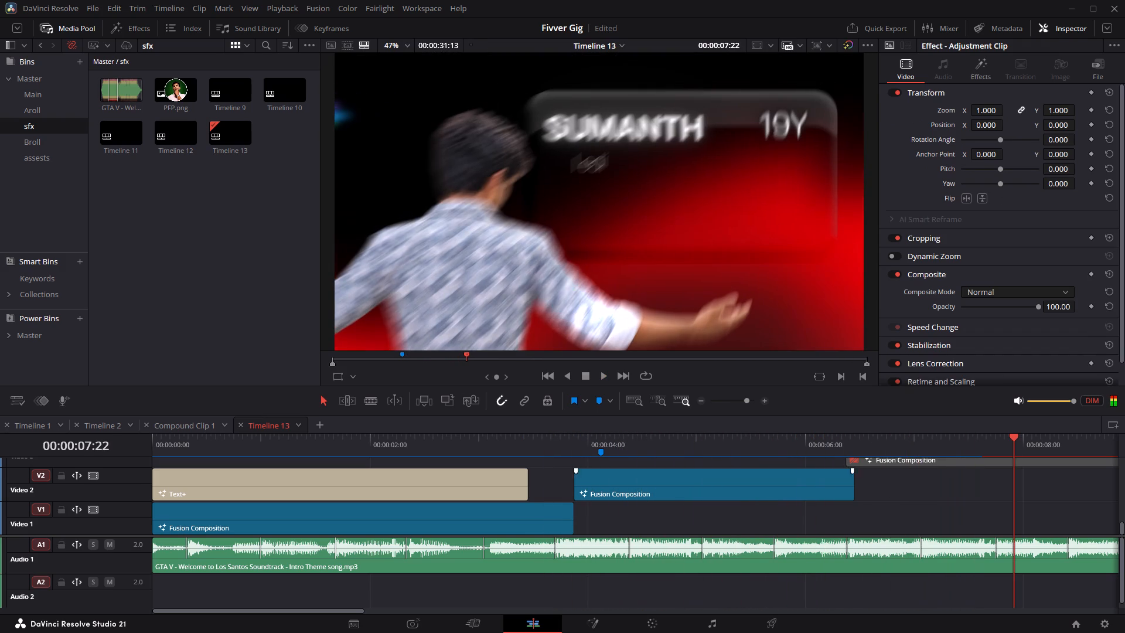
Temporarily disable the Video 4 composition and enable the Video 3 composition at 07:02 to compare the two versions.
scroll(884, 492, up, 2)
scroll(884, 492, down, 1)
scroll(808, 496, down, 1)
middle_drag(882, 497, 492, 539)
click(510, 486)
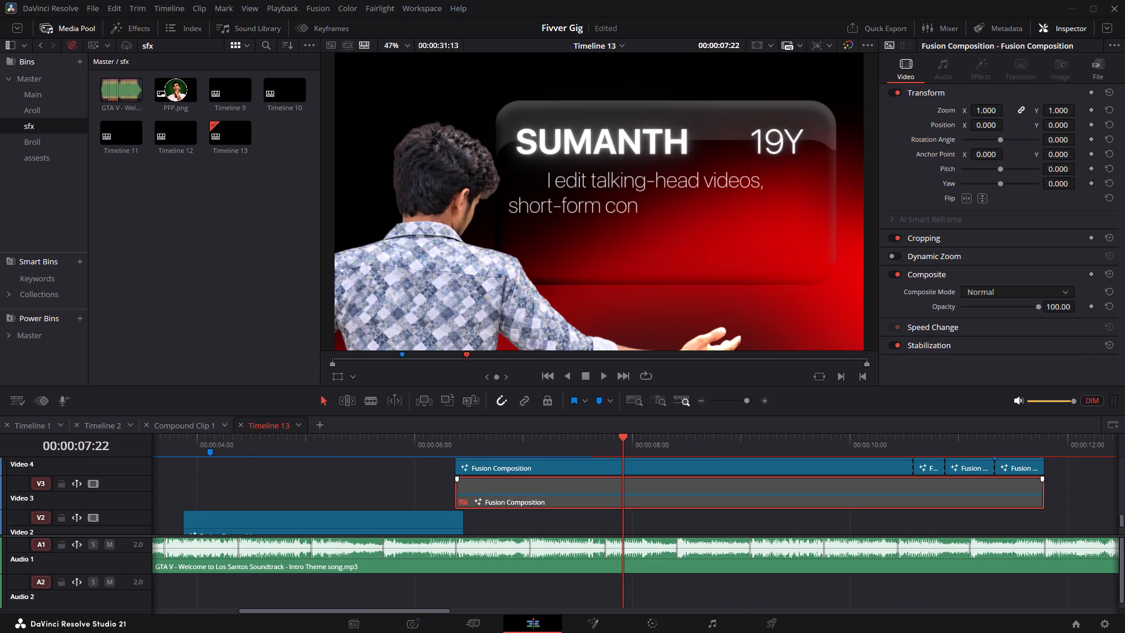
click(524, 465)
key(d)
click(519, 489)
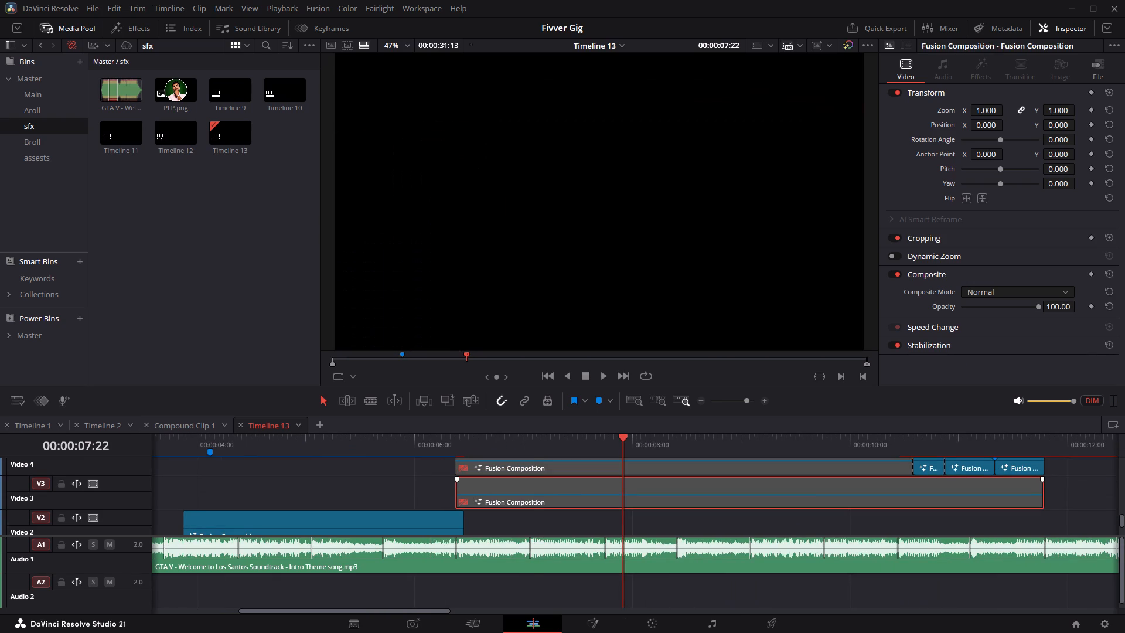
click(533, 450)
key(d)
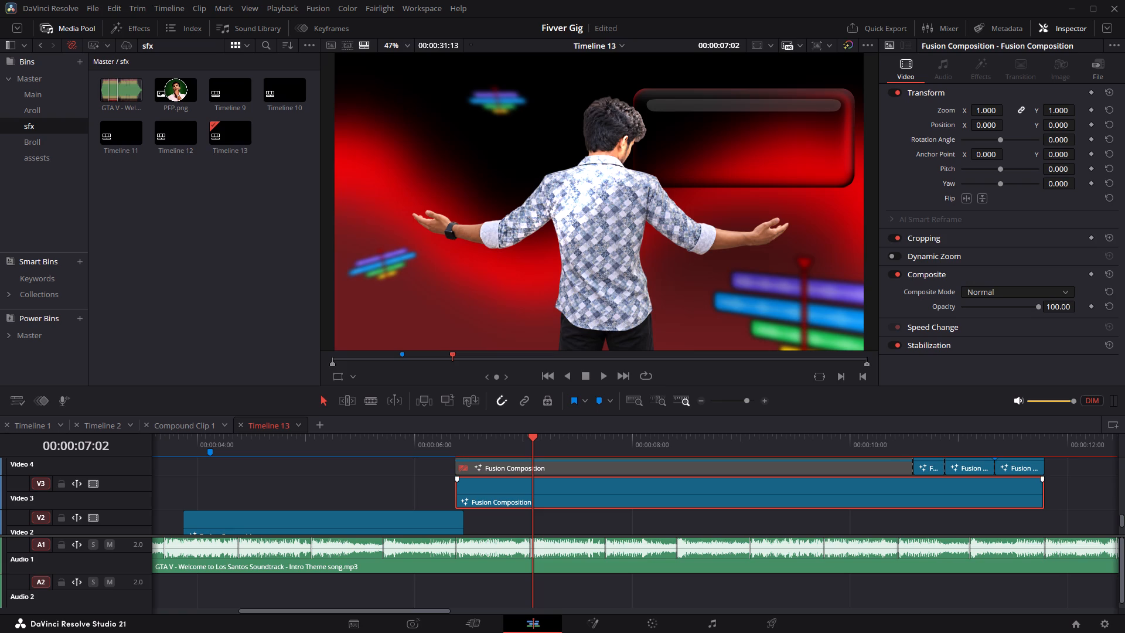
key(d)
Delete the duplicate Fusion composition on Video 3 and enable the Video 4 composition again.
click(553, 489)
key(BackSpace)
click(545, 468)
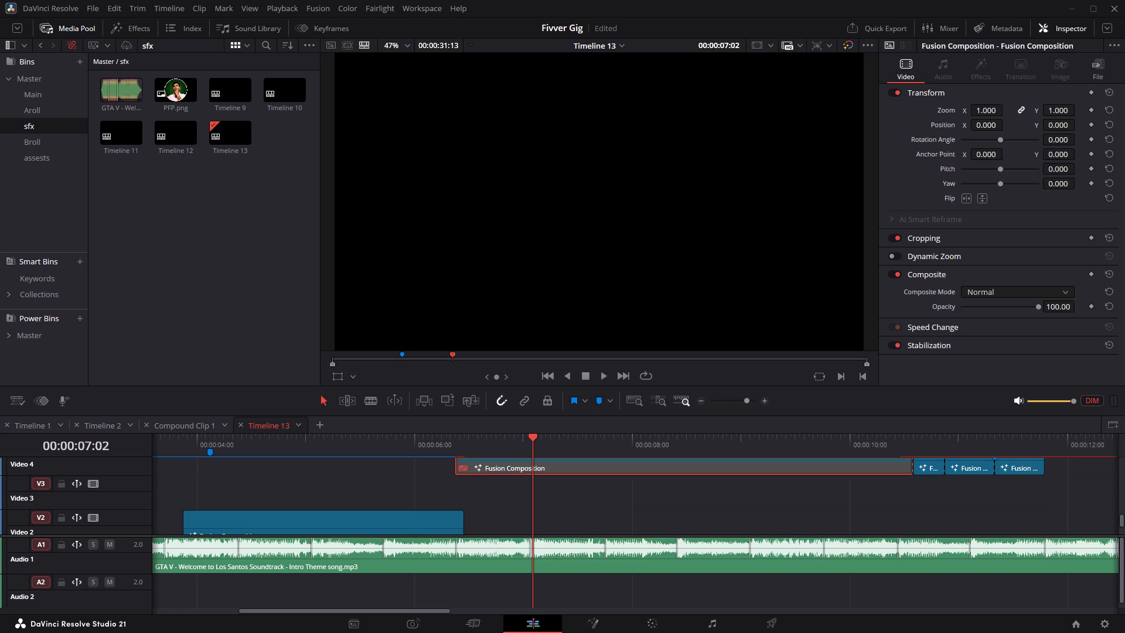
key(d)
Position the playhead at the start of the Video 4 composition, 06:09, and play it on the Deliver page to about 08:00.
click(468, 446)
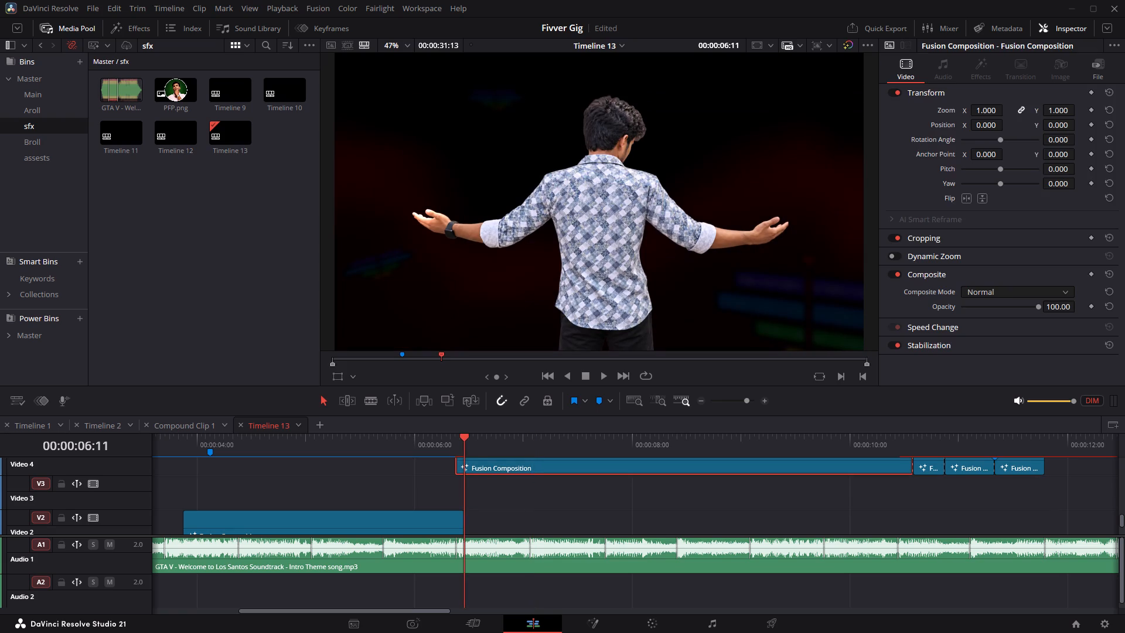
scroll(538, 499, up, 1)
scroll(507, 496, down, 1)
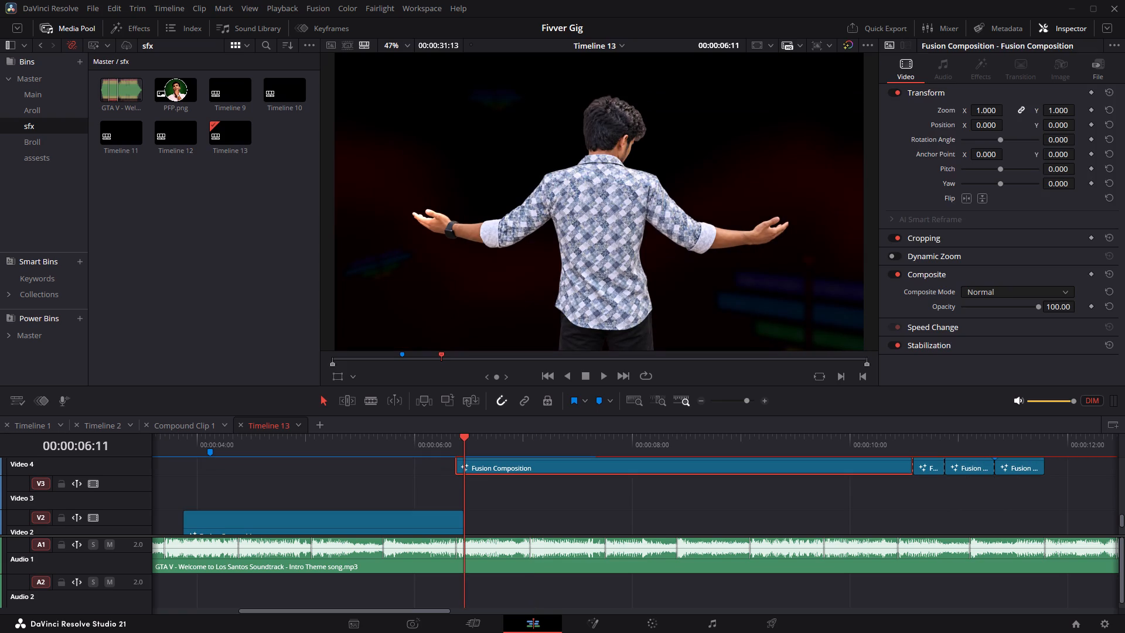
drag(462, 447, 455, 448)
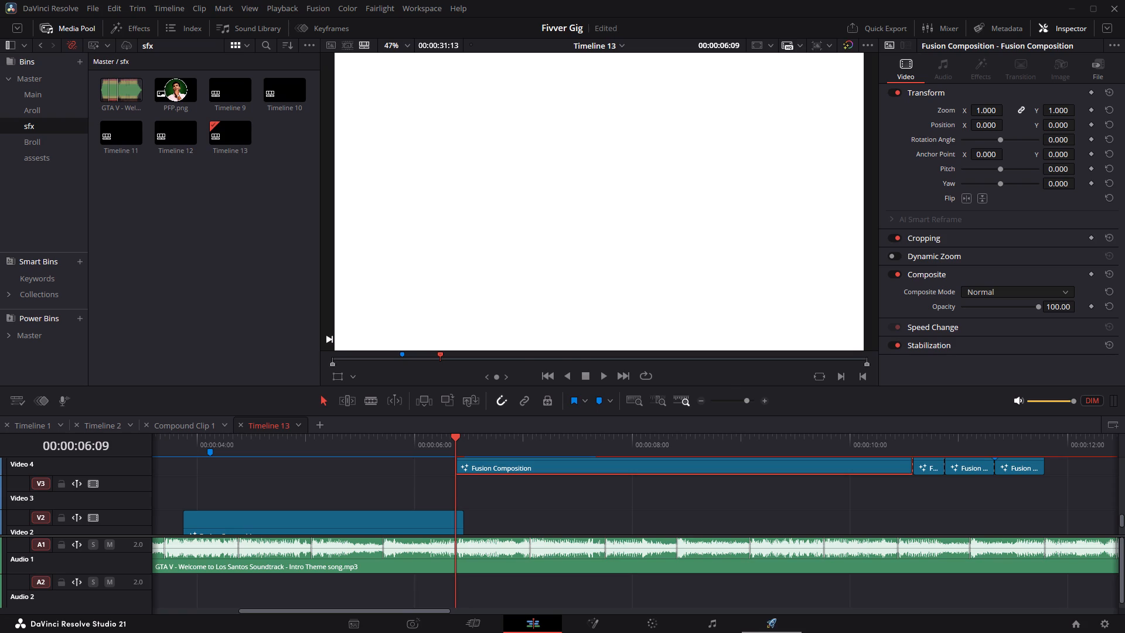
click(768, 625)
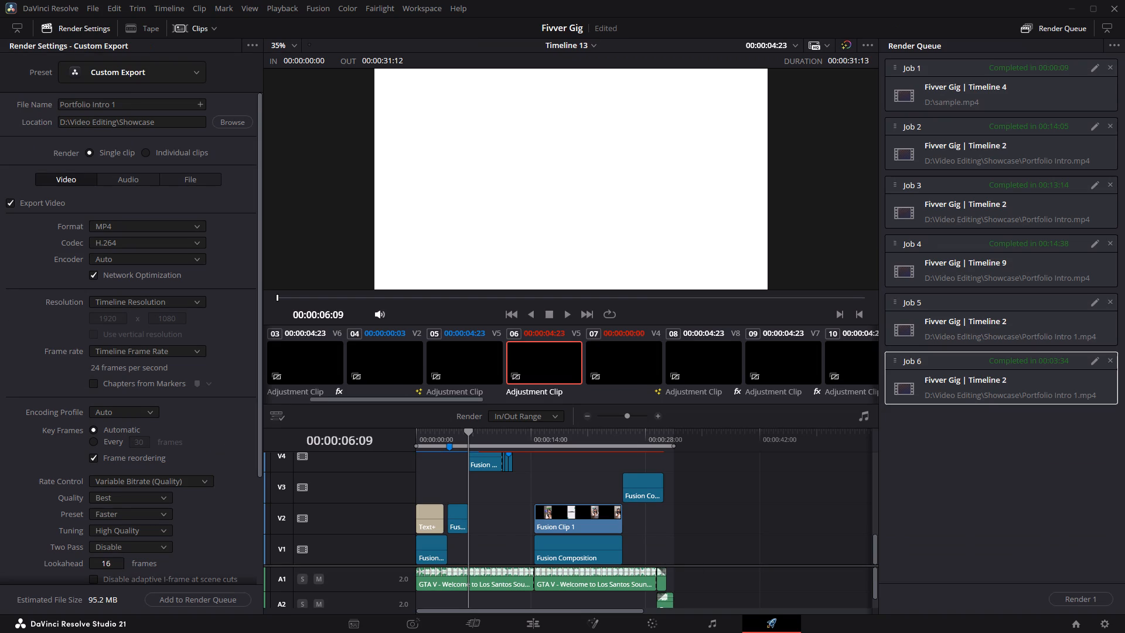
key(space)
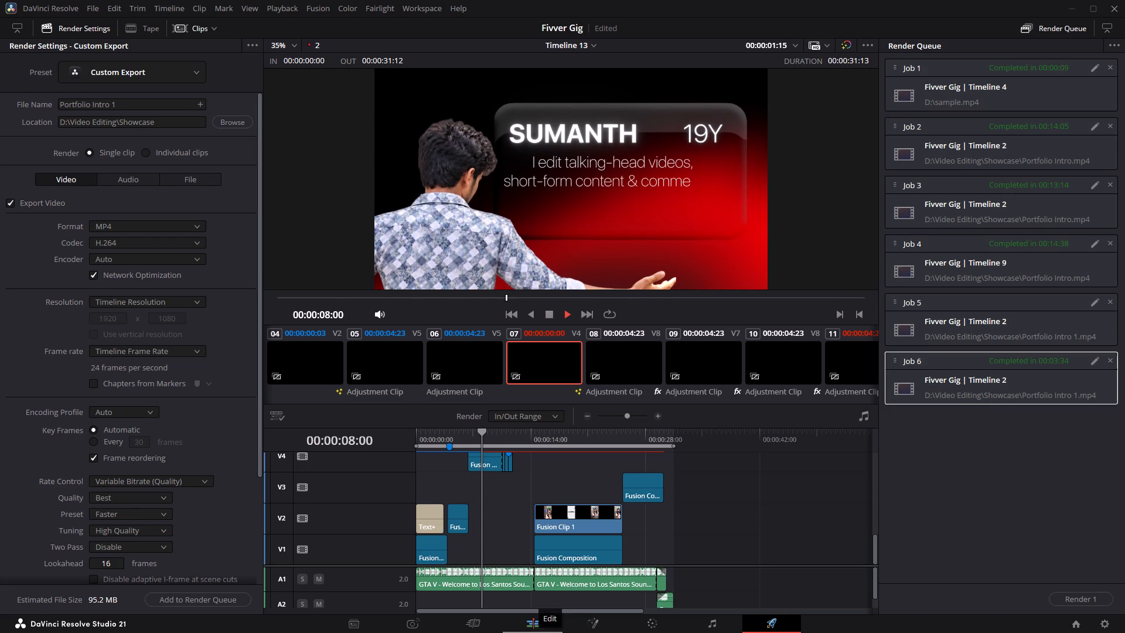
key(space)
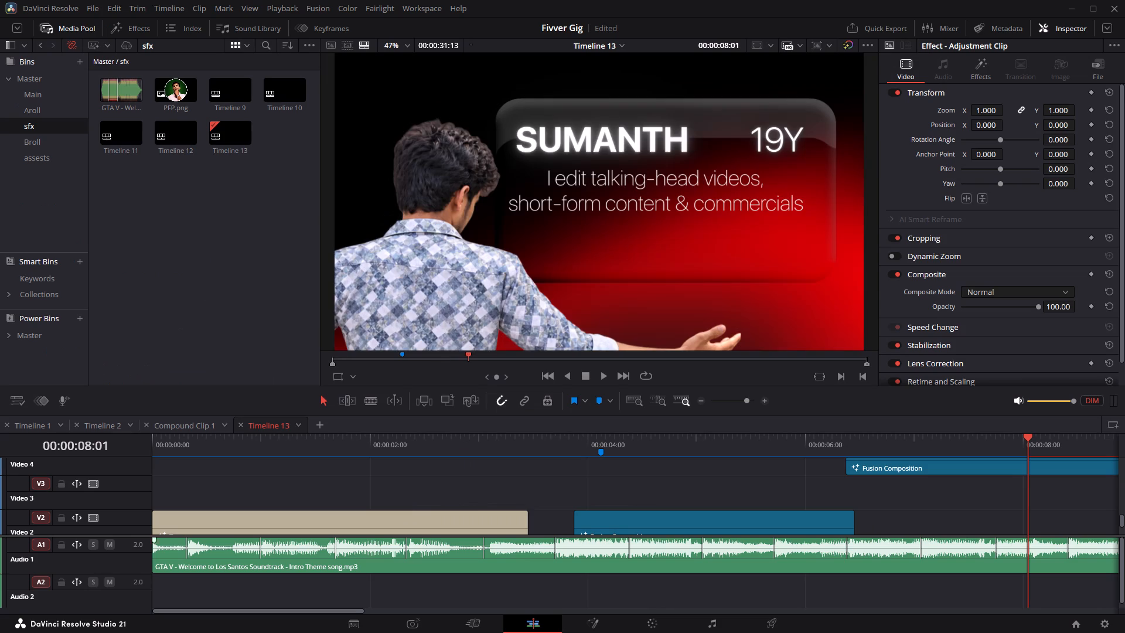
Return to the Edit page and play the opening of the Video 4 composition from several points to check its background and text.
click(781, 445)
key(space)
key(space)
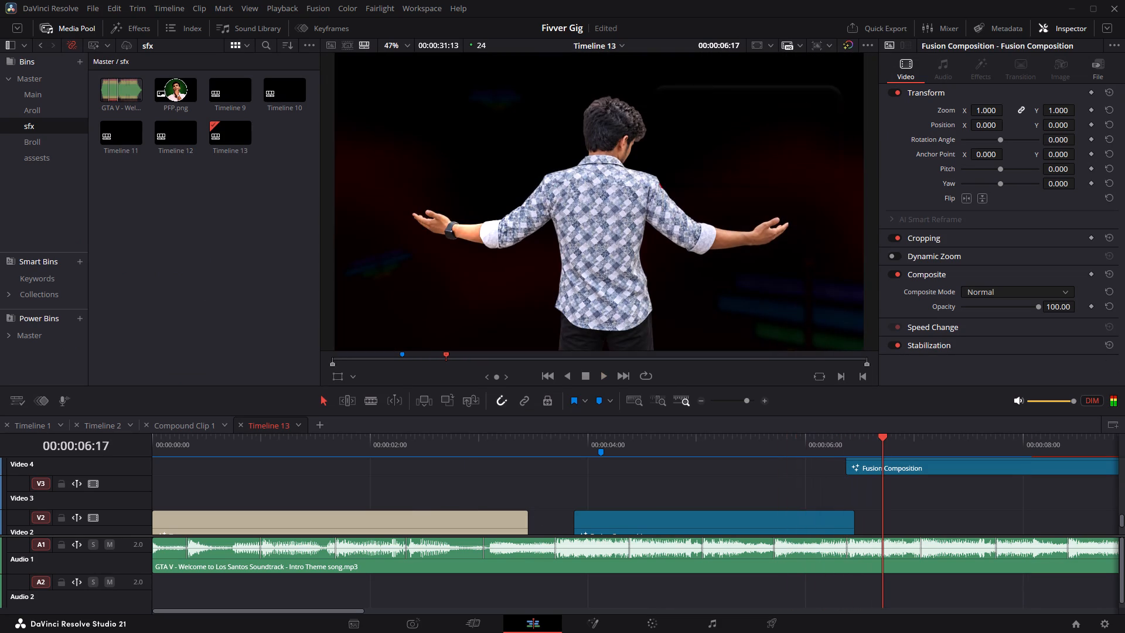
click(963, 441)
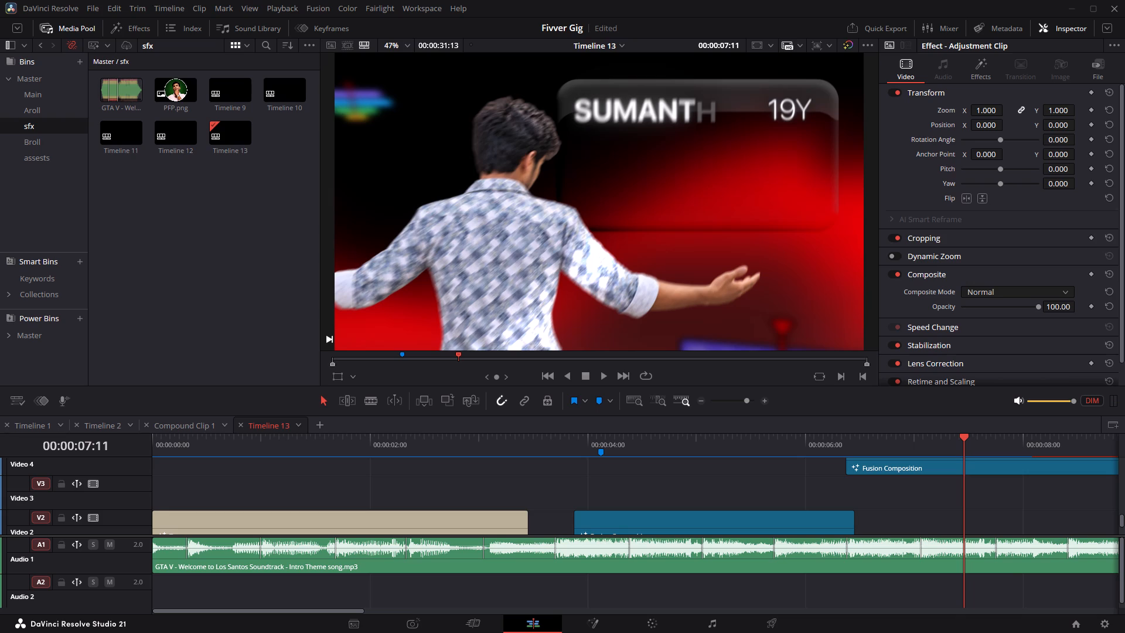
key(space)
click(940, 441)
key(space)
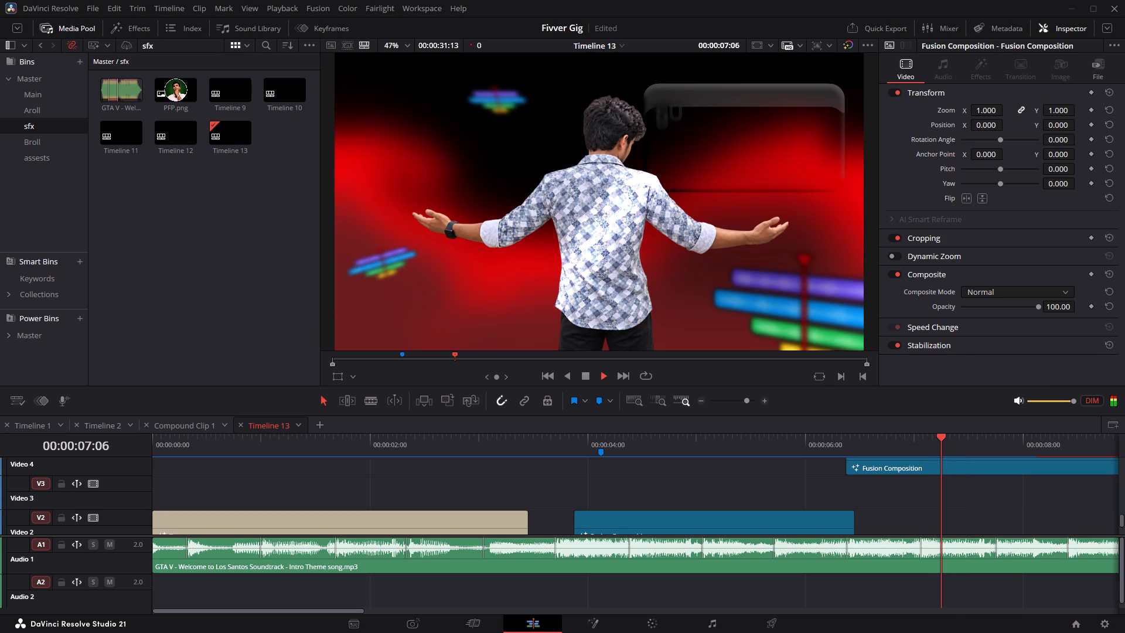
key(space)
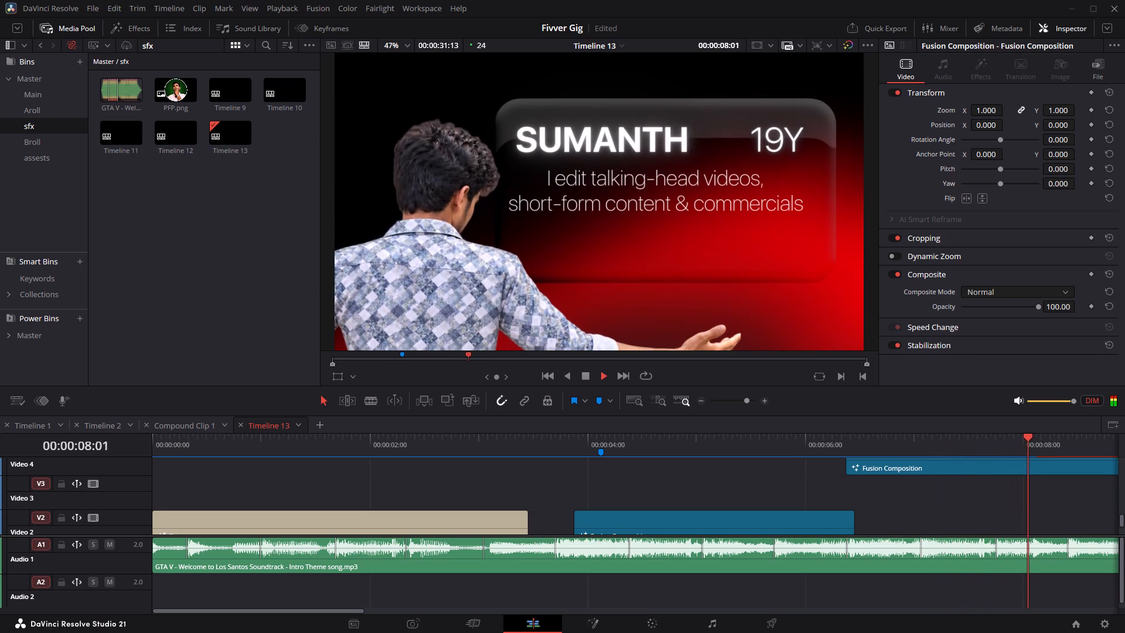
key(space)
Replay the Video 4 composition from 06:11 and step frame by frame around 07:05 to examine when its background appears.
click(367, 444)
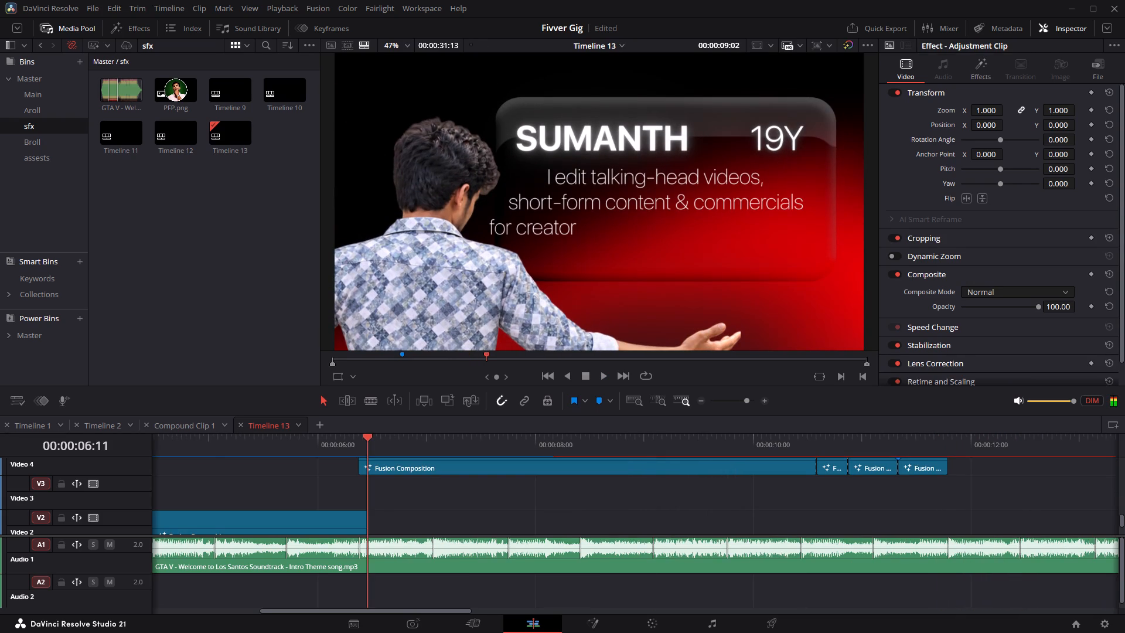
key(space)
key(space)
key(space)
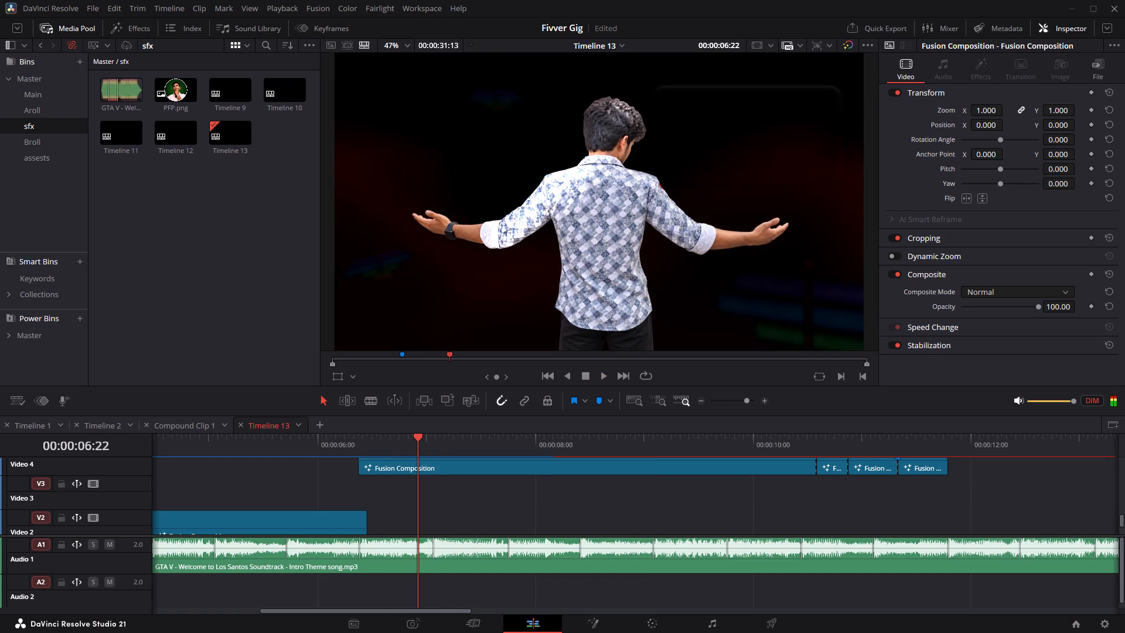
key(space)
key(space)
key(space)
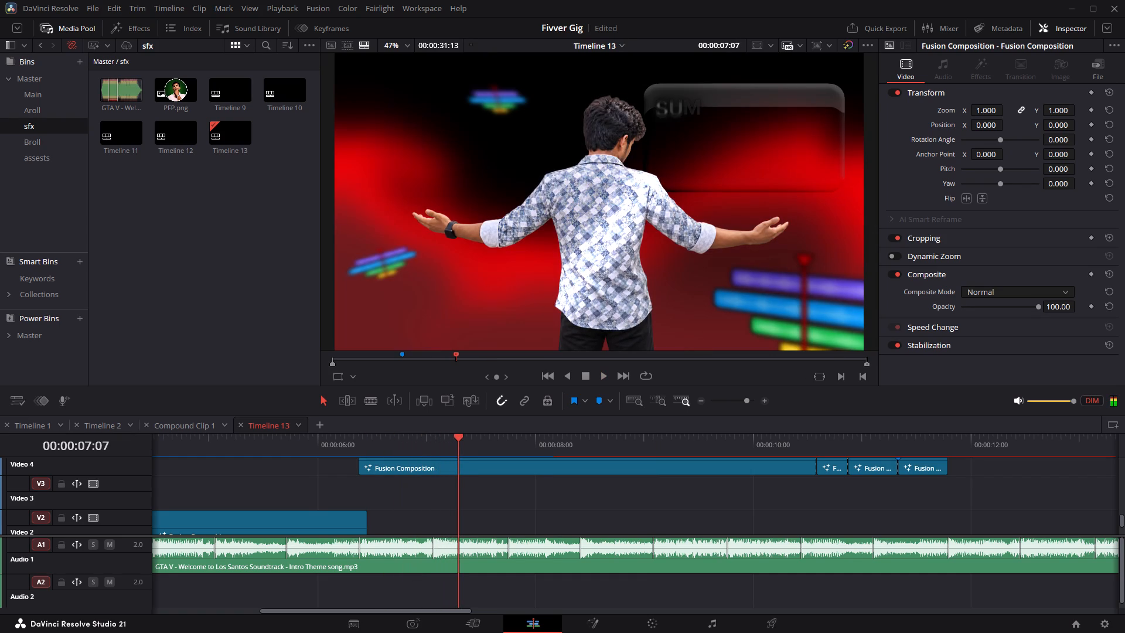
click(415, 445)
key(space)
click(415, 445)
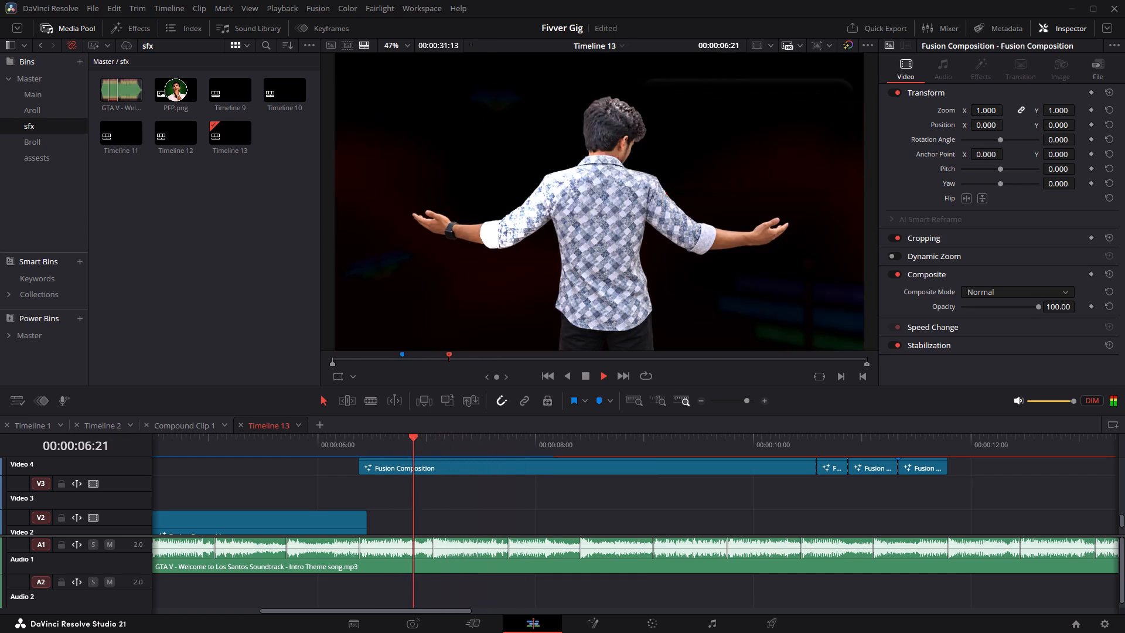
key(space)
key(Left)
key(Left)
key(Left)
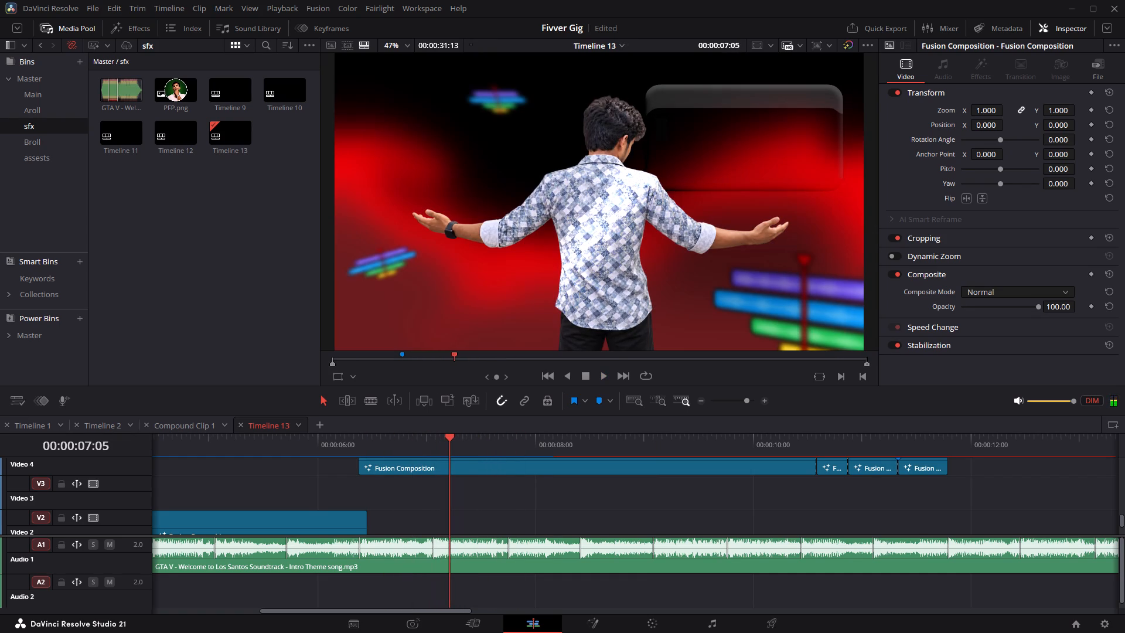
key(Left)
key(Right)
Open the Video 4 composition in Fusion and compare its output at frames 20 and 19.
right_click(461, 465)
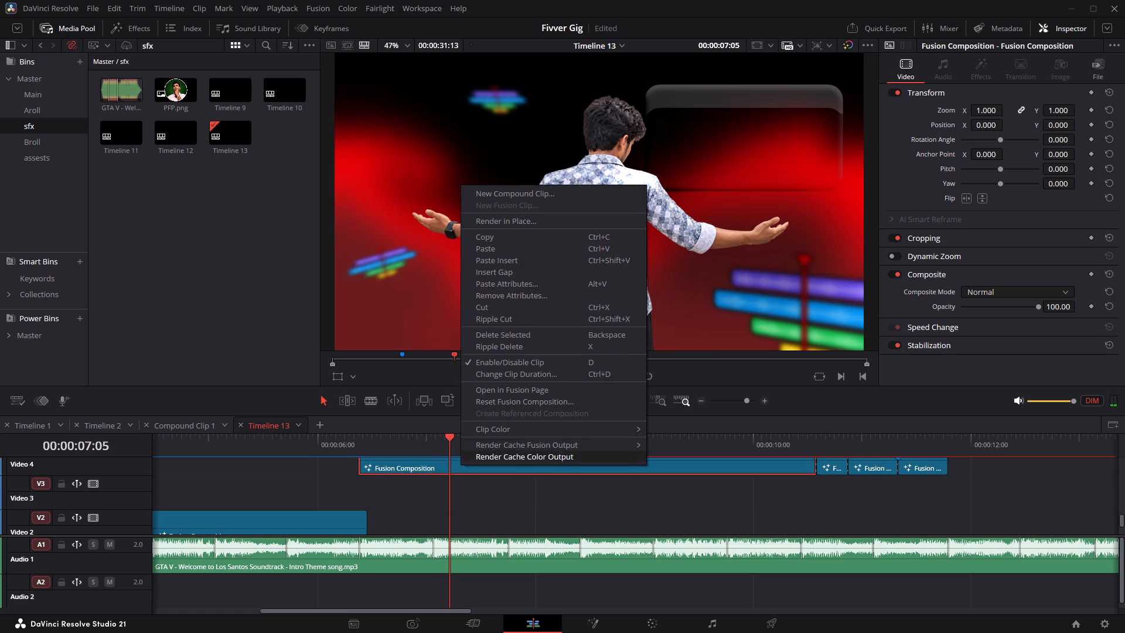
click(521, 393)
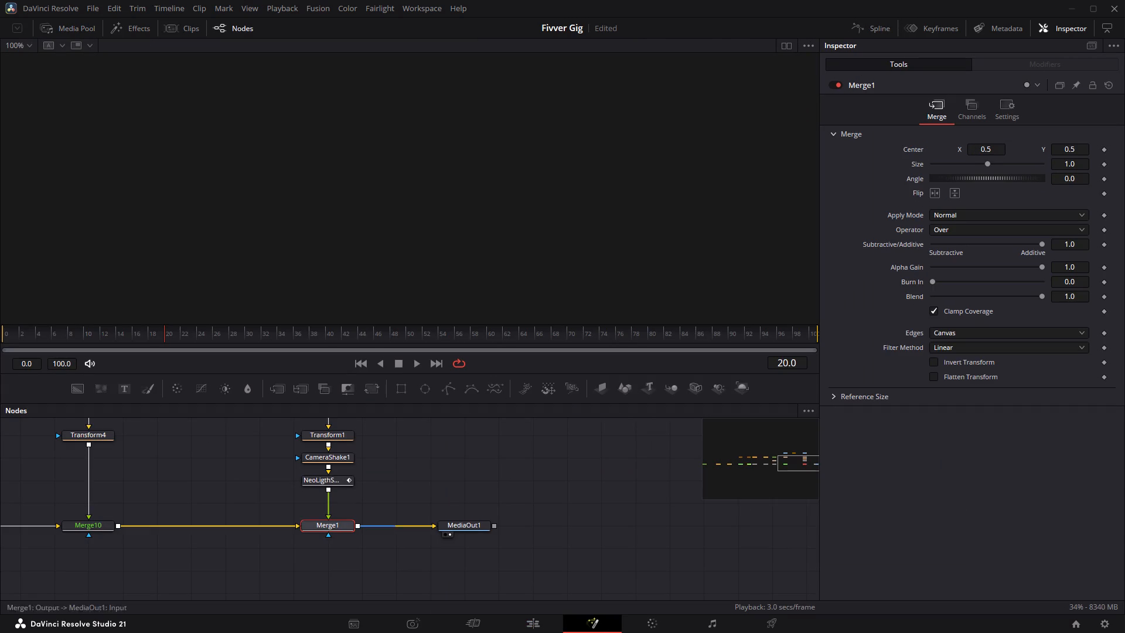
middle_drag(298, 552, 667, 561)
middle_drag(358, 542, 525, 550)
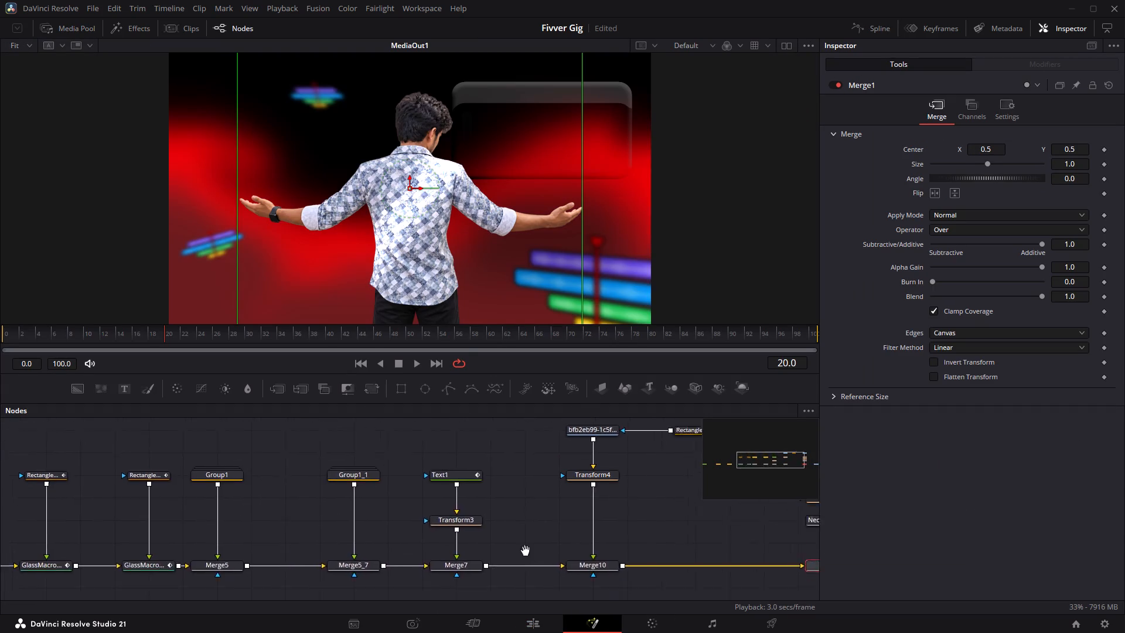
middle_drag(525, 550, 540, 546)
key(Left)
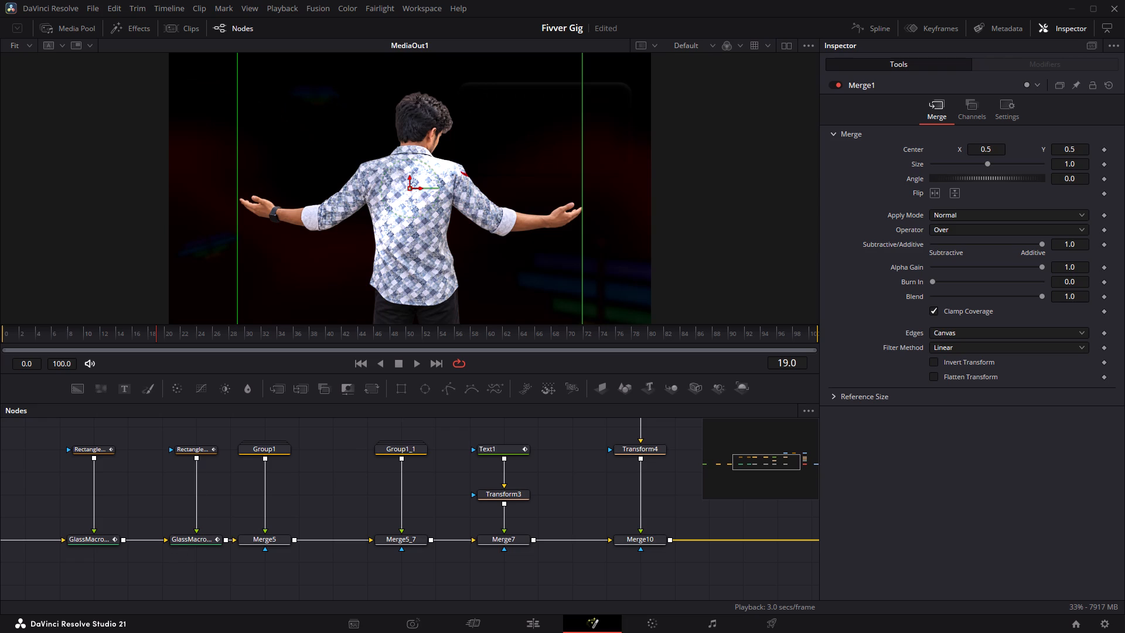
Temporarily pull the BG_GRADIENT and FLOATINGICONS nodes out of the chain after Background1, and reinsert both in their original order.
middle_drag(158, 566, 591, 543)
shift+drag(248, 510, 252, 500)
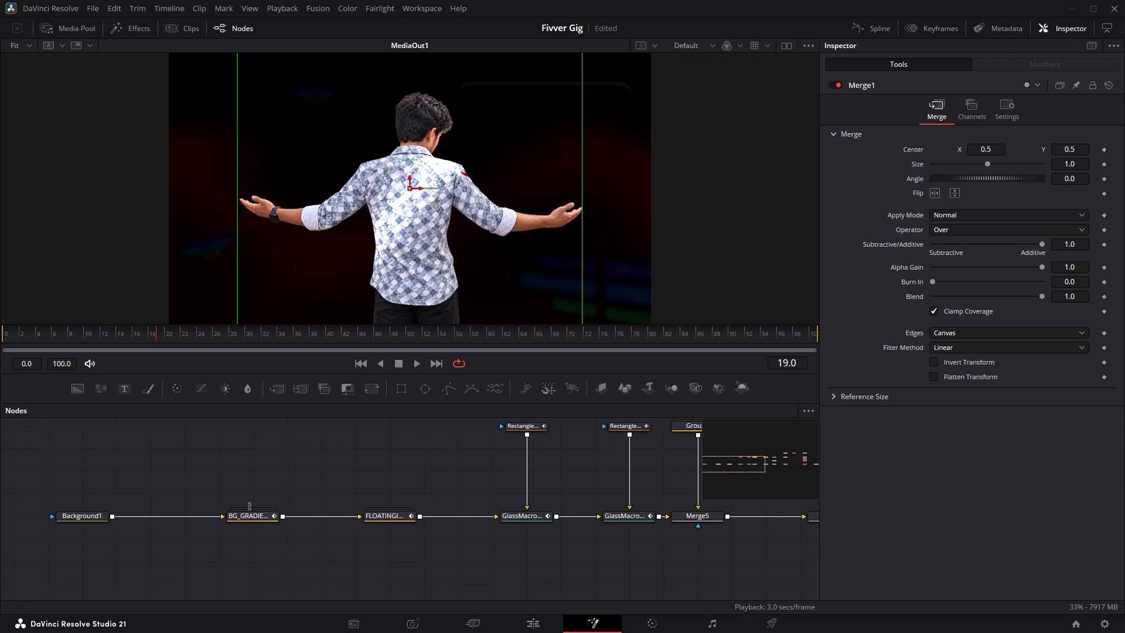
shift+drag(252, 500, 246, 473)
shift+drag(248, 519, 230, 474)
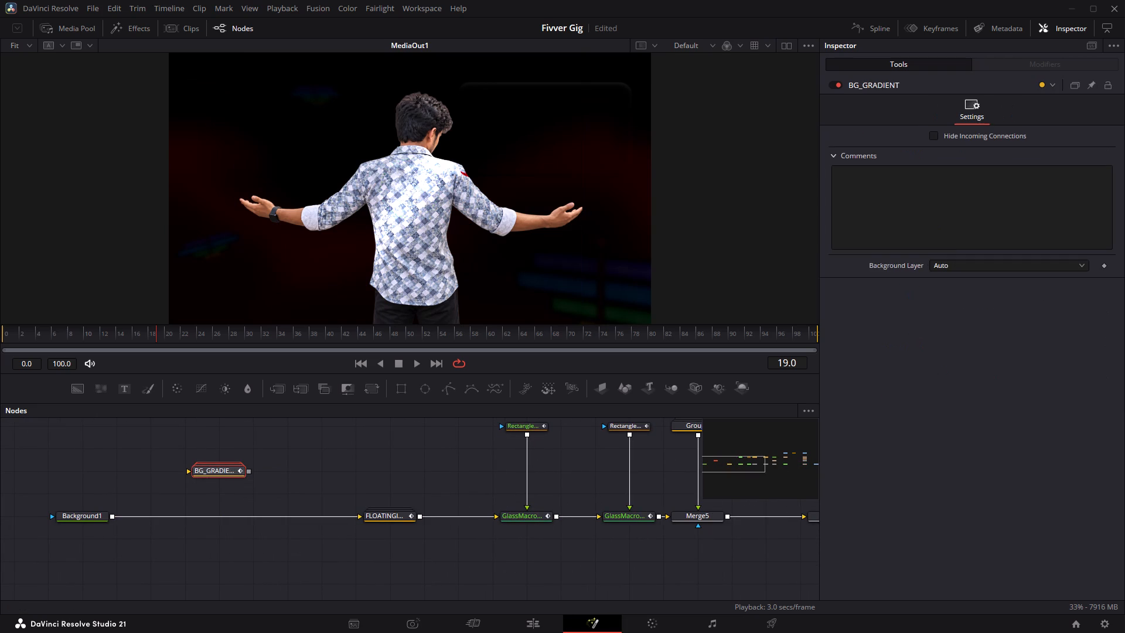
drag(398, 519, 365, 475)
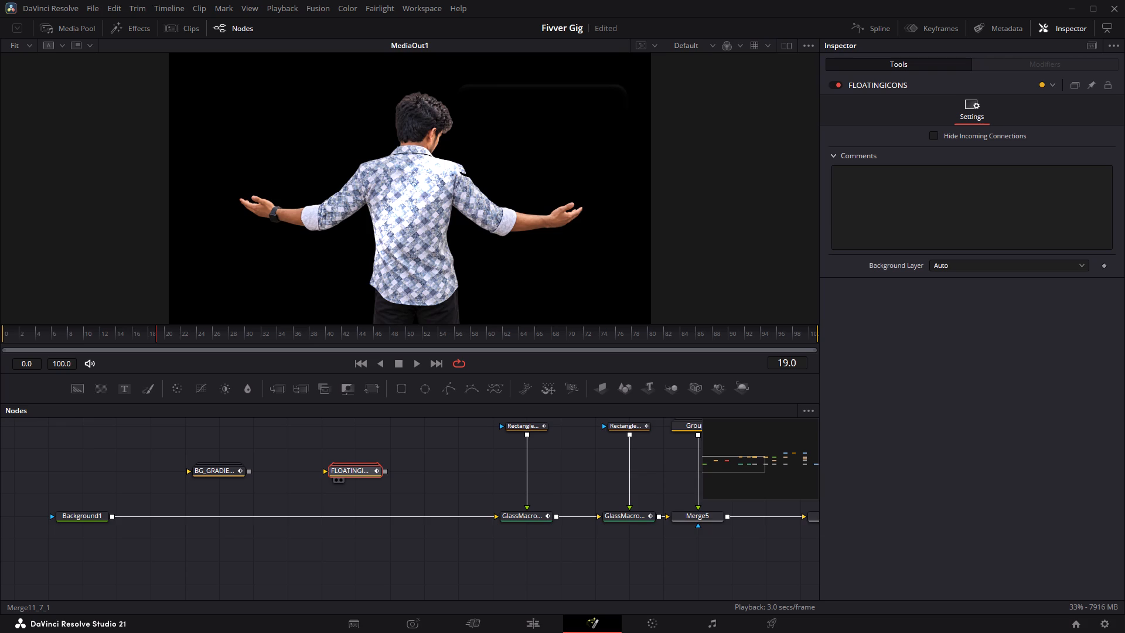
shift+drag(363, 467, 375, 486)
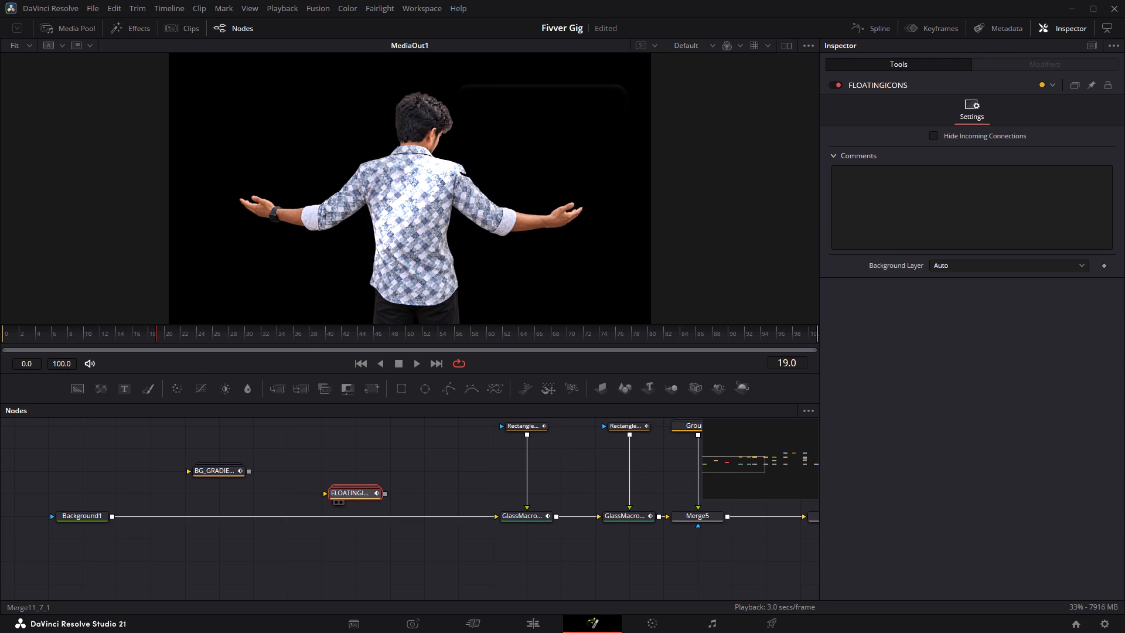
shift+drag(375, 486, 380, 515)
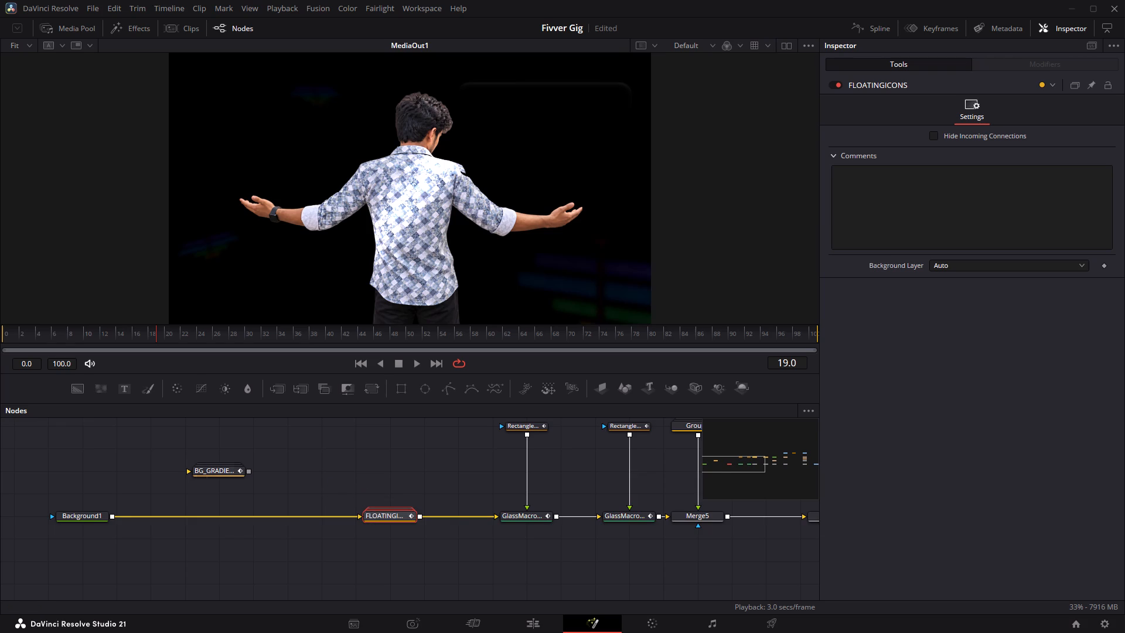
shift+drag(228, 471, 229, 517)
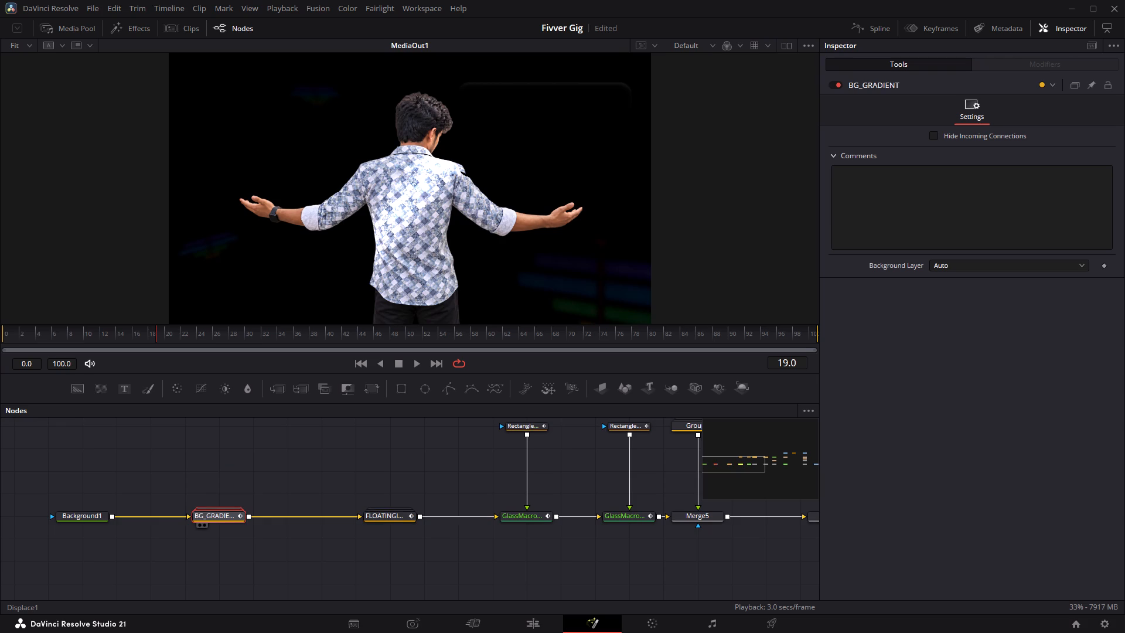
Return to the Edit page and step through the Video 4 composition's frames from 07:04 to 07:07 to recheck the background.
click(521, 620)
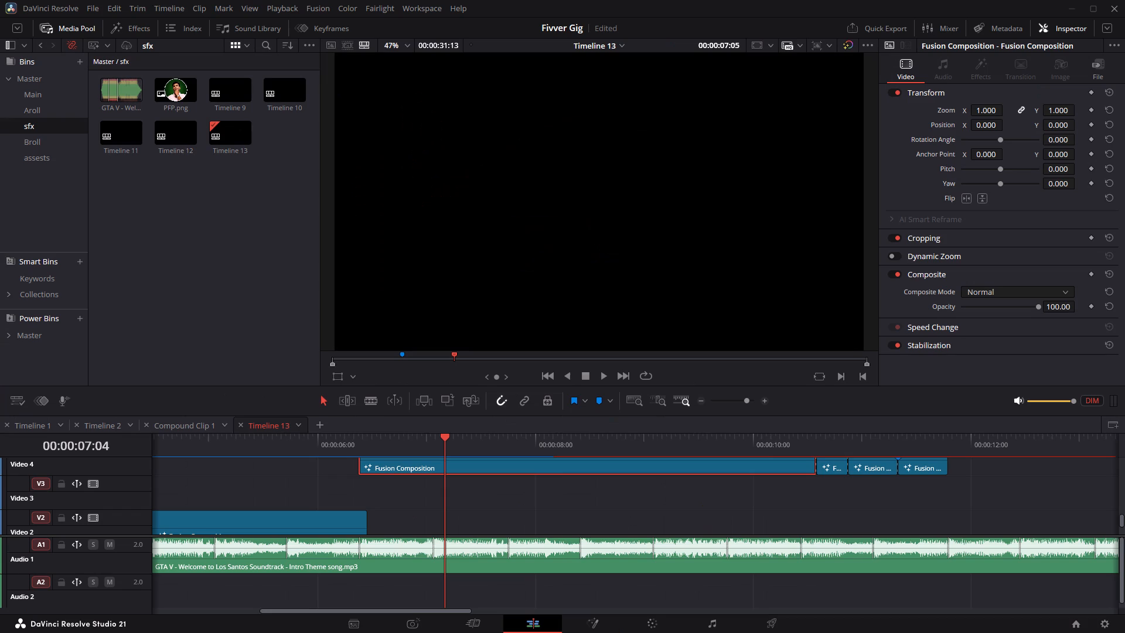
key(Right)
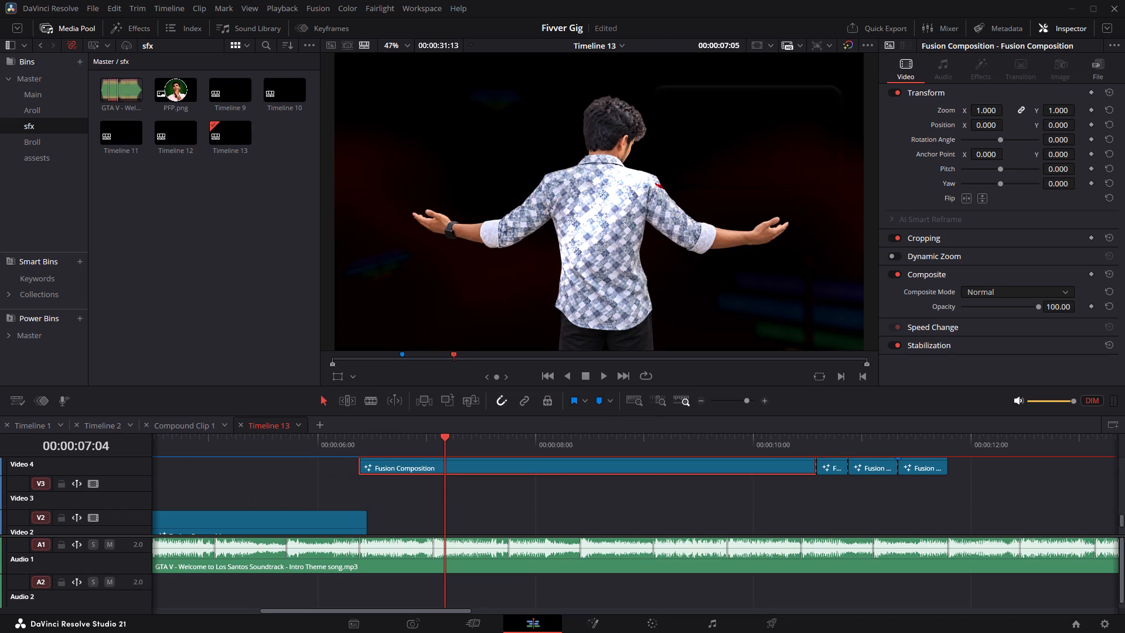
key(Right)
key(Right)
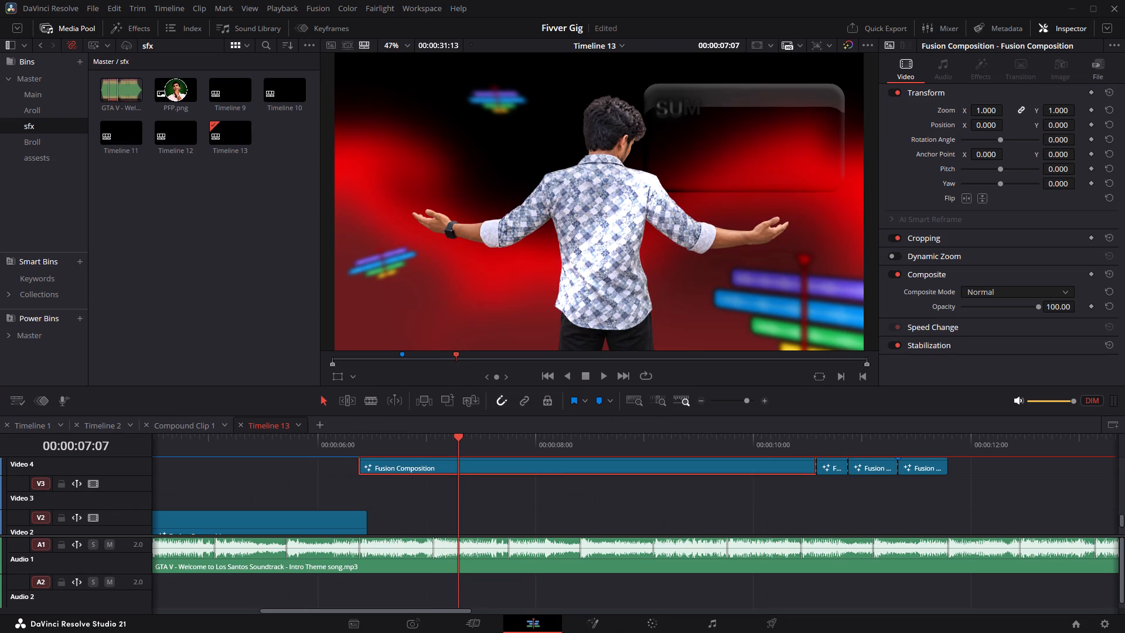
Open the Video 4 composition in Fusion and step through its output between frames 21 and 19.
right_click(510, 463)
click(562, 390)
key(Left)
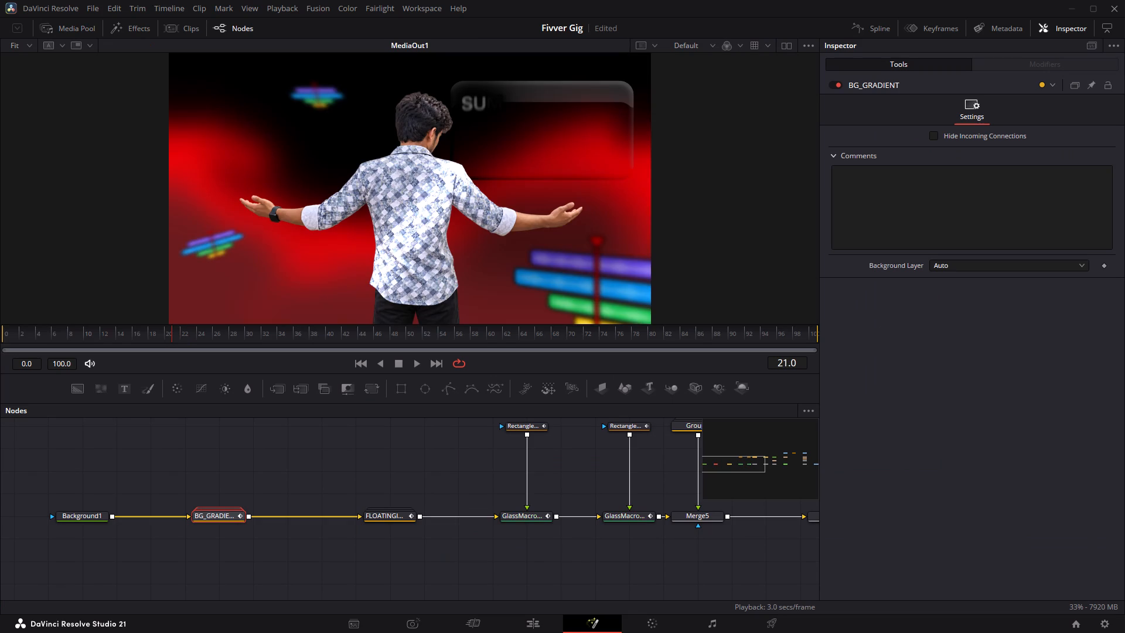
key(Left)
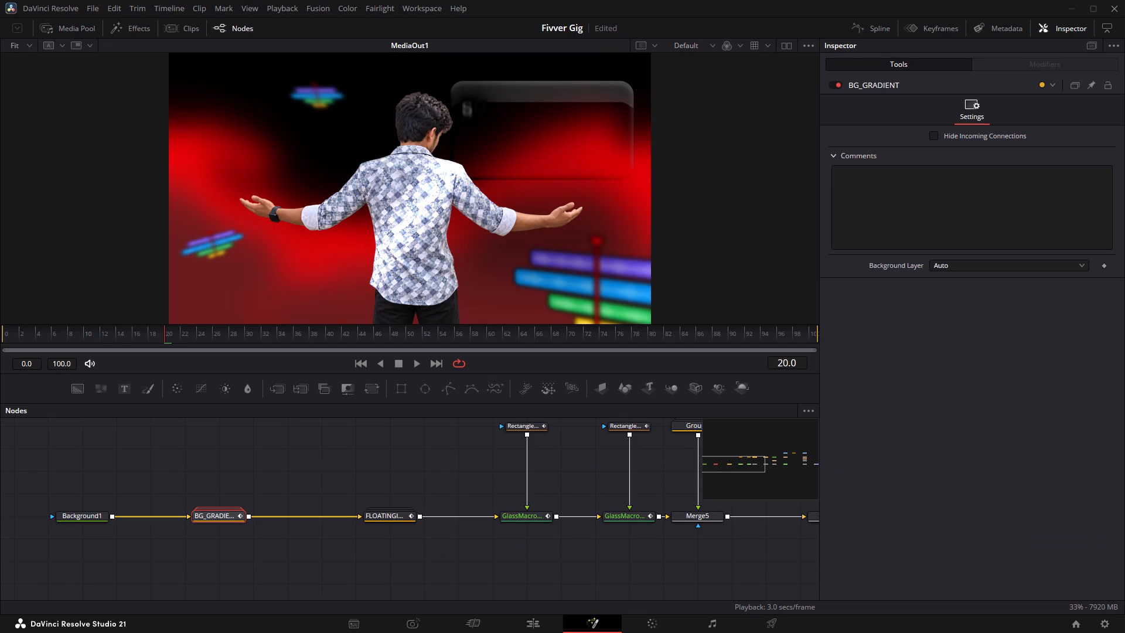
key(Left)
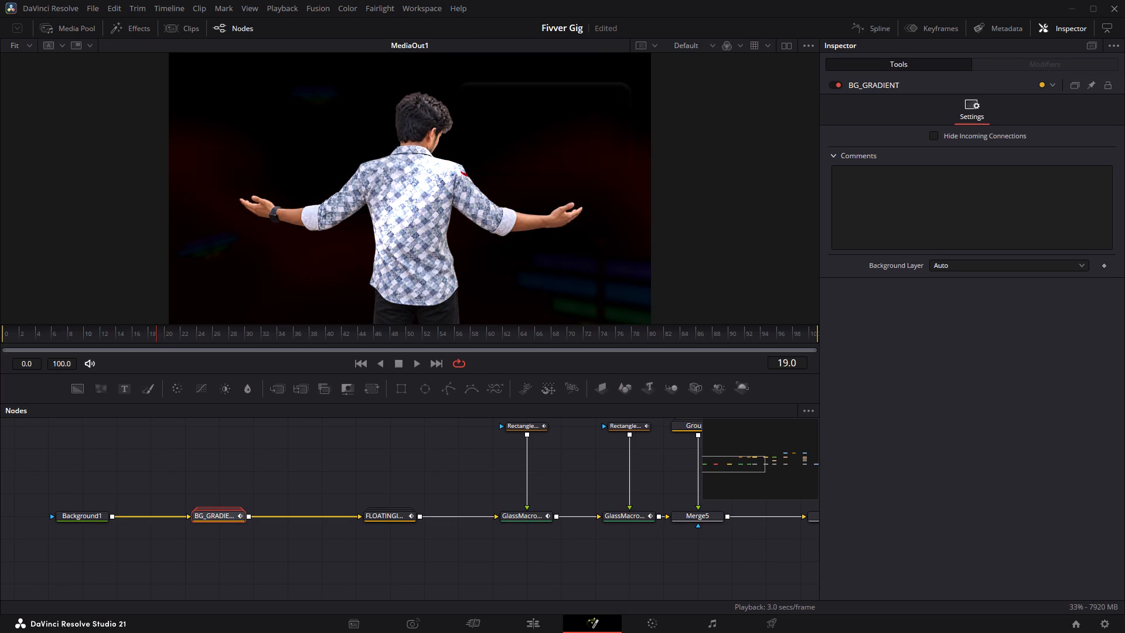
key(Right)
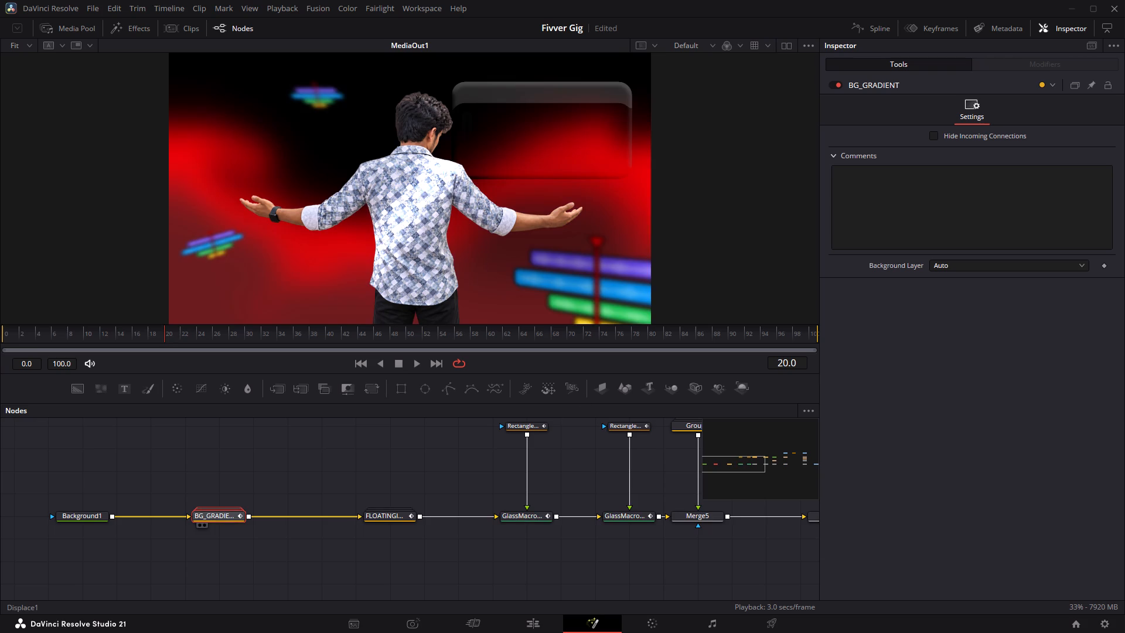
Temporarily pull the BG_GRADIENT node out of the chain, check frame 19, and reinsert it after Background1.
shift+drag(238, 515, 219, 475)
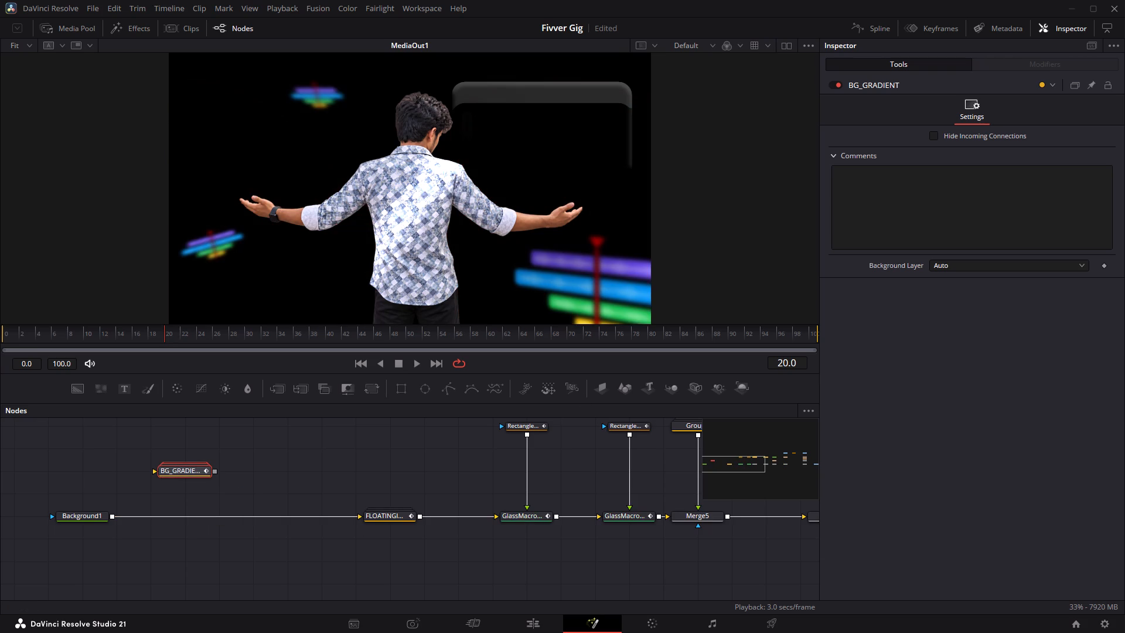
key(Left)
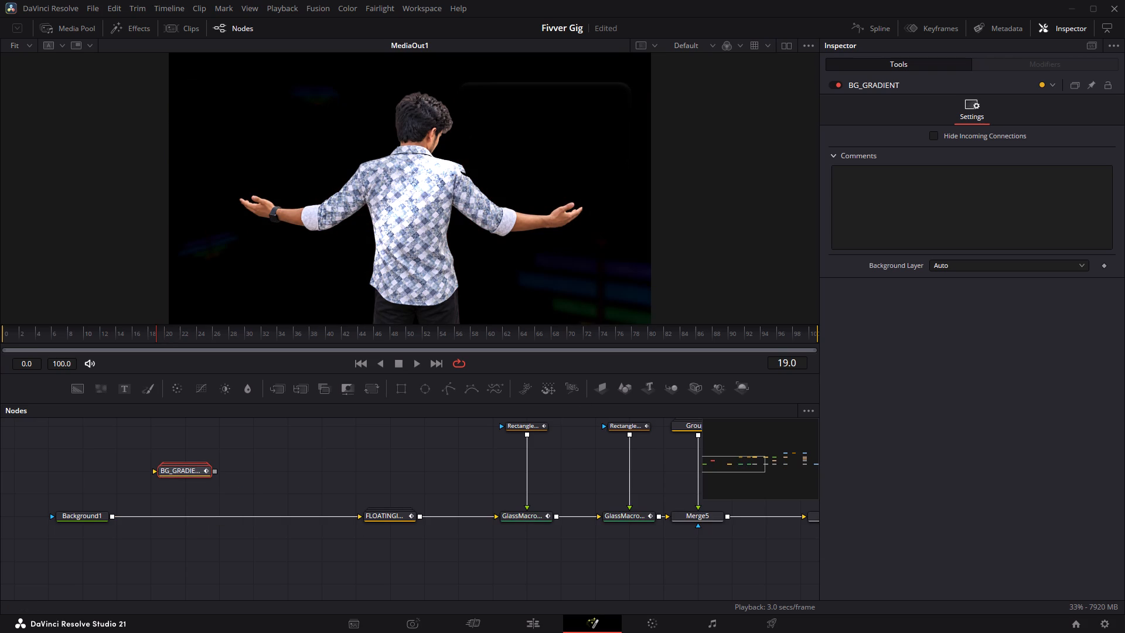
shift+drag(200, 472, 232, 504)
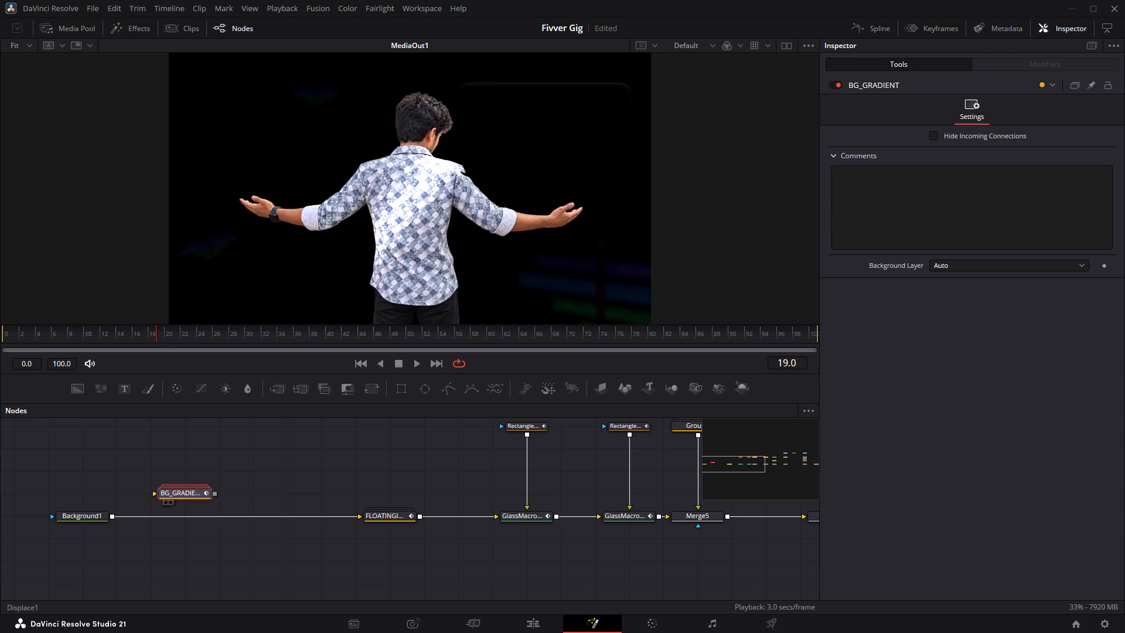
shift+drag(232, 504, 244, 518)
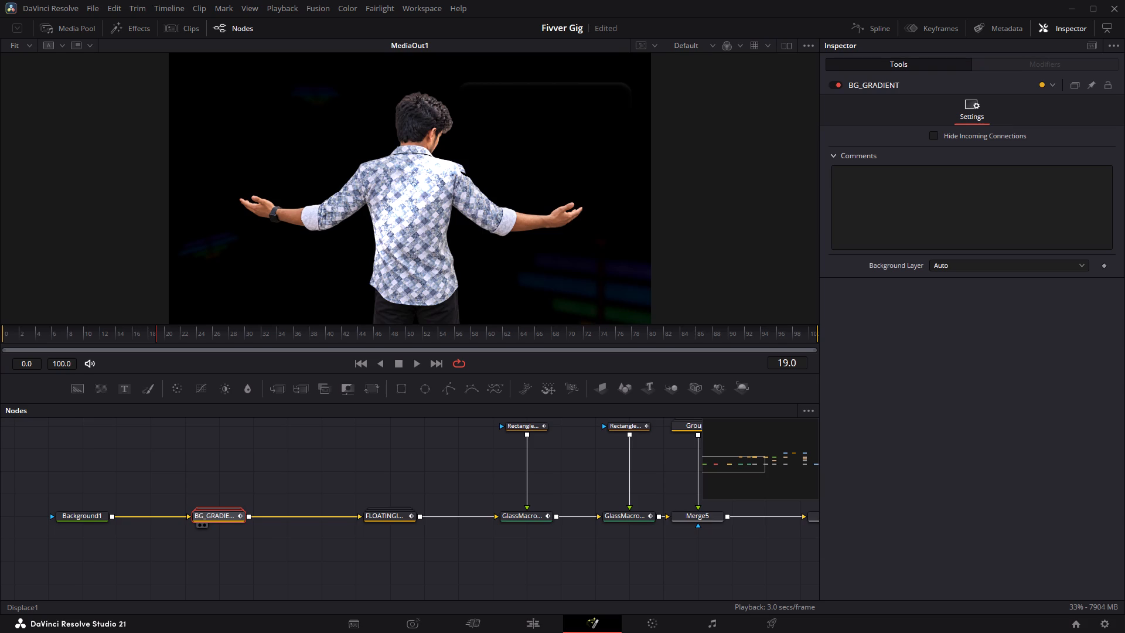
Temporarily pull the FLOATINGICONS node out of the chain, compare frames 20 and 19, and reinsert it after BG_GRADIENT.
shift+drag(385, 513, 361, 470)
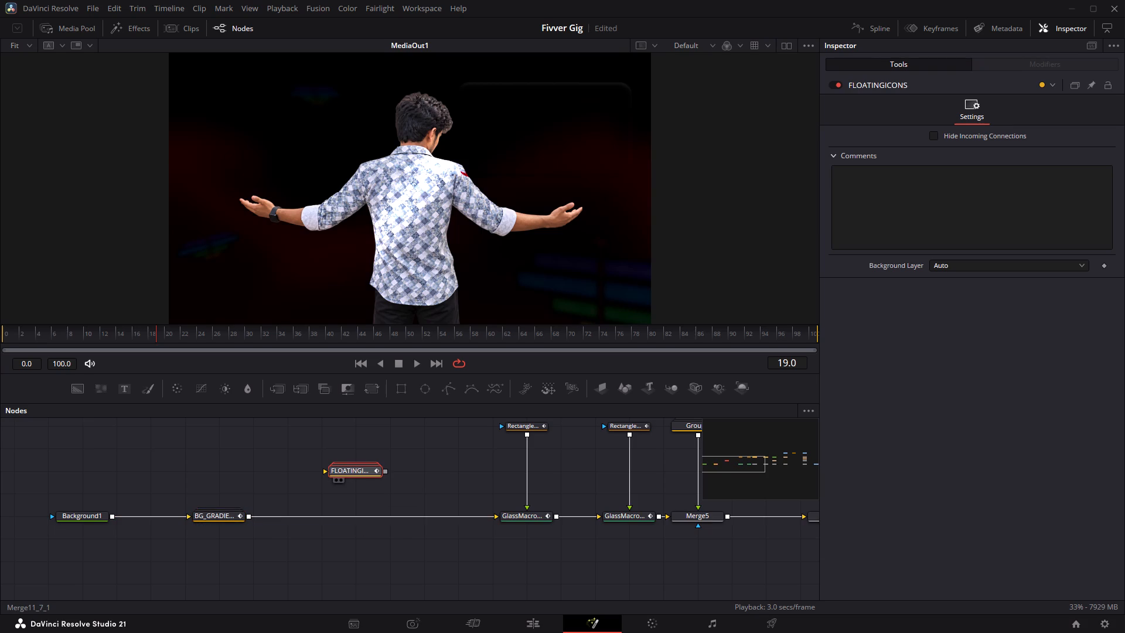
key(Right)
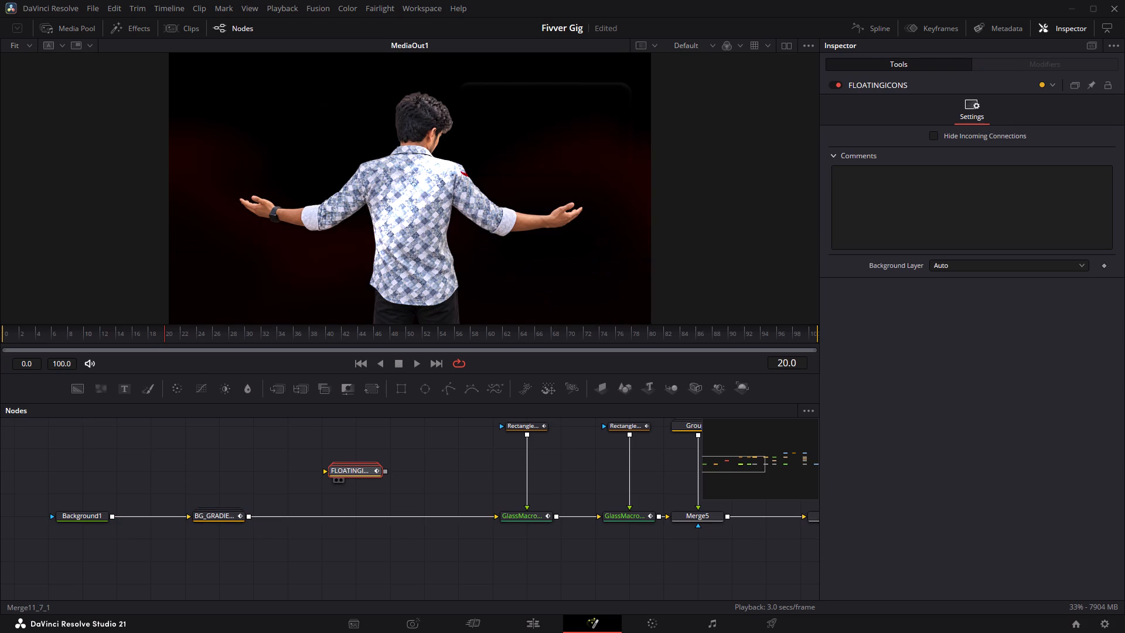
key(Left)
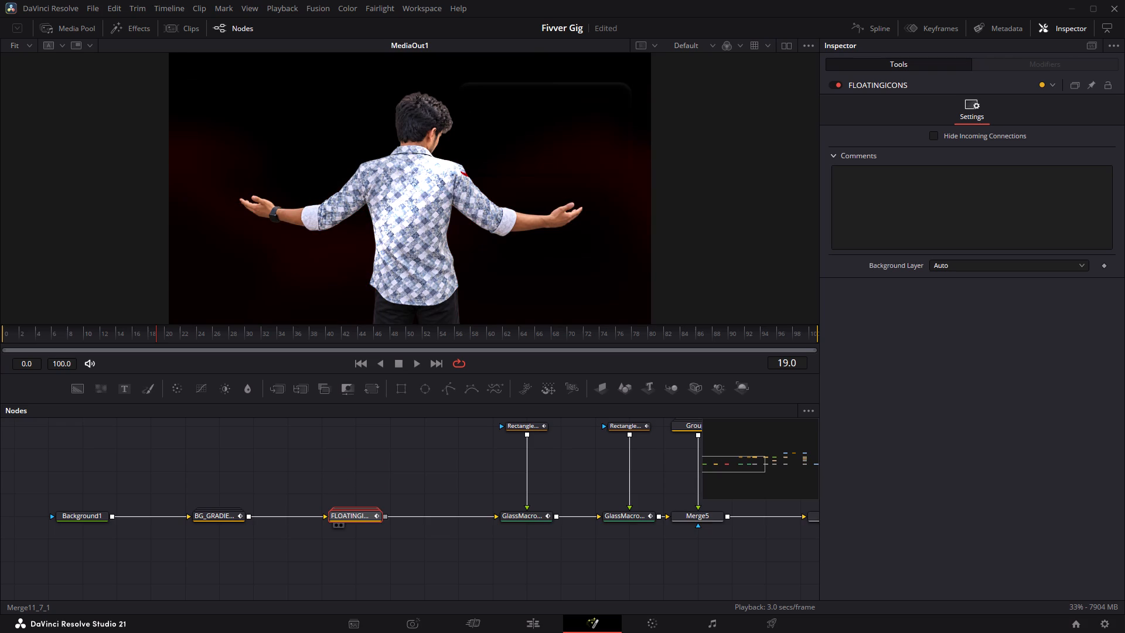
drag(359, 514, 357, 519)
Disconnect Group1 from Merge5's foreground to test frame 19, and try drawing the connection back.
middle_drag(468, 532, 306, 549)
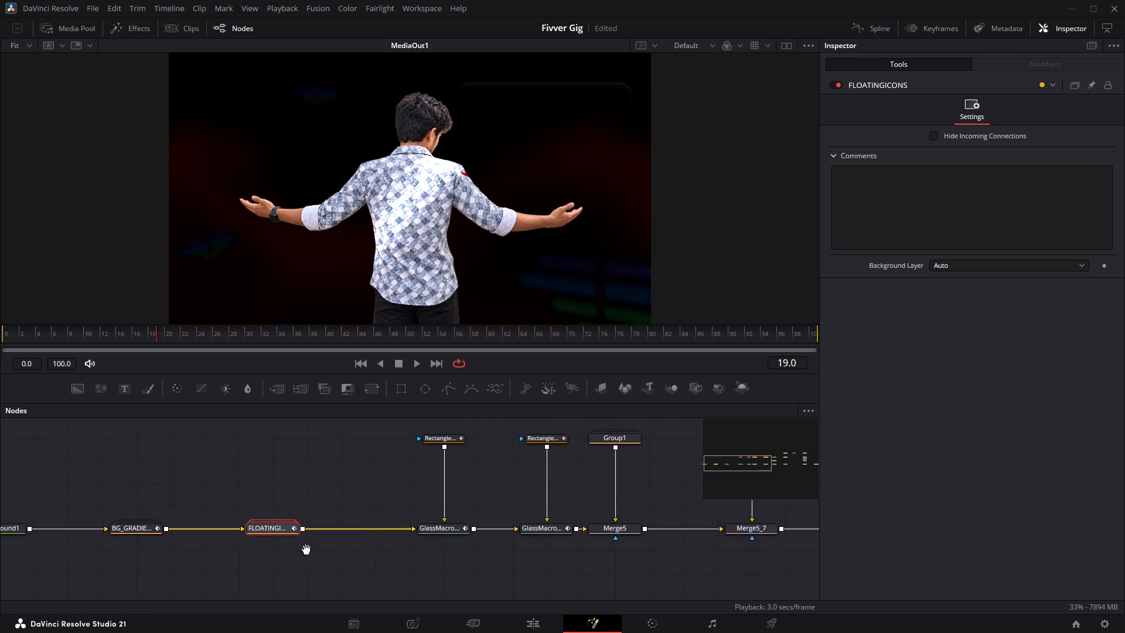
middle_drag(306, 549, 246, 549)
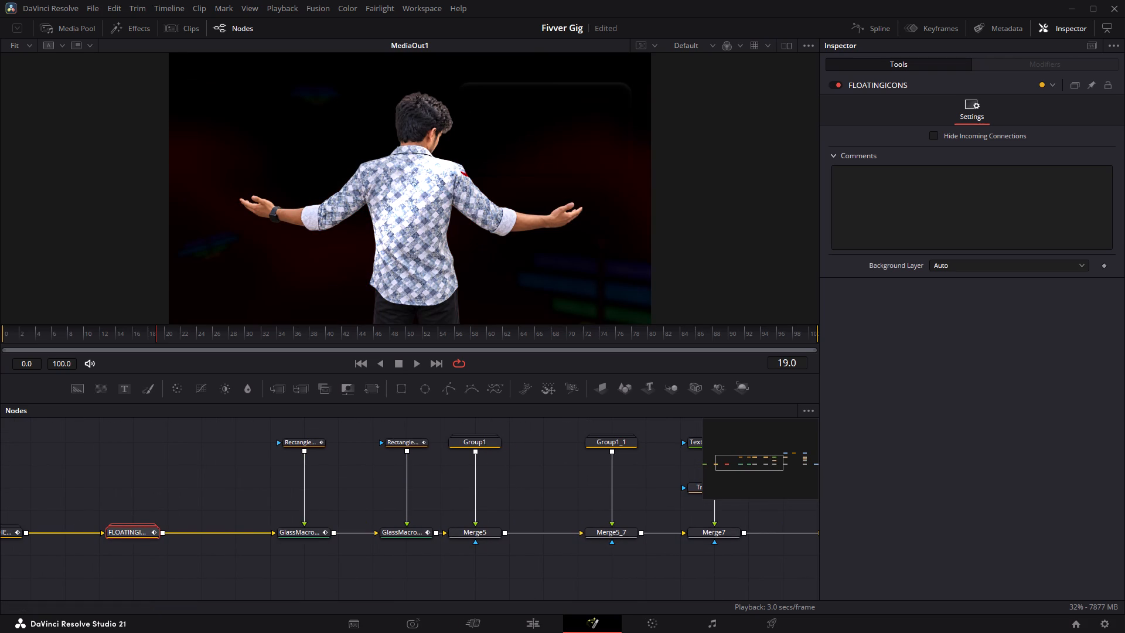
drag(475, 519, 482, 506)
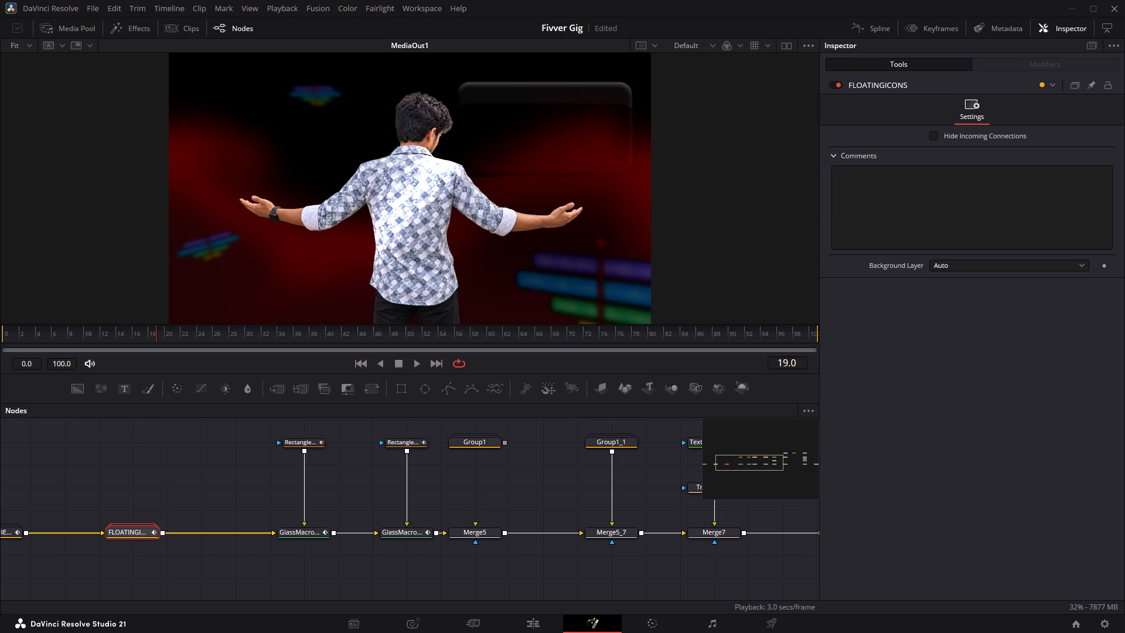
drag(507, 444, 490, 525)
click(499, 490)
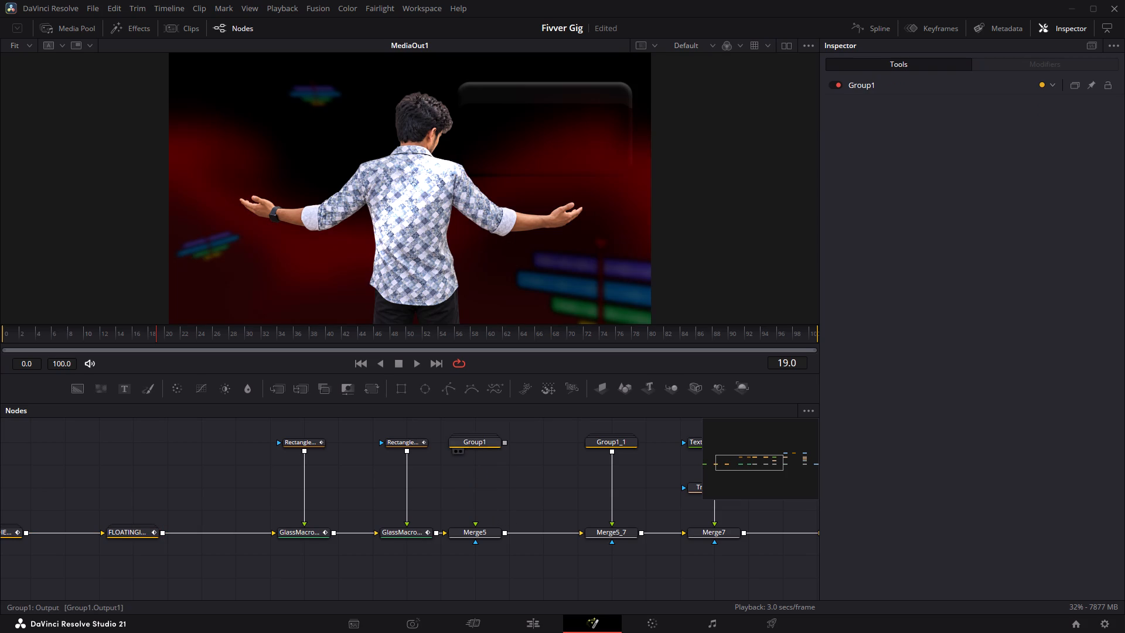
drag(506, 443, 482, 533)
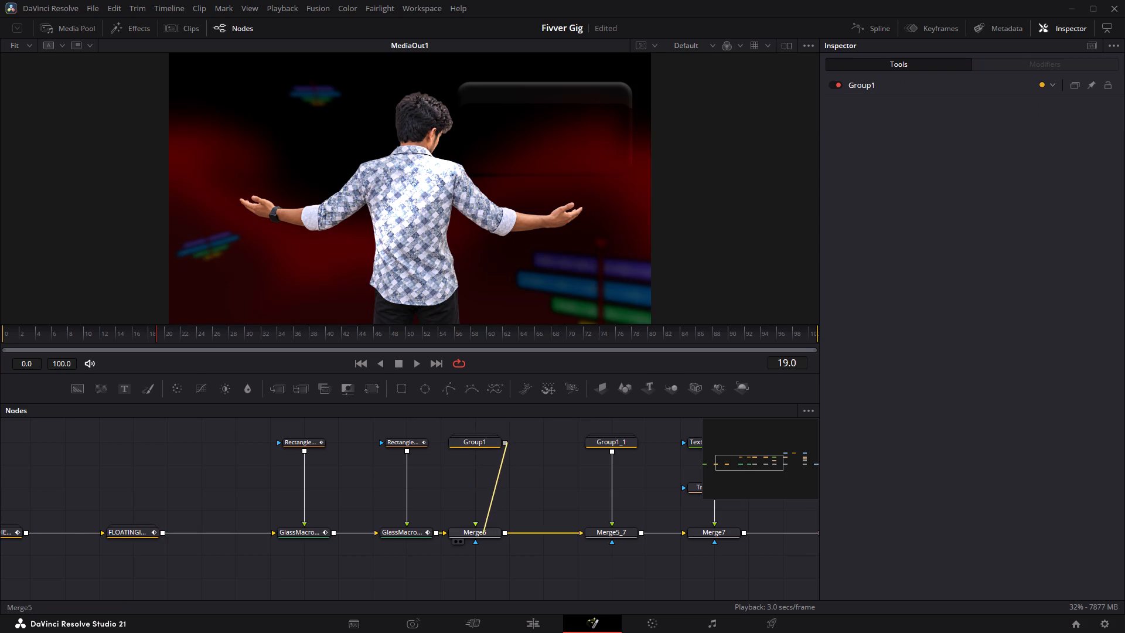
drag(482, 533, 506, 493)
Return to the Edit page and replay the start of the Video 4 composition repeatedly from around 06:07 to check its background.
click(523, 632)
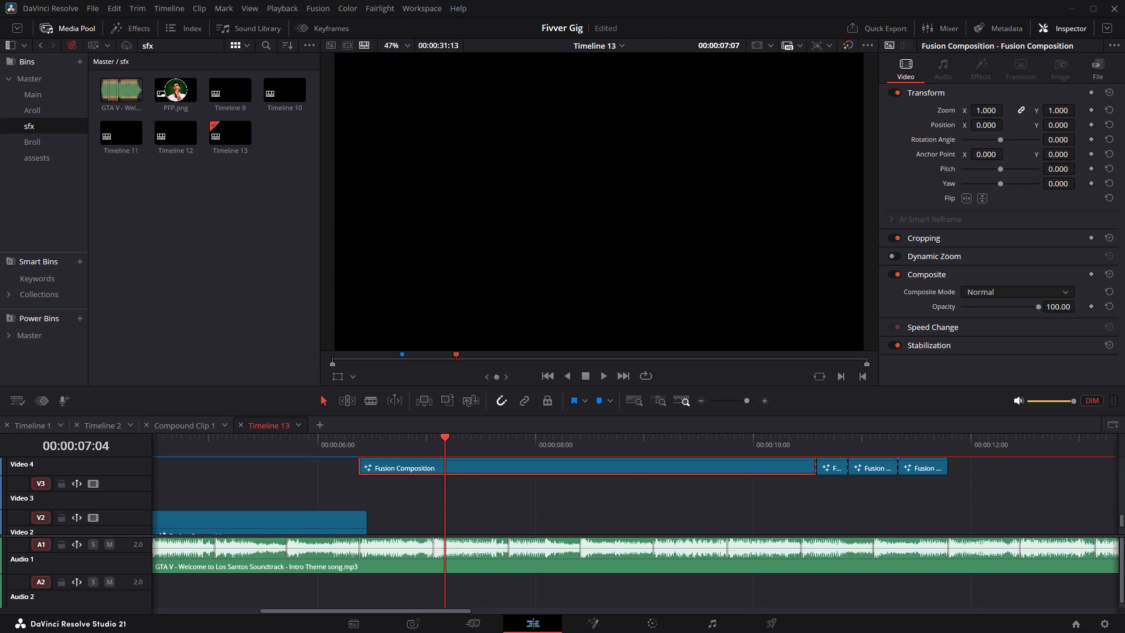
drag(358, 446, 343, 448)
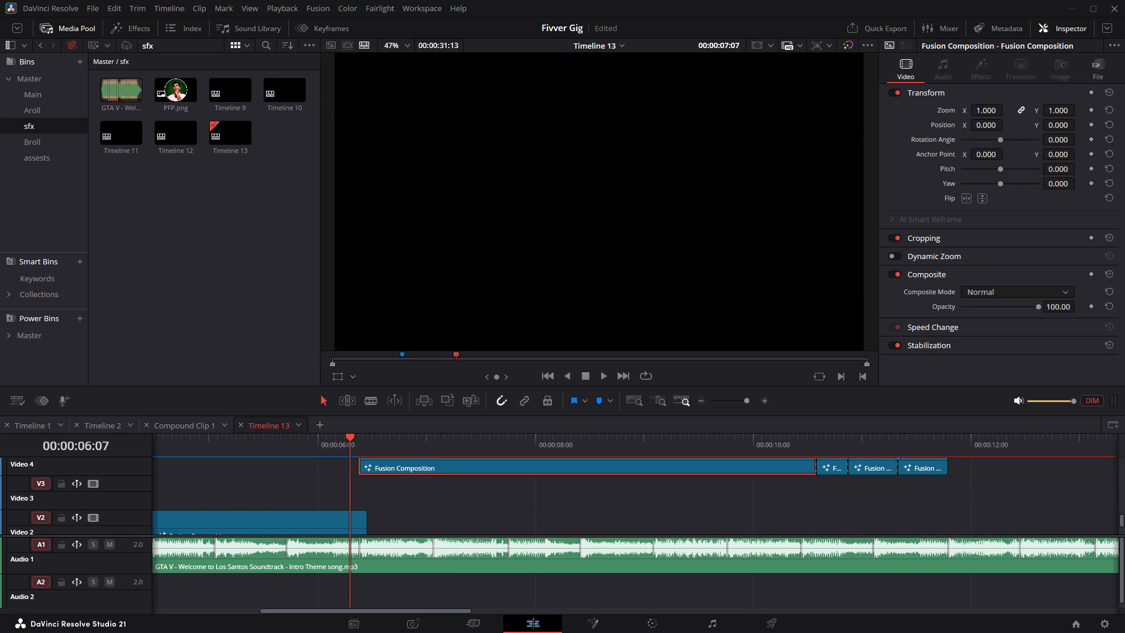
key(space)
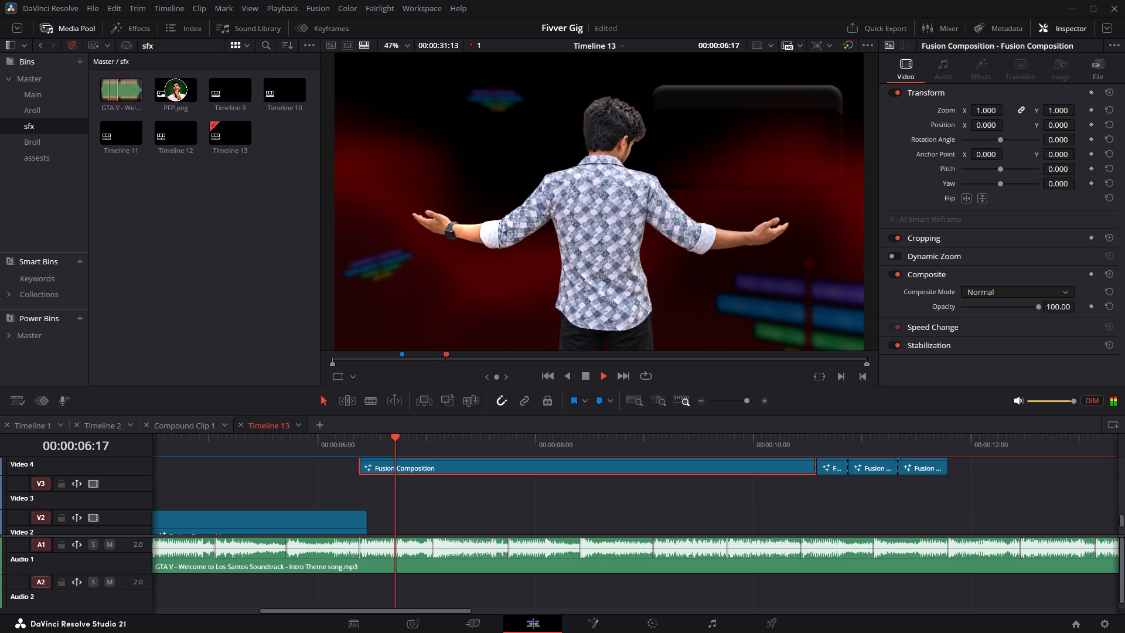
key(space)
click(364, 445)
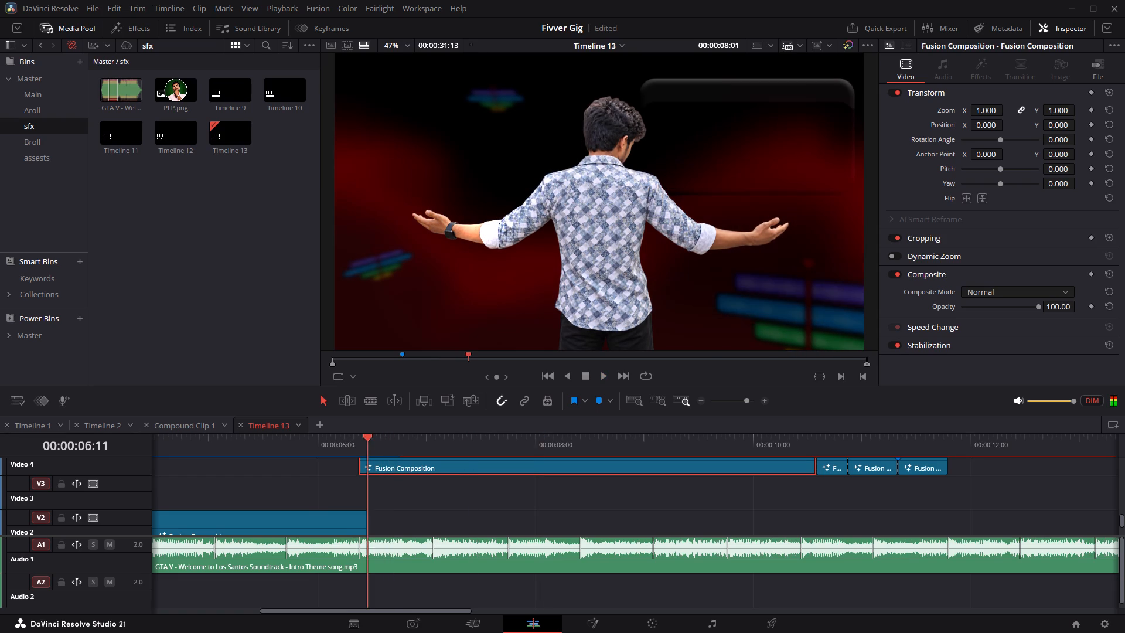
click(353, 445)
key(space)
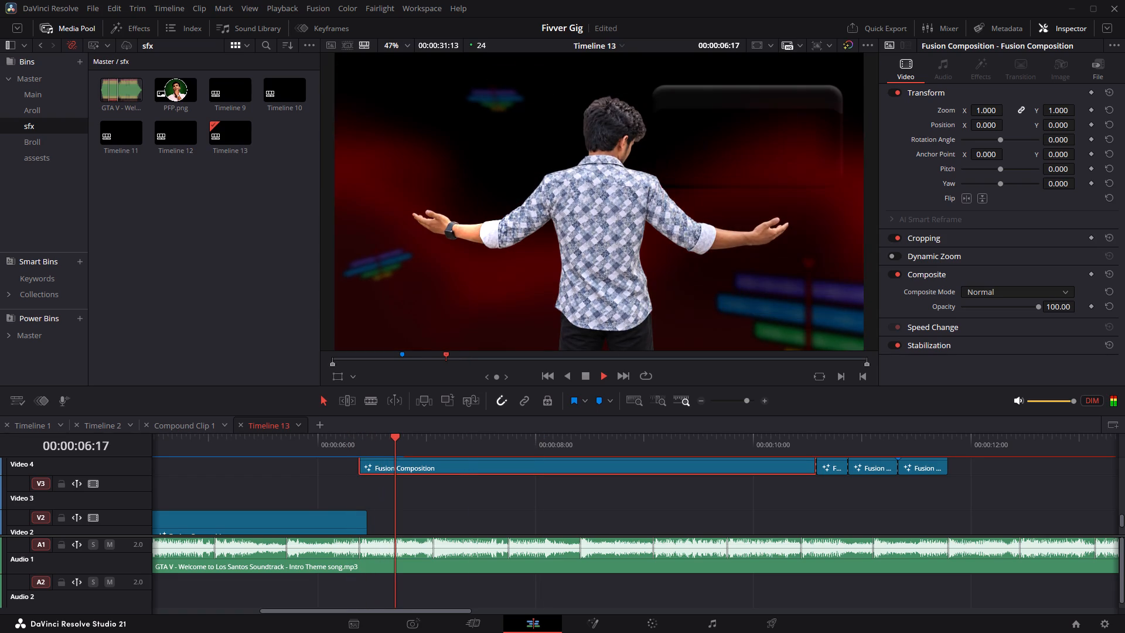
key(space)
drag(367, 443, 347, 445)
key(space)
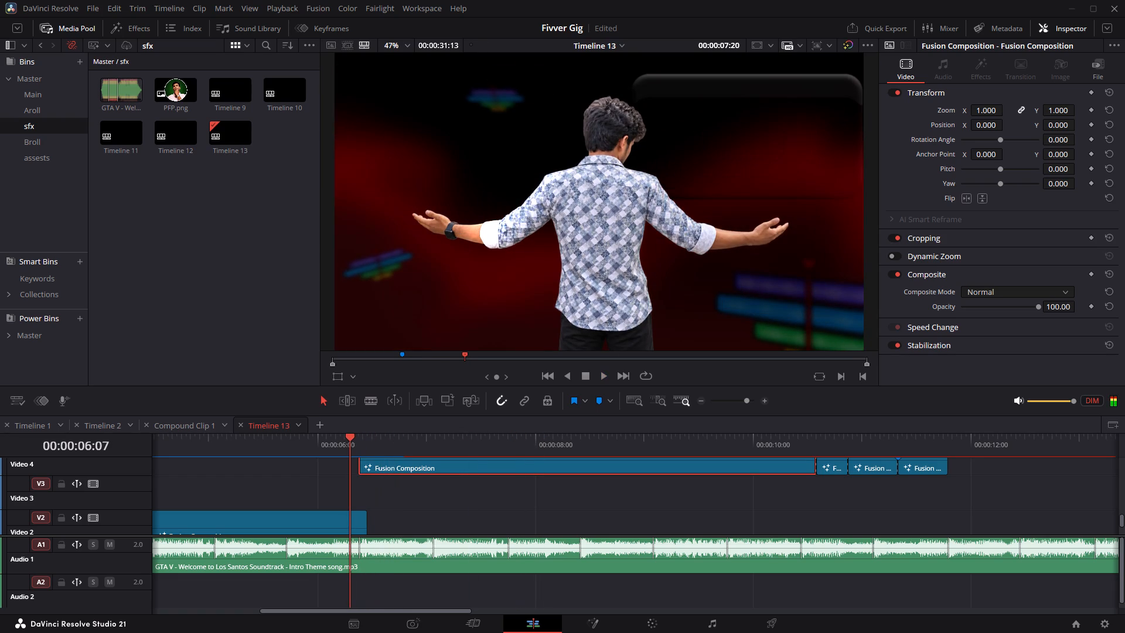
drag(347, 445, 341, 447)
key(space)
key(space)
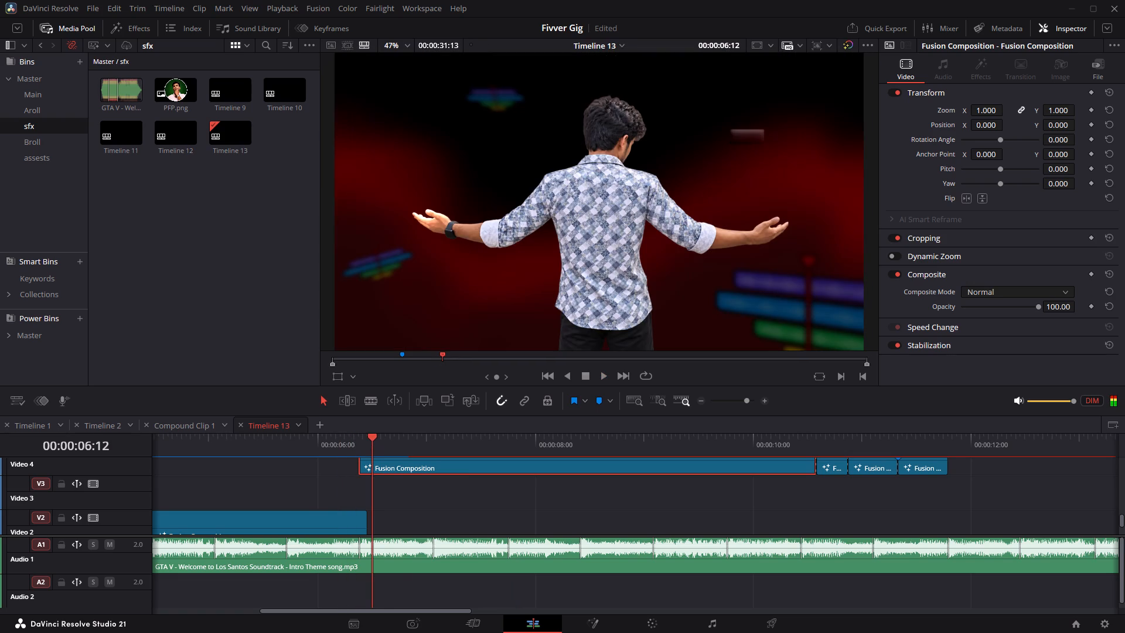
key(space)
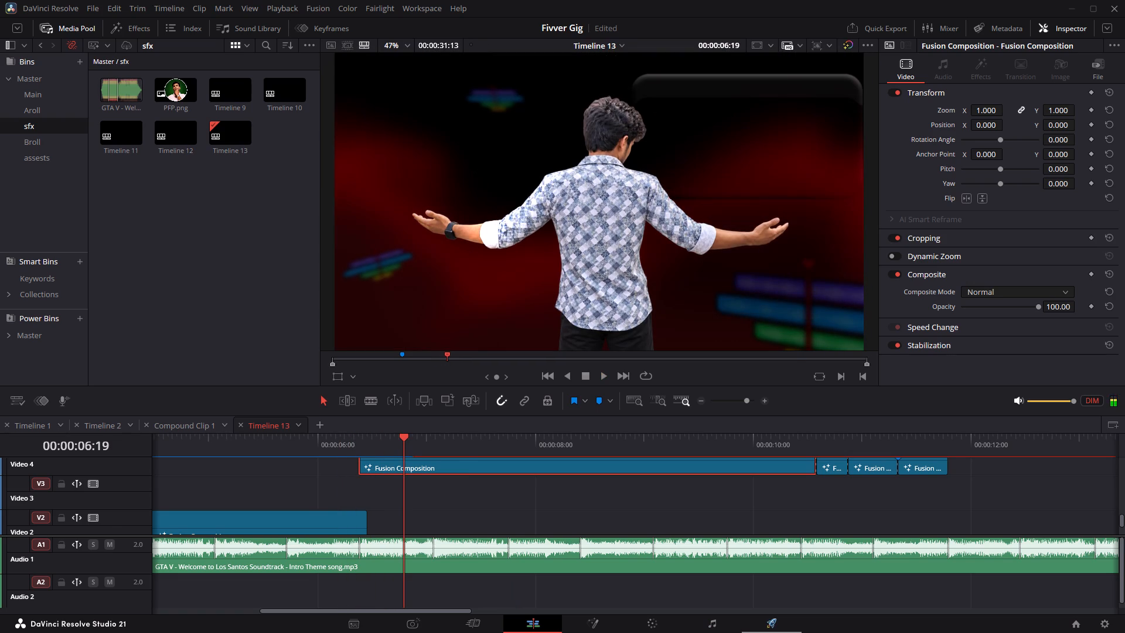
Play Timeline 13 on the Deliver page from 05:10 through the start of the Video 4 composition to check the output.
click(742, 632)
click(463, 438)
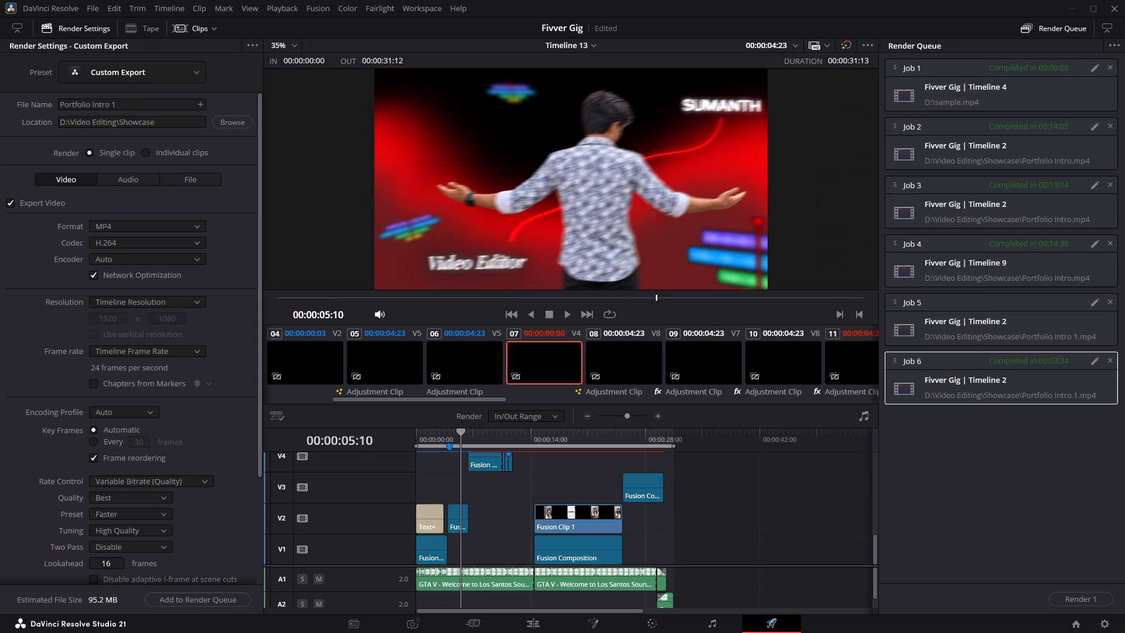
key(space)
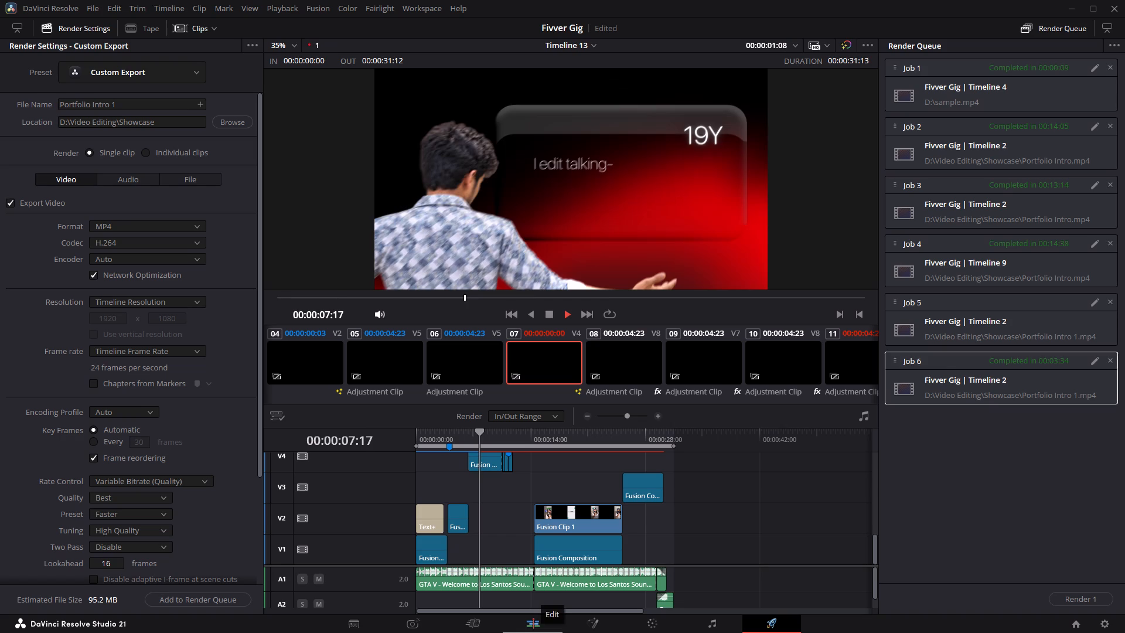
key(space)
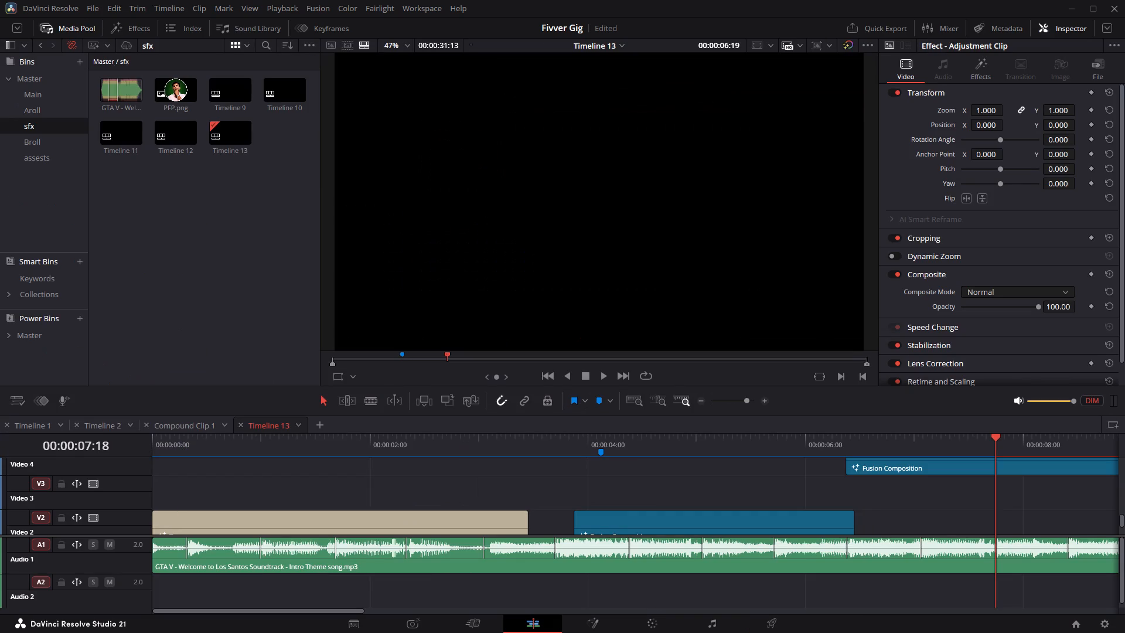
Replay the transition into the Video 4 composition on the Edit page several times, starting before 06:10.
drag(790, 451, 749, 453)
key(space)
key(space)
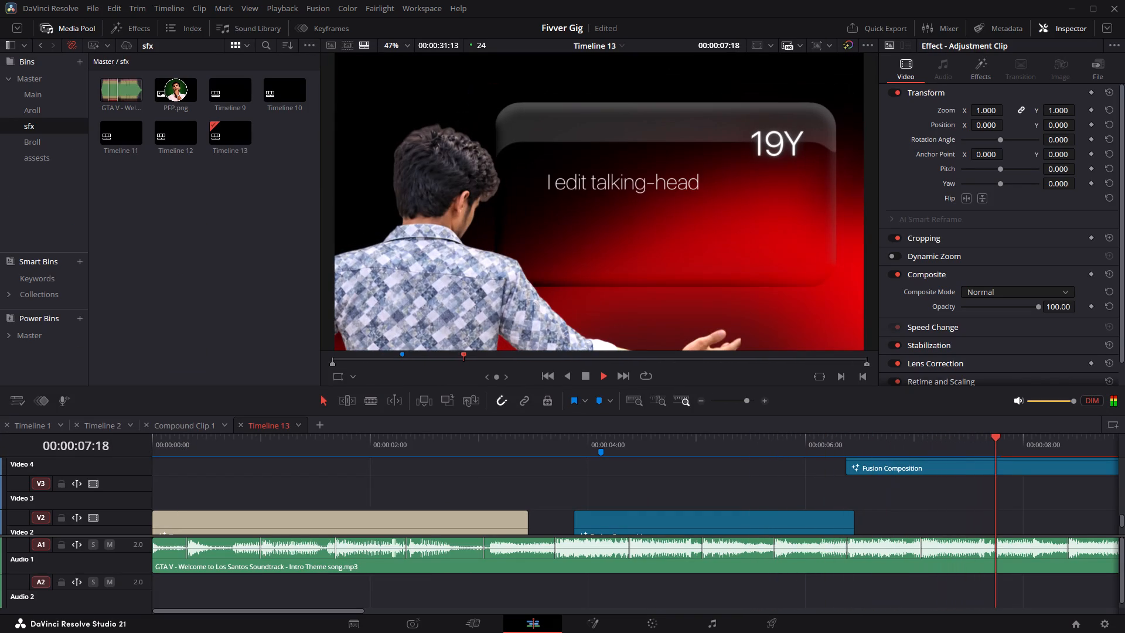
key(space)
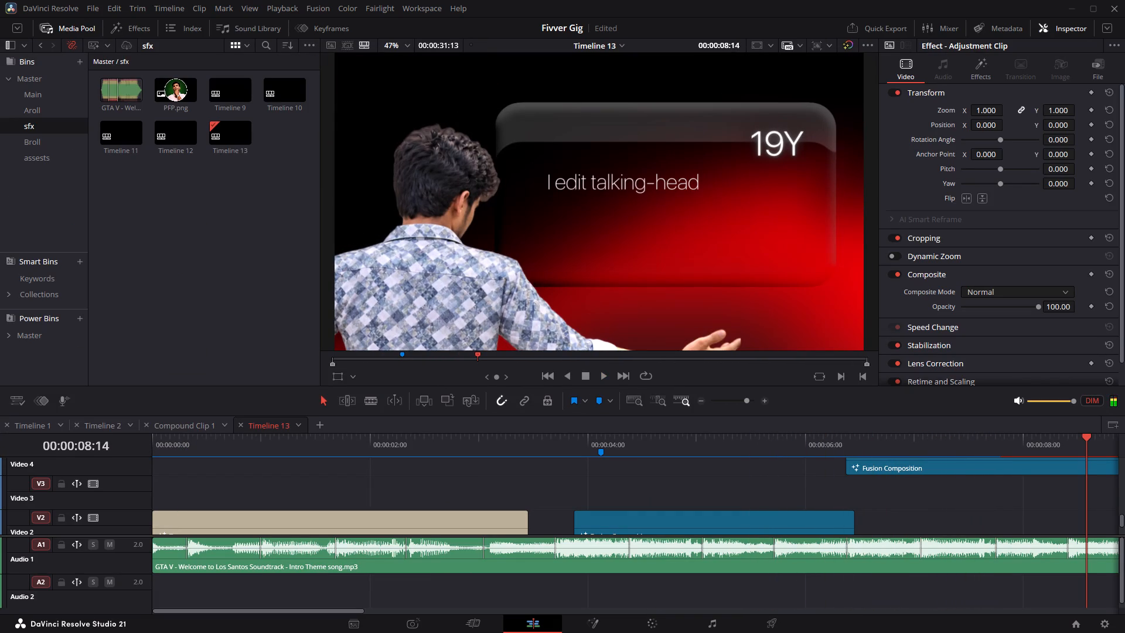
click(830, 443)
key(space)
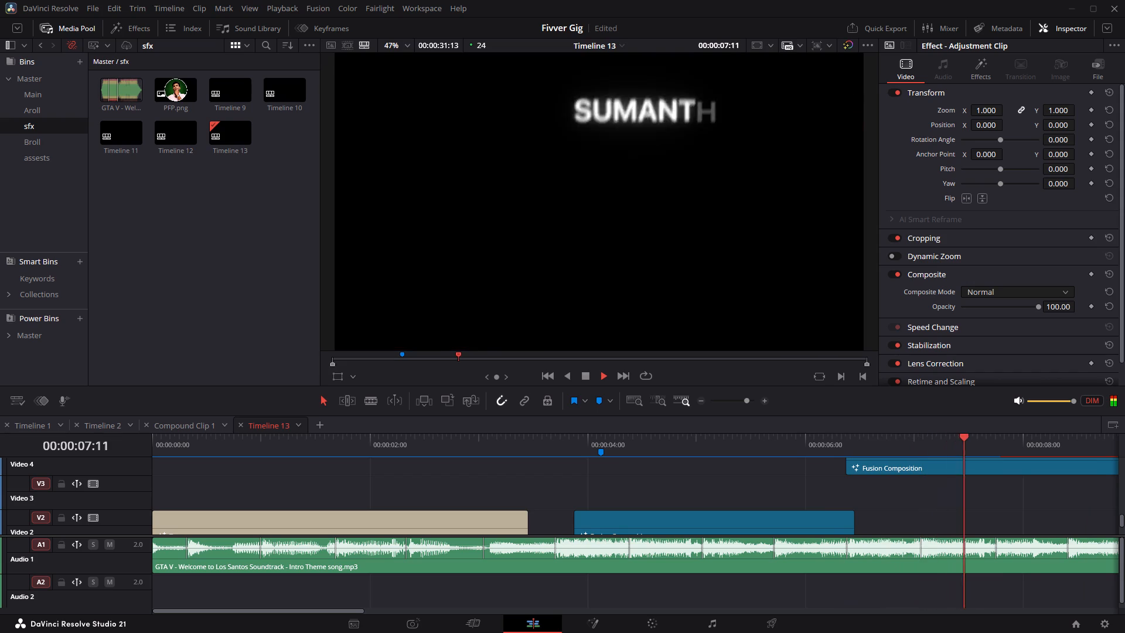
key(space)
key(space)
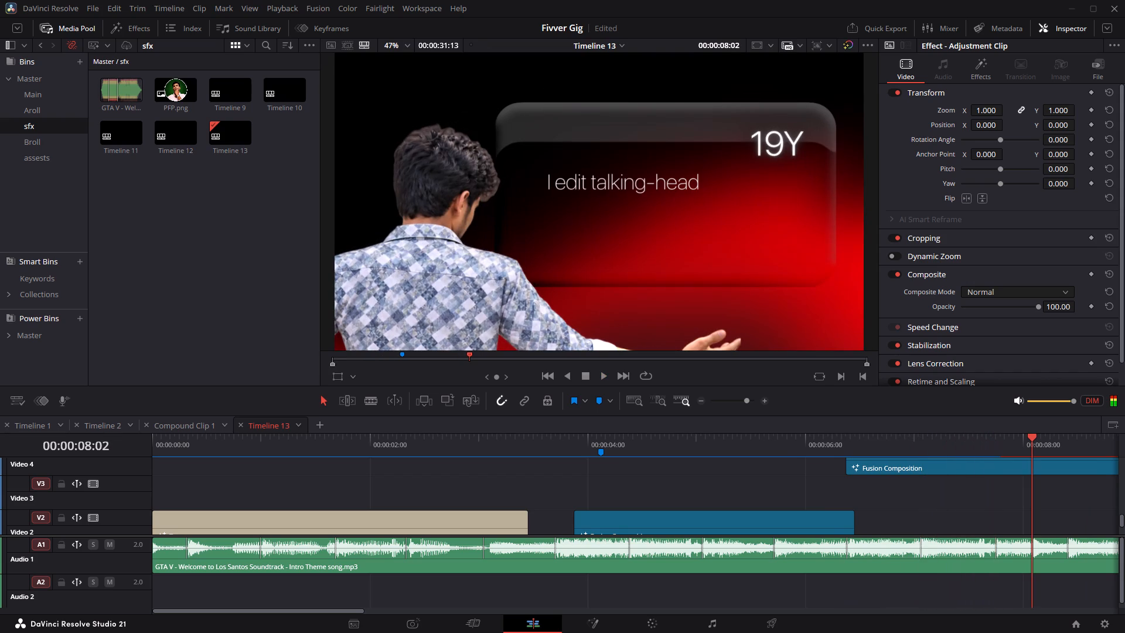
drag(809, 443, 786, 447)
key(space)
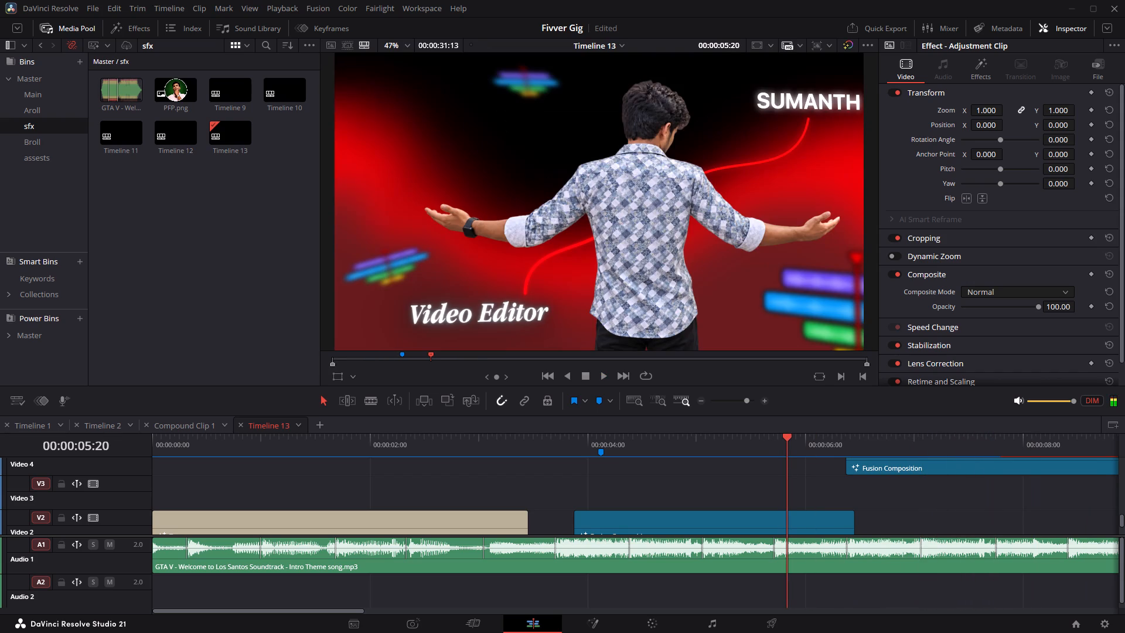
Reopen the Video 4 composition in Fusion and reconnect Group1's output to Merge5's foreground input.
right_click(886, 466)
drag(850, 440, 861, 443)
right_click(895, 471)
click(927, 396)
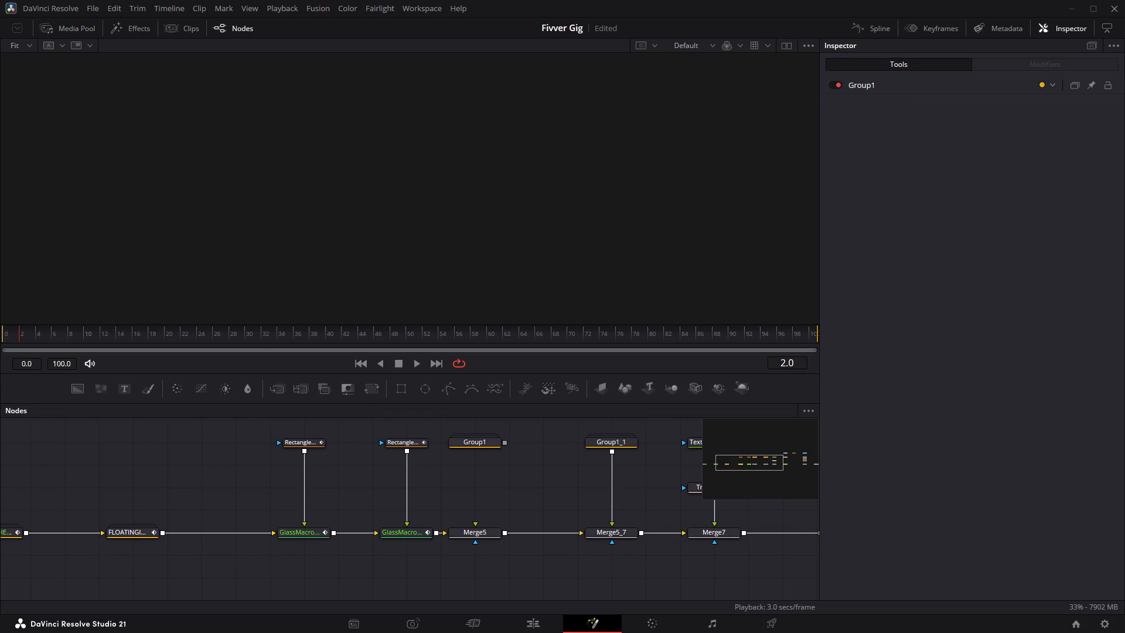
drag(504, 443, 488, 527)
click(517, 503)
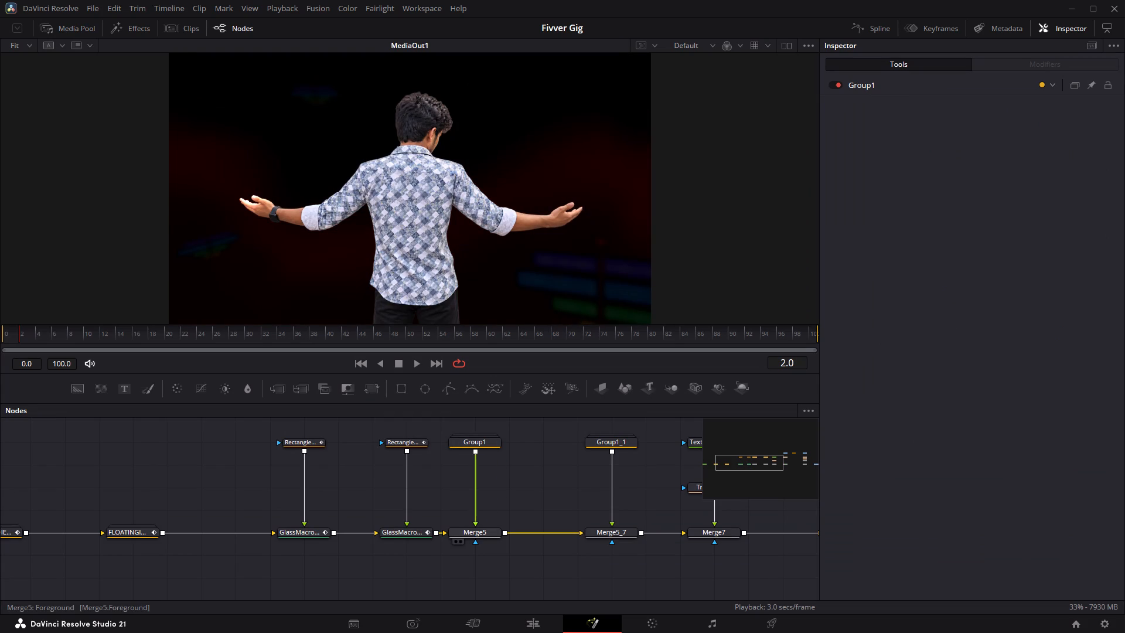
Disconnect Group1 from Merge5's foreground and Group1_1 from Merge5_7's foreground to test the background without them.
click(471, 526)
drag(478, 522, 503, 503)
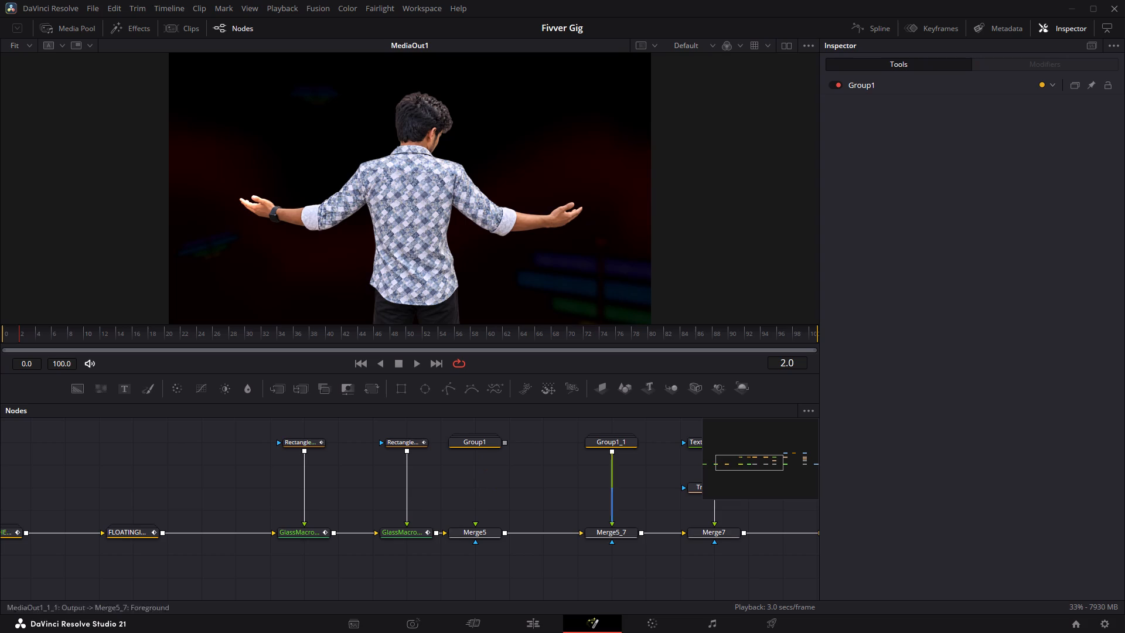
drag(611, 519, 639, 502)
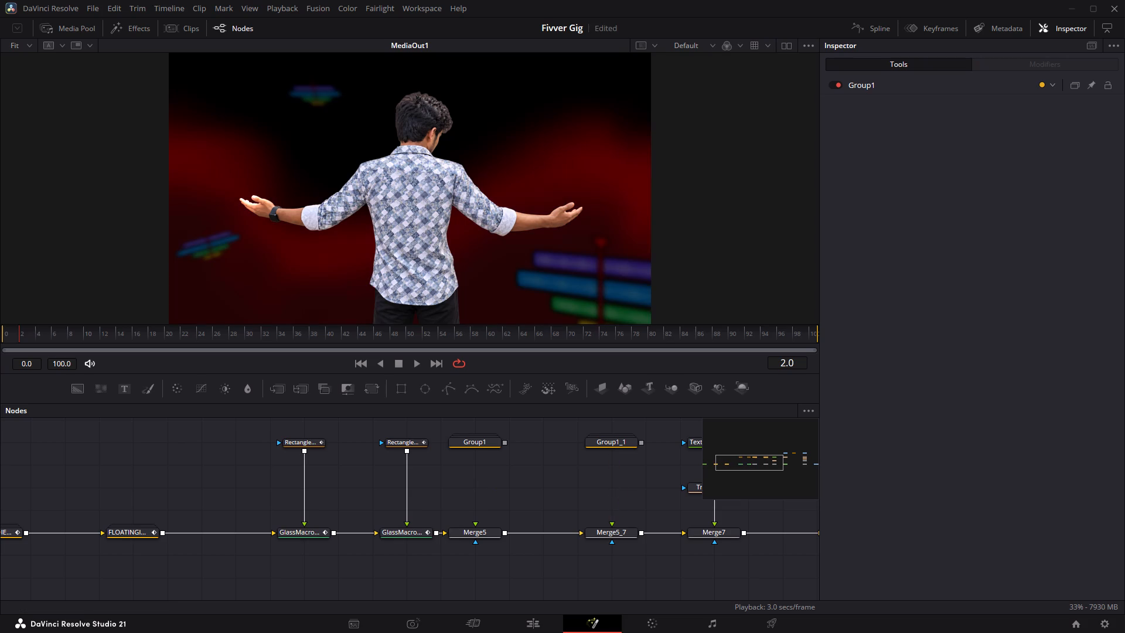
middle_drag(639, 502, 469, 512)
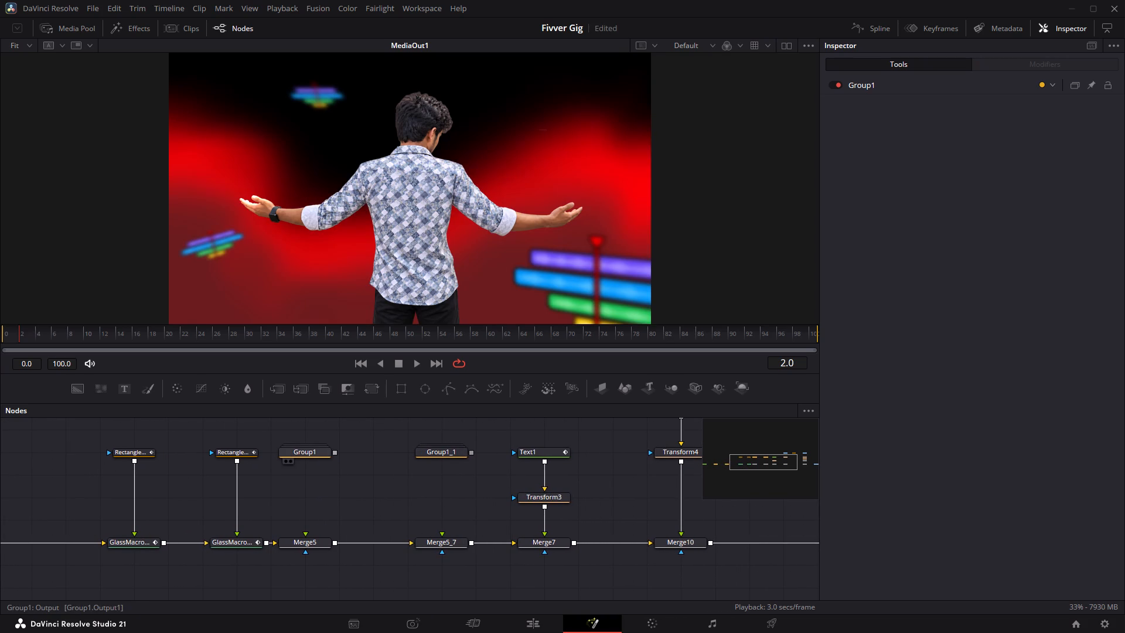
Expand Group1 to examine its Template, DreamGlow and MediaOut1_1 nodes, and collapse it again.
double_click(319, 454)
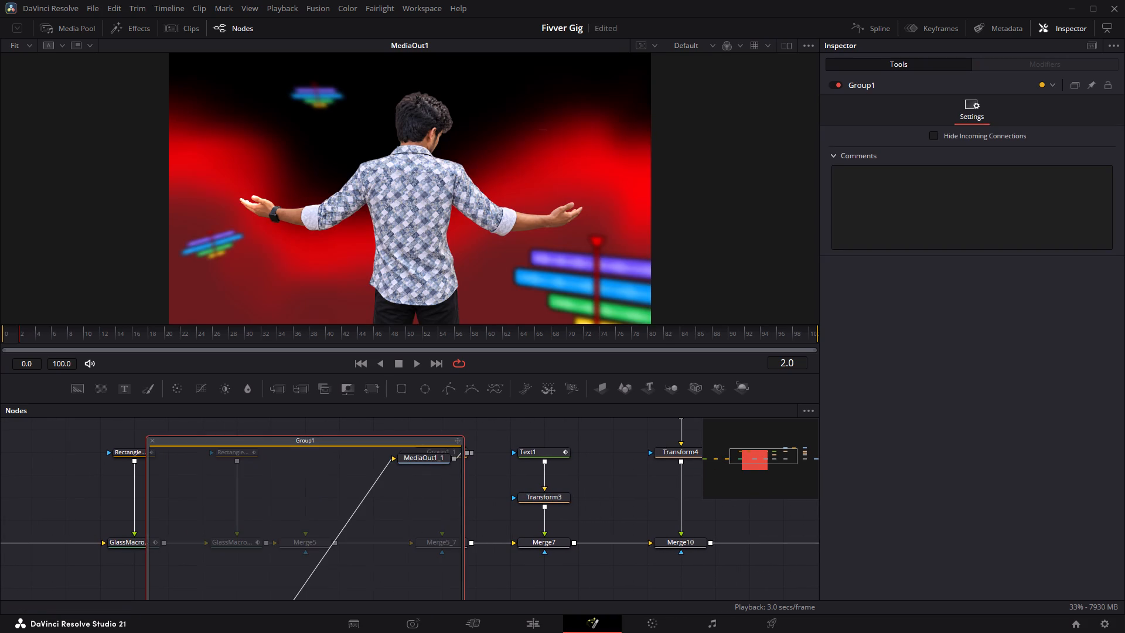
scroll(308, 498, up, 1)
scroll(308, 498, down, 4)
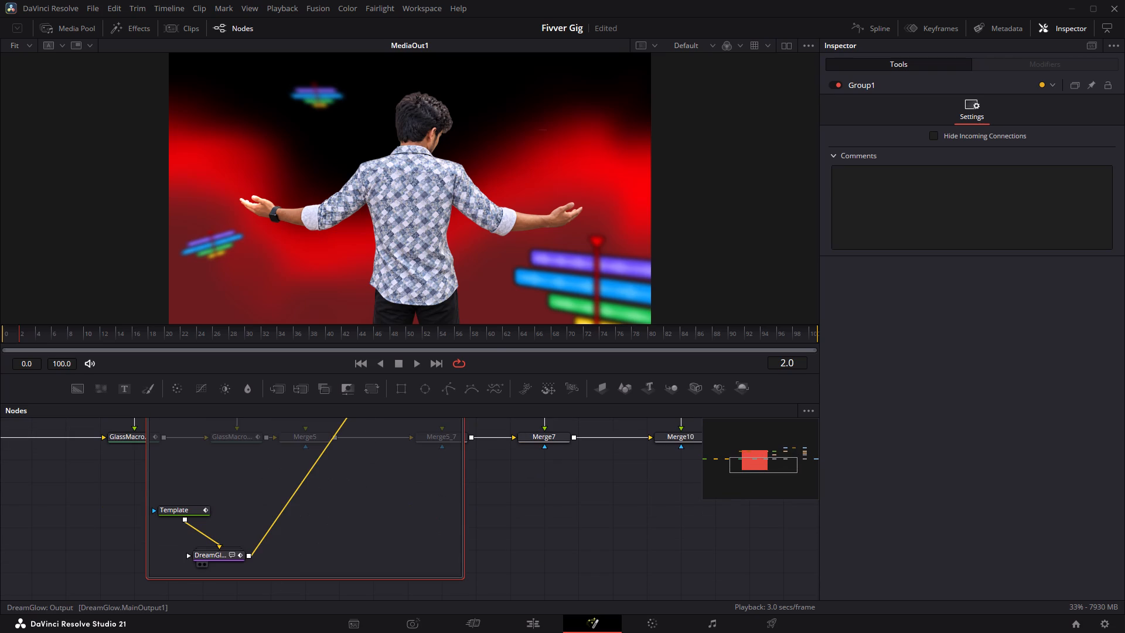
click(224, 559)
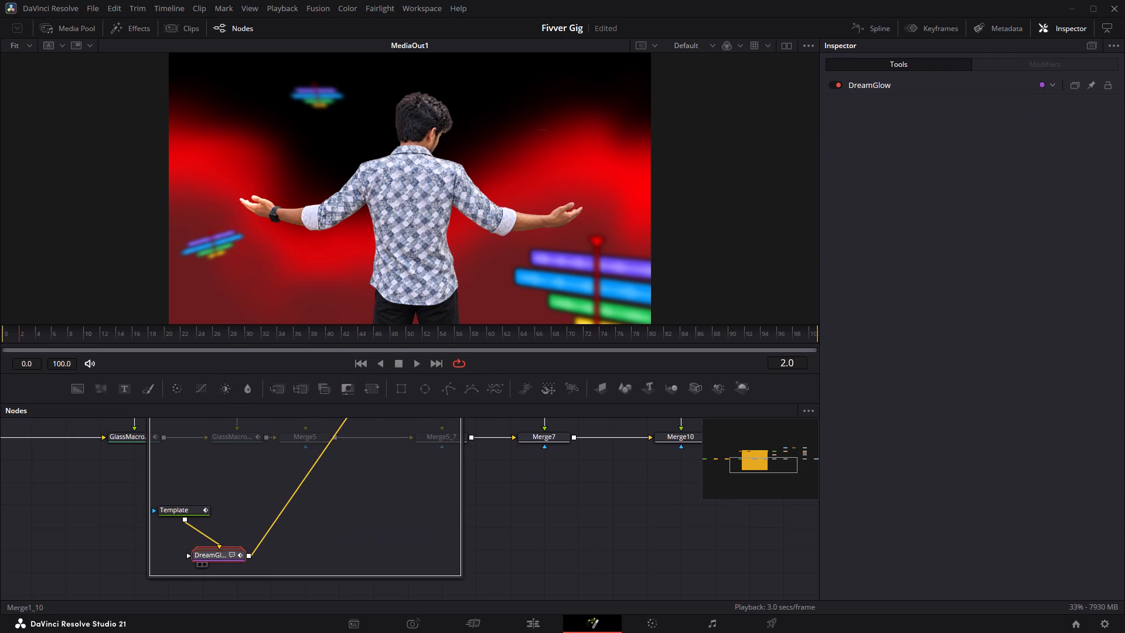
scroll(340, 552, down, 1)
scroll(340, 552, up, 5)
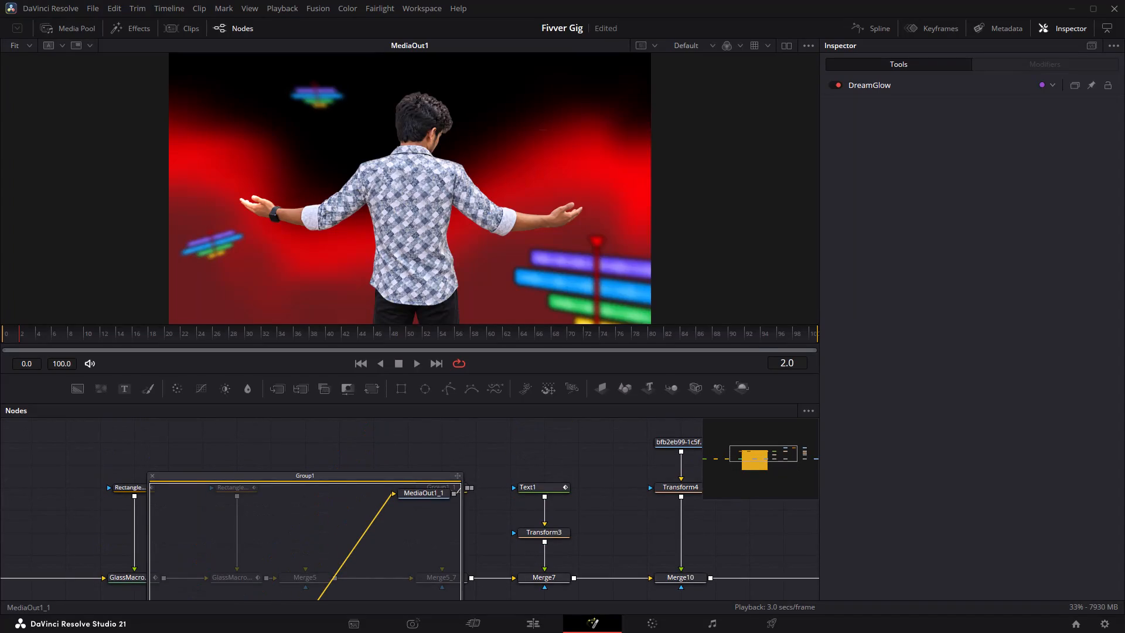
click(151, 476)
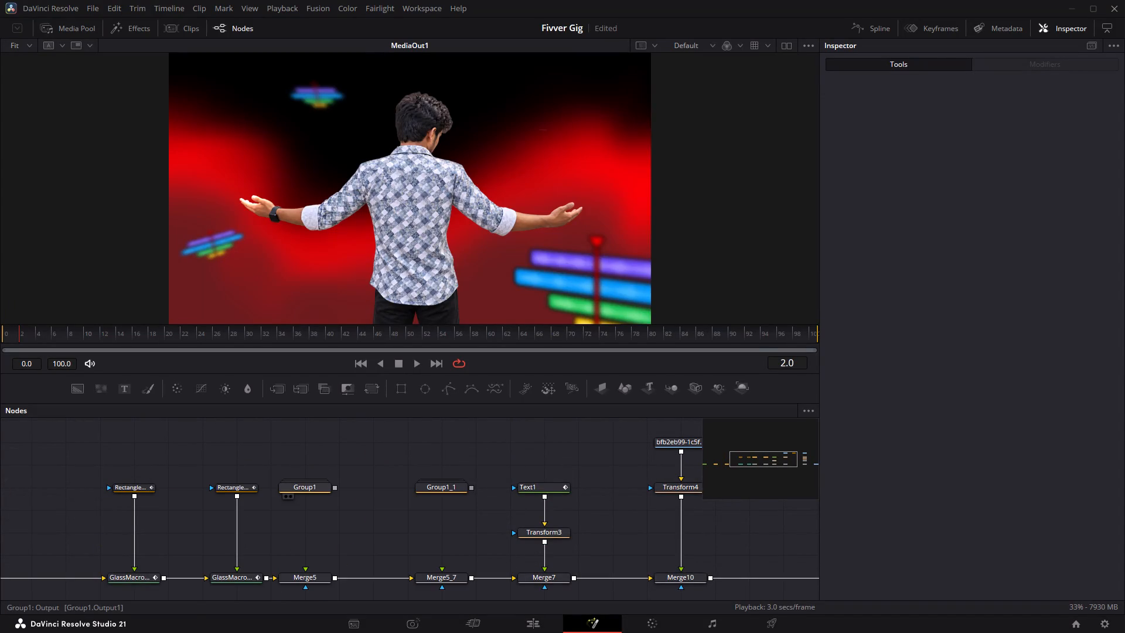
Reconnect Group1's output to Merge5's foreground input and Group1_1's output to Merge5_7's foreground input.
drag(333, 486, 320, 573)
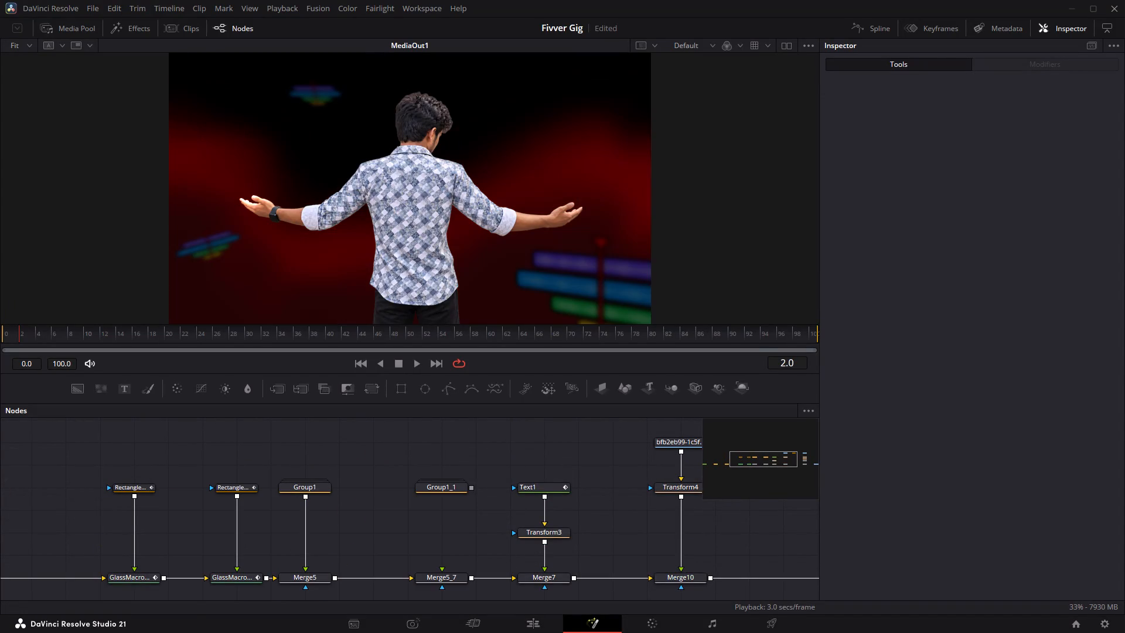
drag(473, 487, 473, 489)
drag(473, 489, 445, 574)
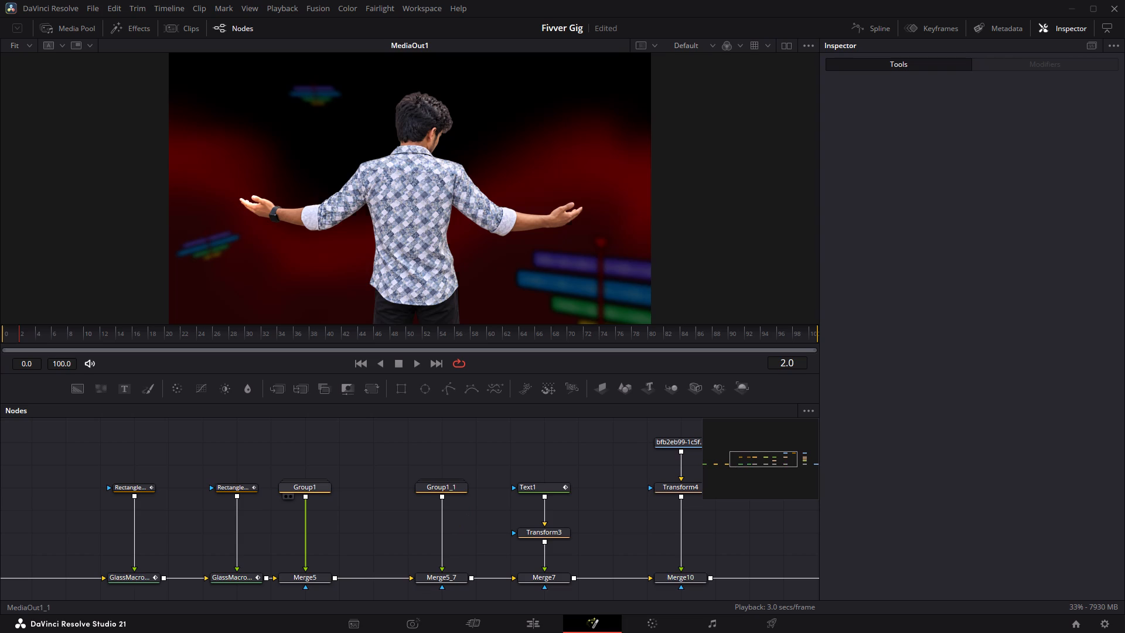
Expand Group1, pull the DreamGlow node out of its chain and delete it.
double_click(309, 487)
scroll(309, 524, down, 2)
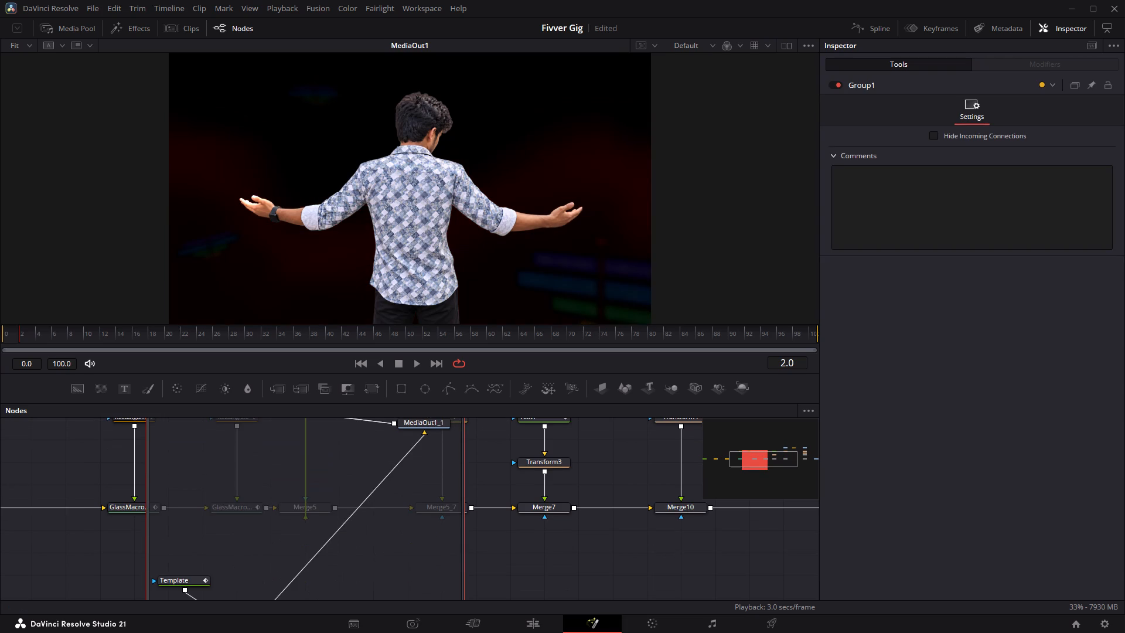
scroll(274, 557, down, 3)
drag(230, 524, 306, 518)
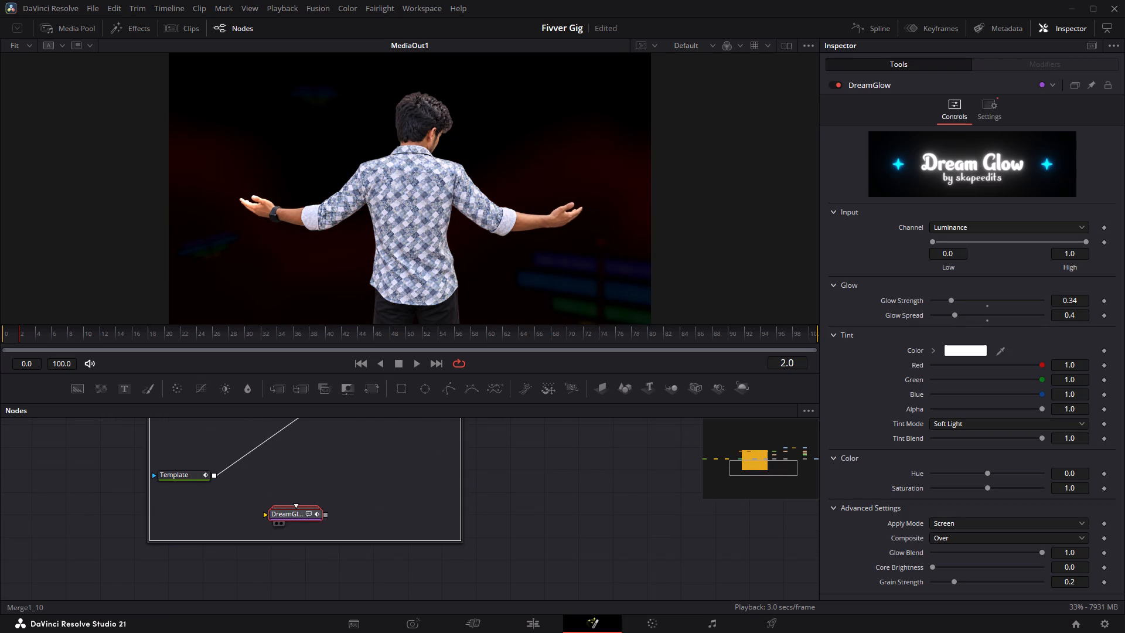
key(BackSpace)
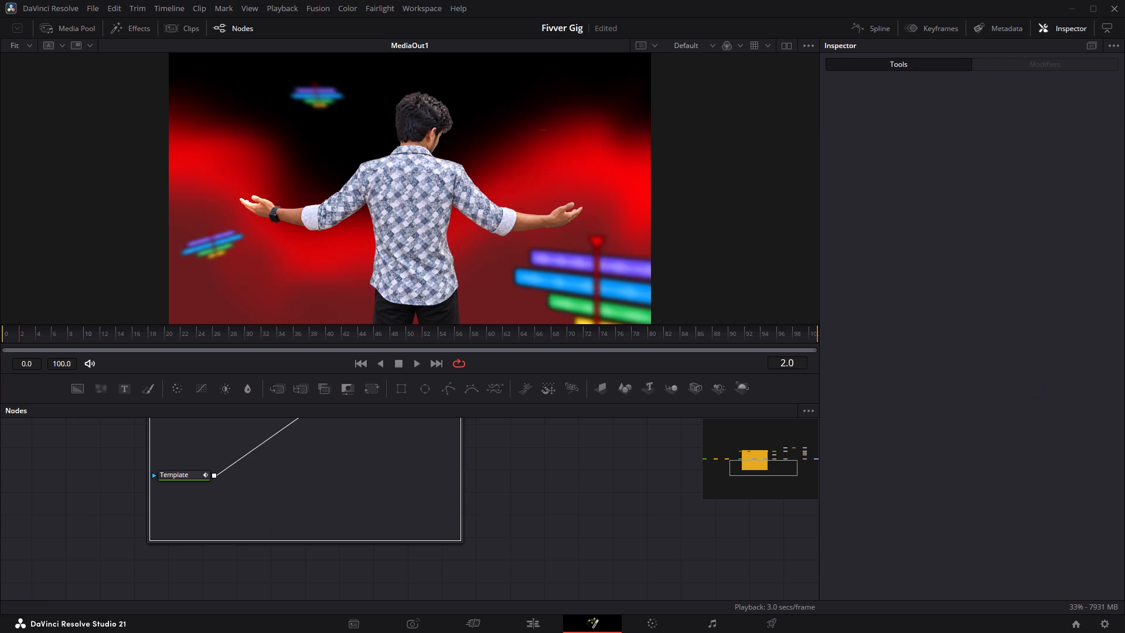
Add a standard Glow node after Template inside Group1 and collapse the group.
click(192, 479)
key(space)
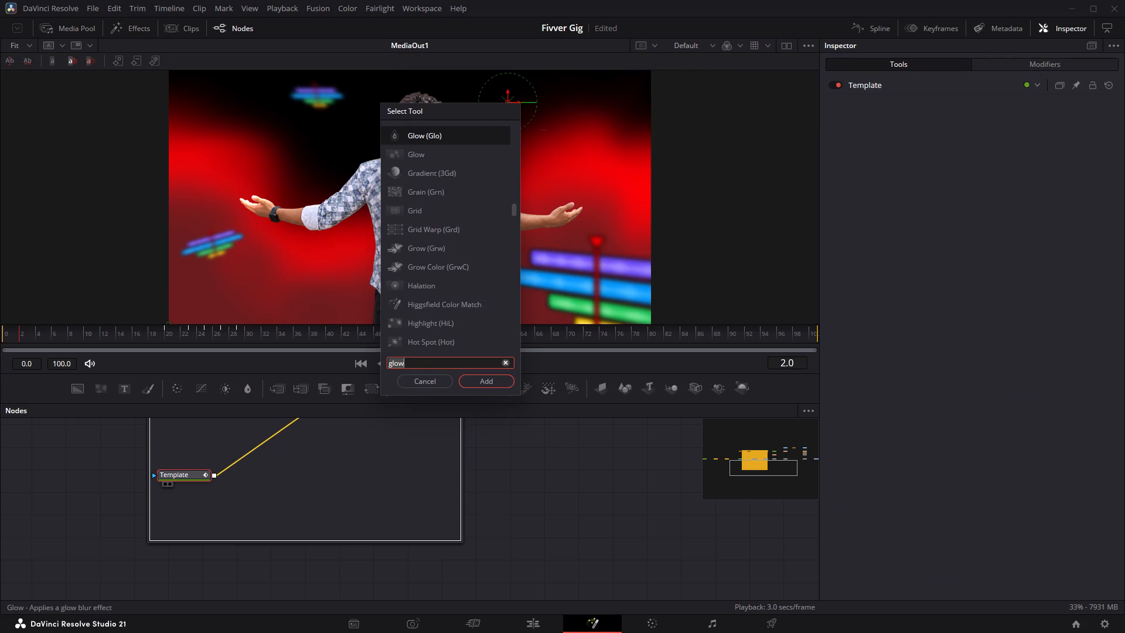
text(glow)
key(Return)
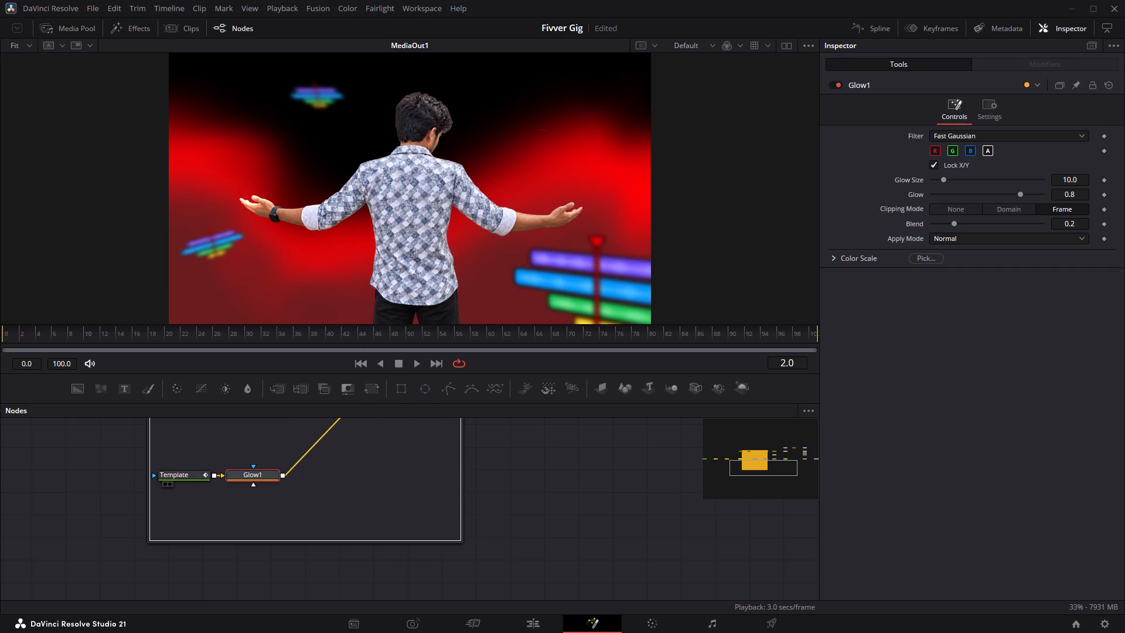
scroll(192, 479, up, 5)
click(150, 477)
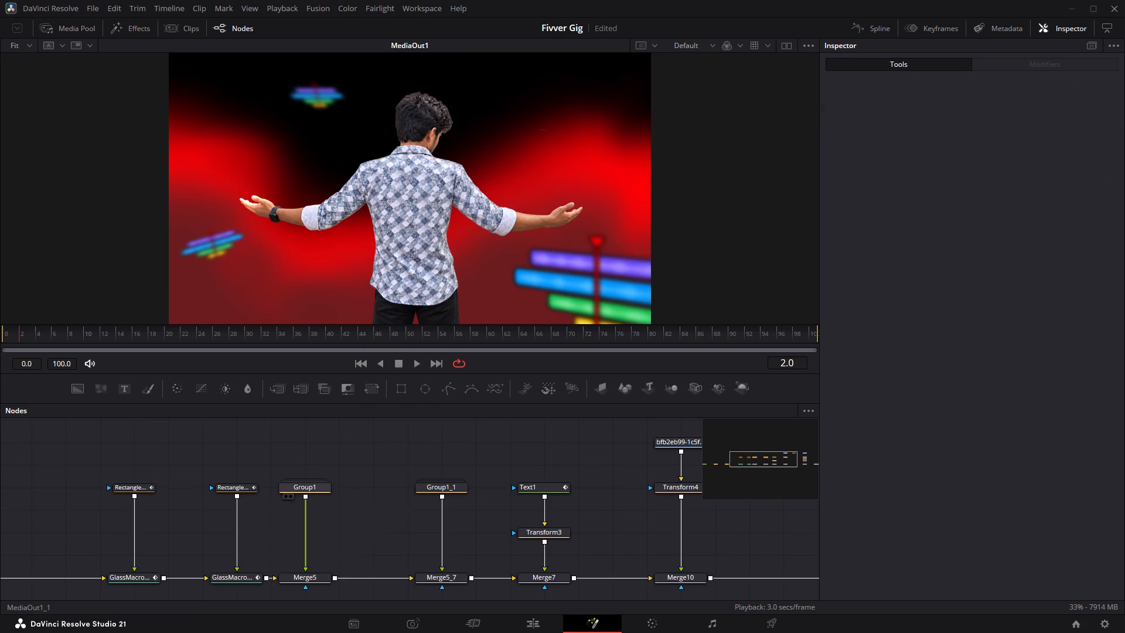
Expand Group1_1 and delete the glow effect node between Template_1 and MediaOut1_1_1.
double_click(438, 486)
scroll(411, 540, up, 1)
scroll(411, 540, down, 1)
scroll(411, 540, up, 1)
scroll(411, 540, down, 3)
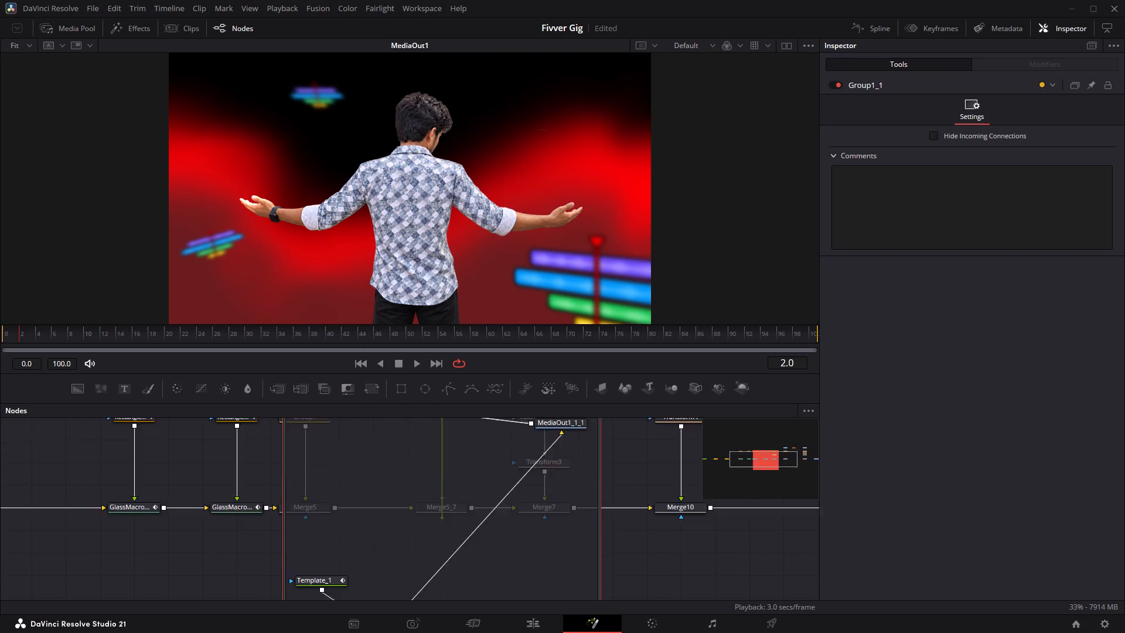
scroll(411, 540, down, 1)
click(371, 590)
key(BackSpace)
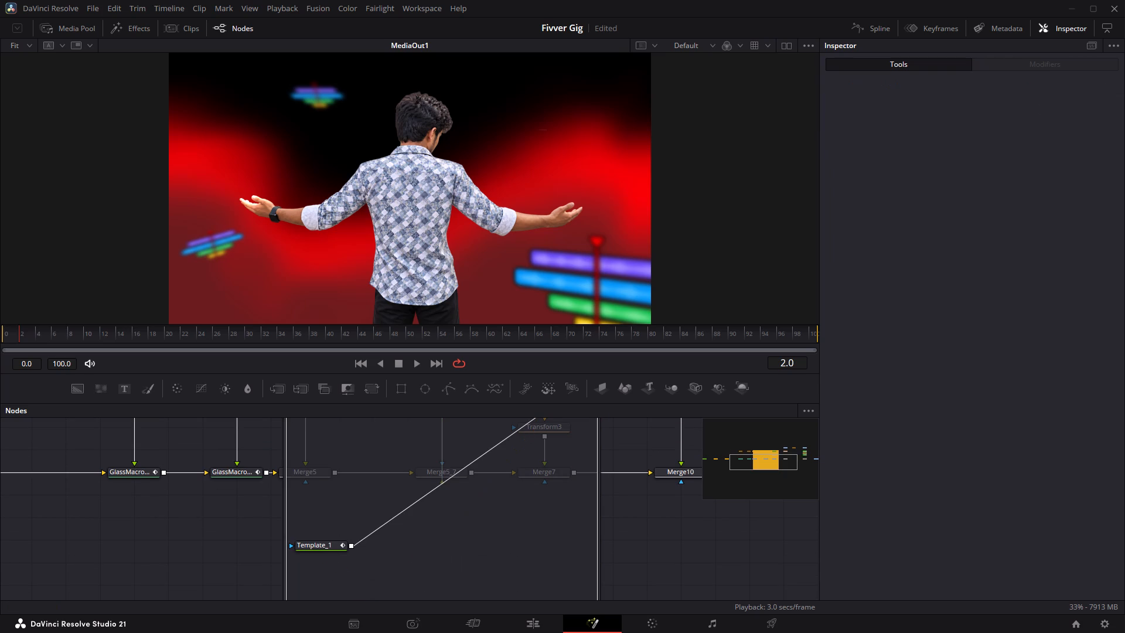
Add a standard Glow node after Template_1 inside Group1_1 and collapse the group.
key(shift+space)
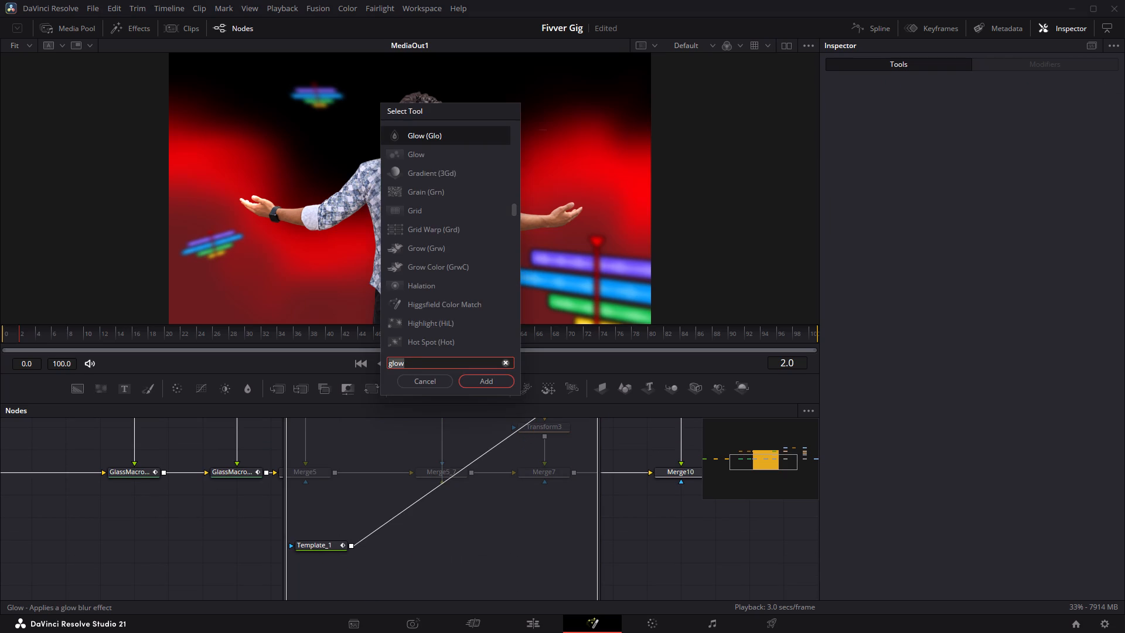
click(416, 385)
click(327, 545)
key(space)
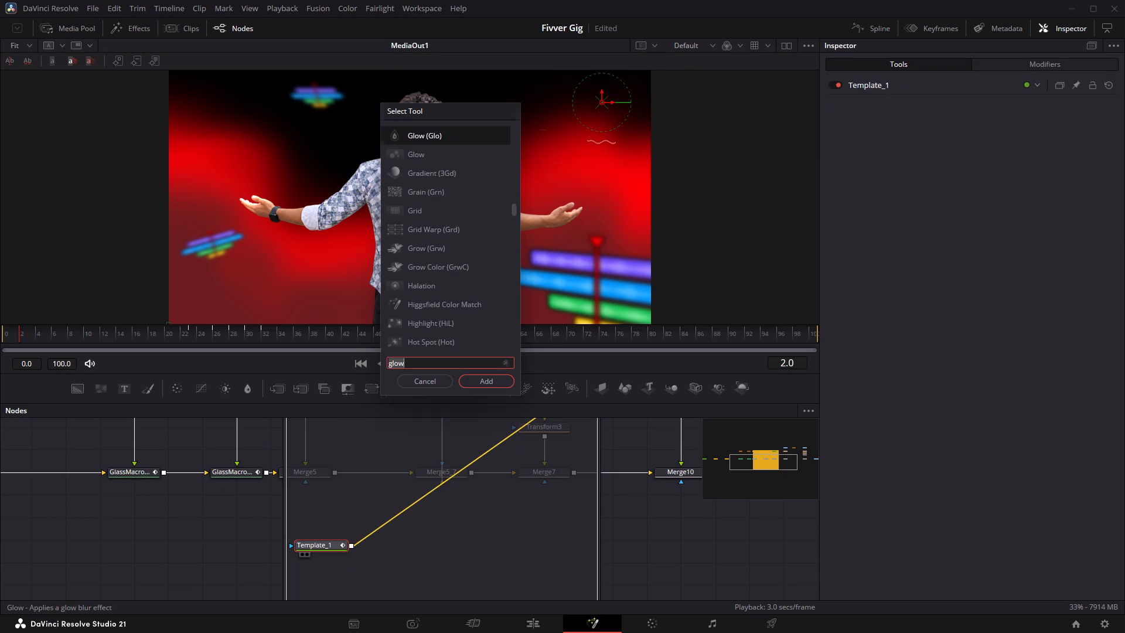
text(glow)
key(Return)
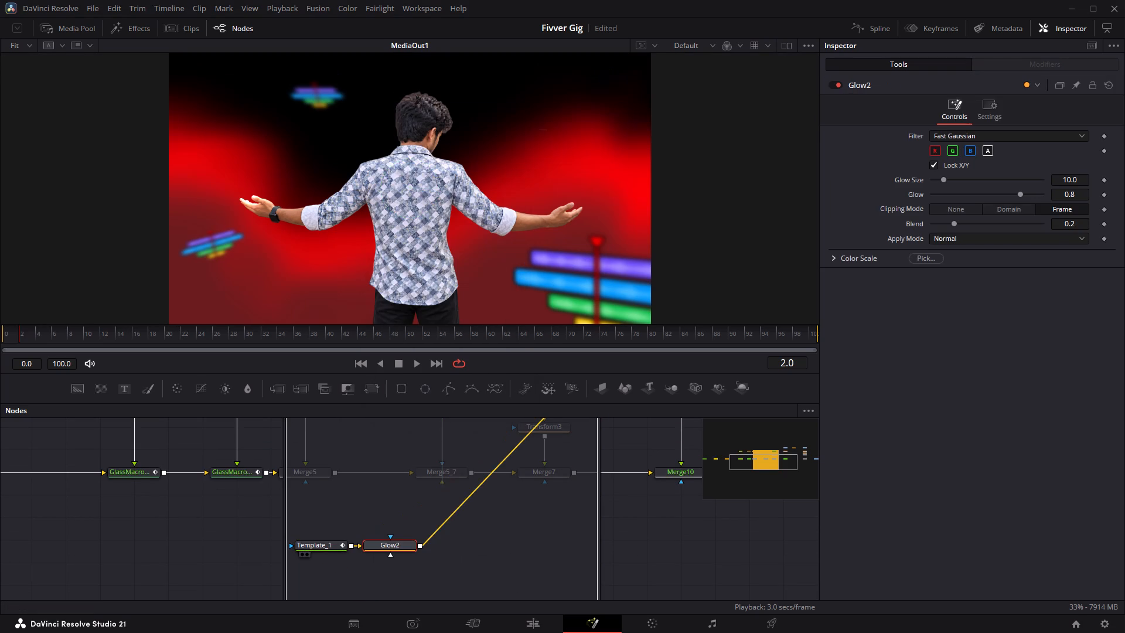
scroll(353, 539, up, 3)
click(290, 477)
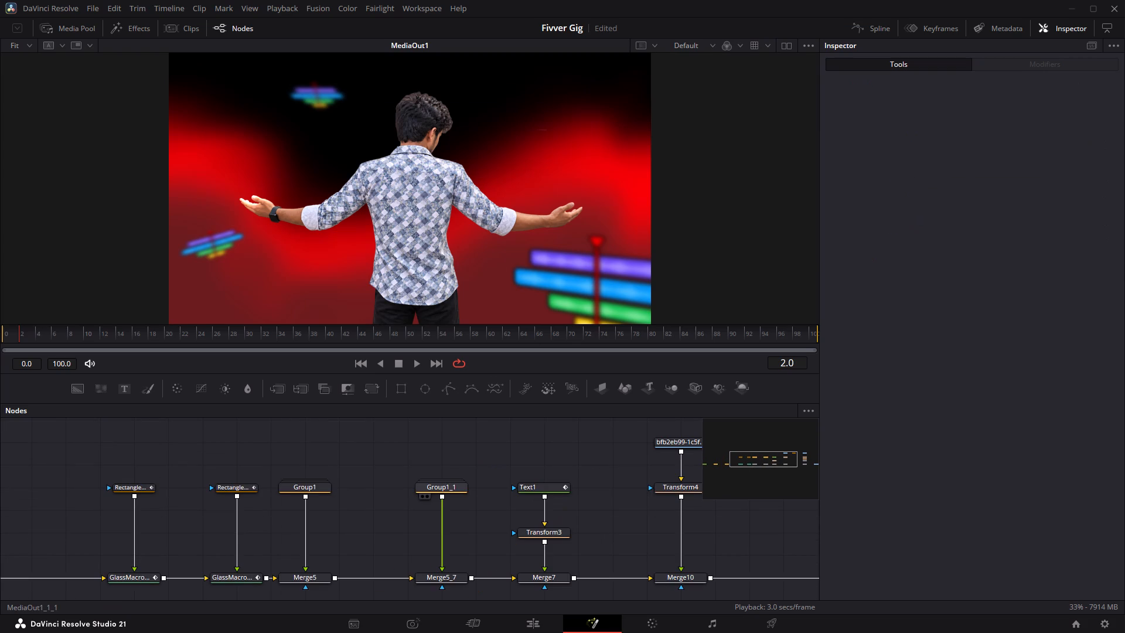
Play Timeline 13 on the Deliver page from Marker 1 at 04:03 to check the intro with the replaced glows.
click(534, 632)
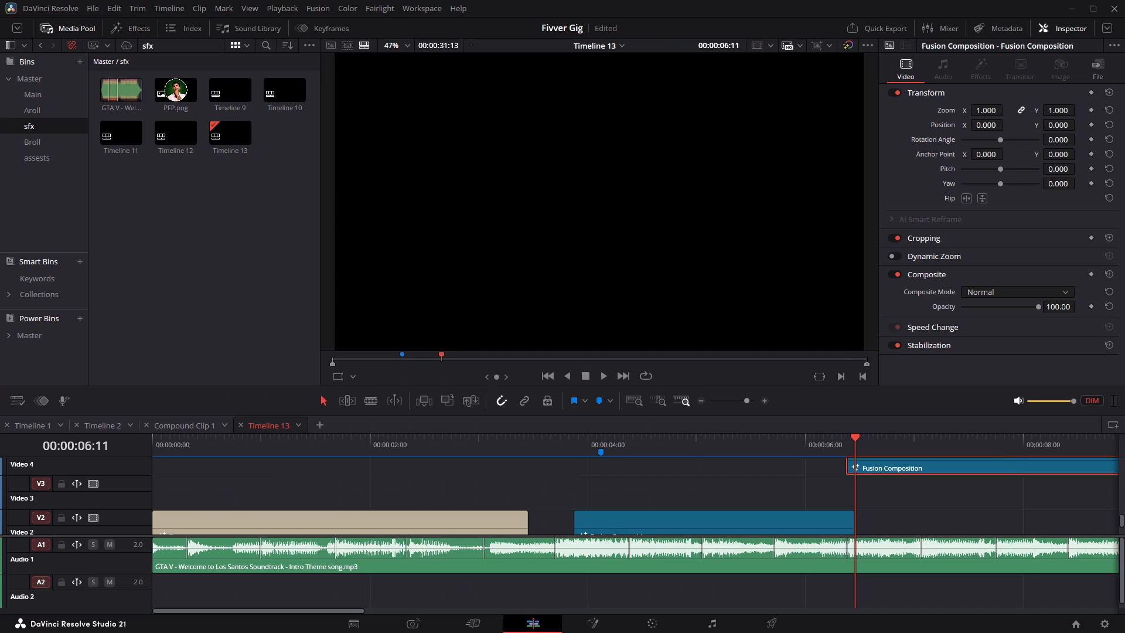
click(764, 632)
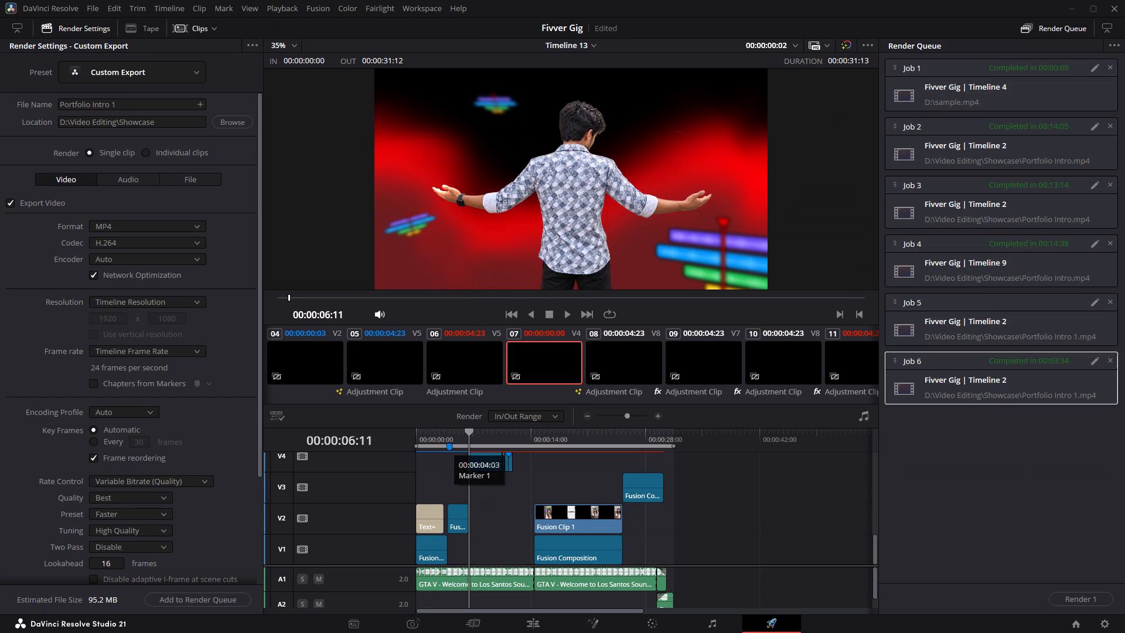
click(449, 431)
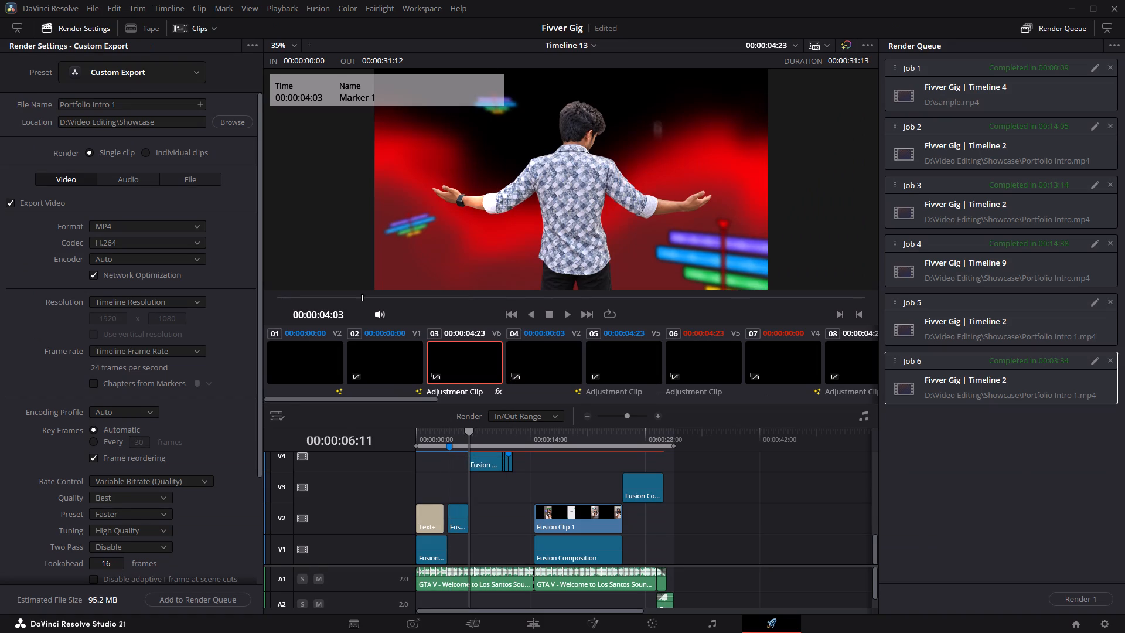
key(space)
click(449, 431)
key(space)
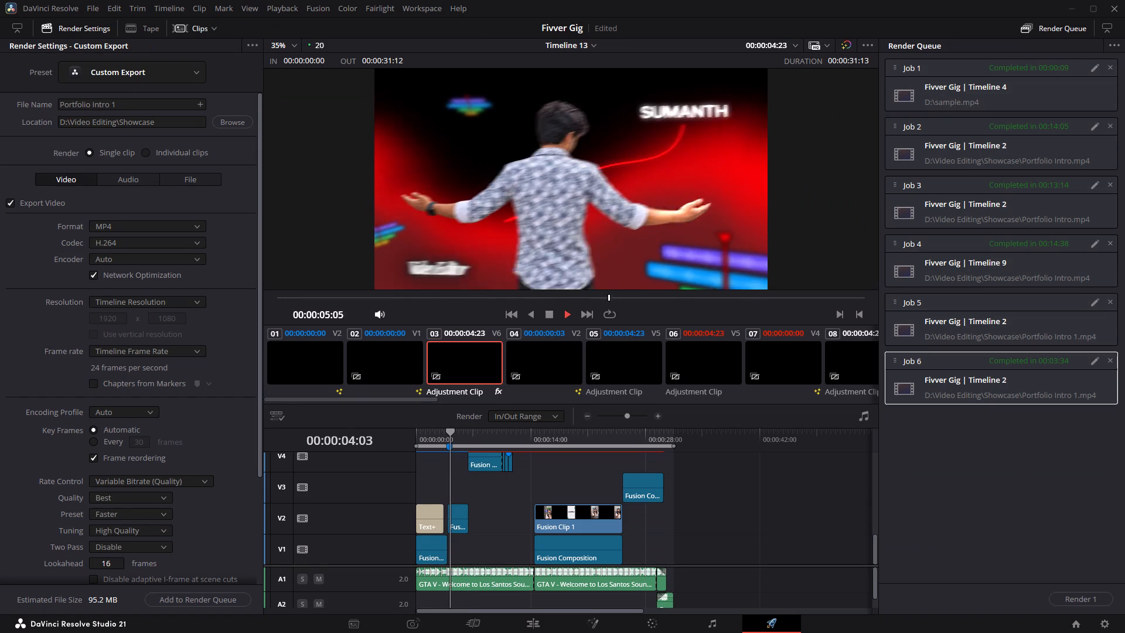
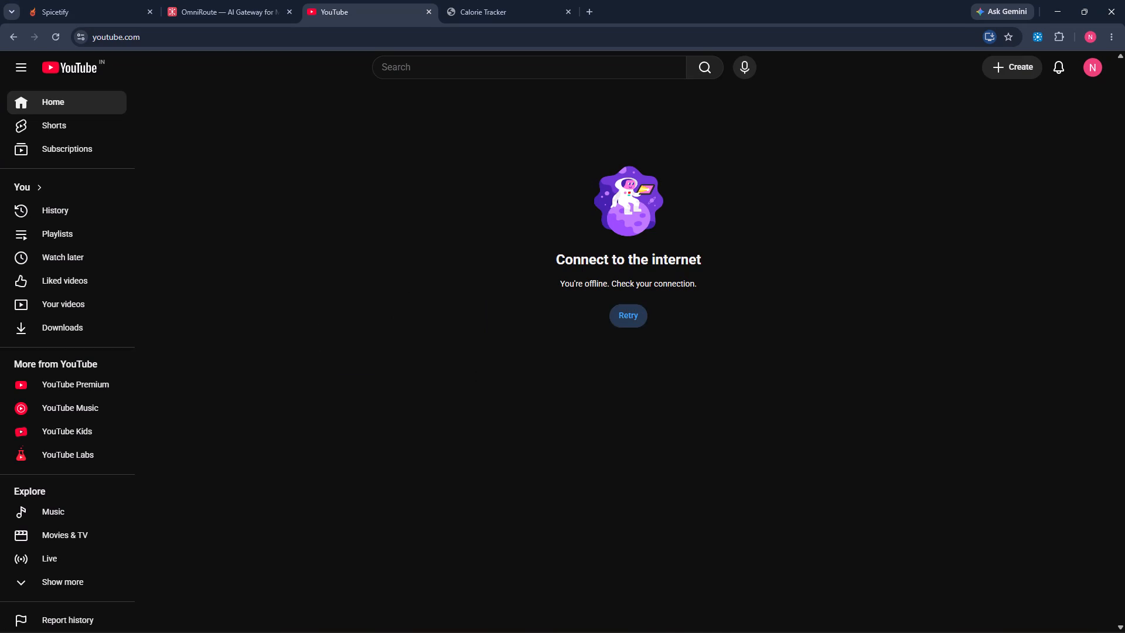
Retry loading the YouTube home page and connect the computer to the Hotspot Granted Wi-Fi network.
click(635, 324)
click(1028, 628)
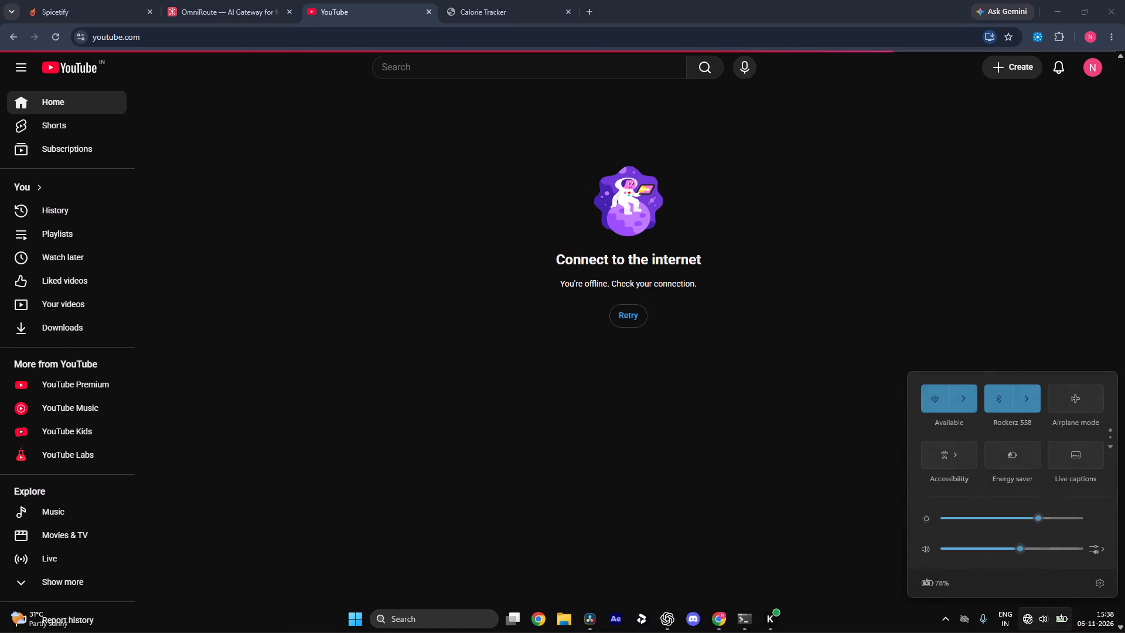
click(966, 400)
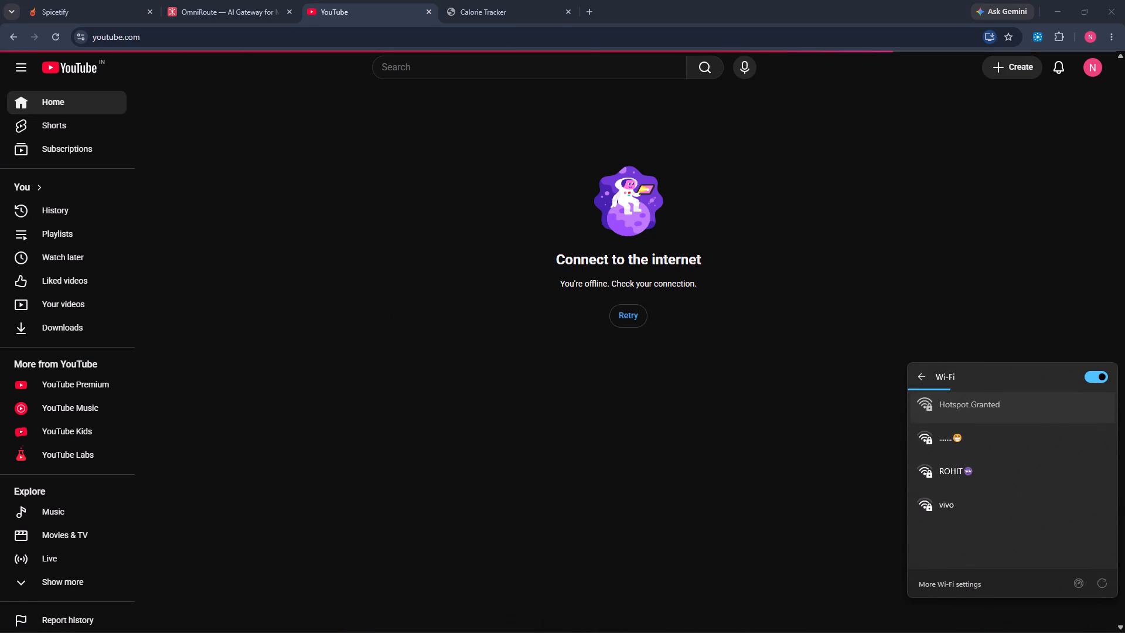
click(967, 410)
click(1065, 454)
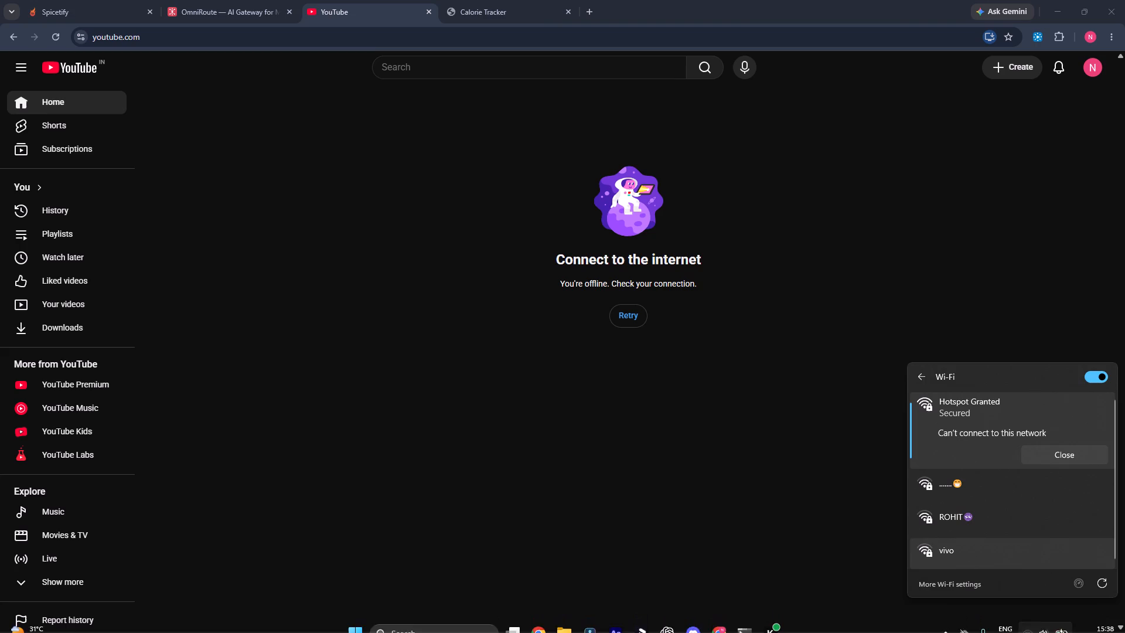
click(840, 553)
click(1031, 618)
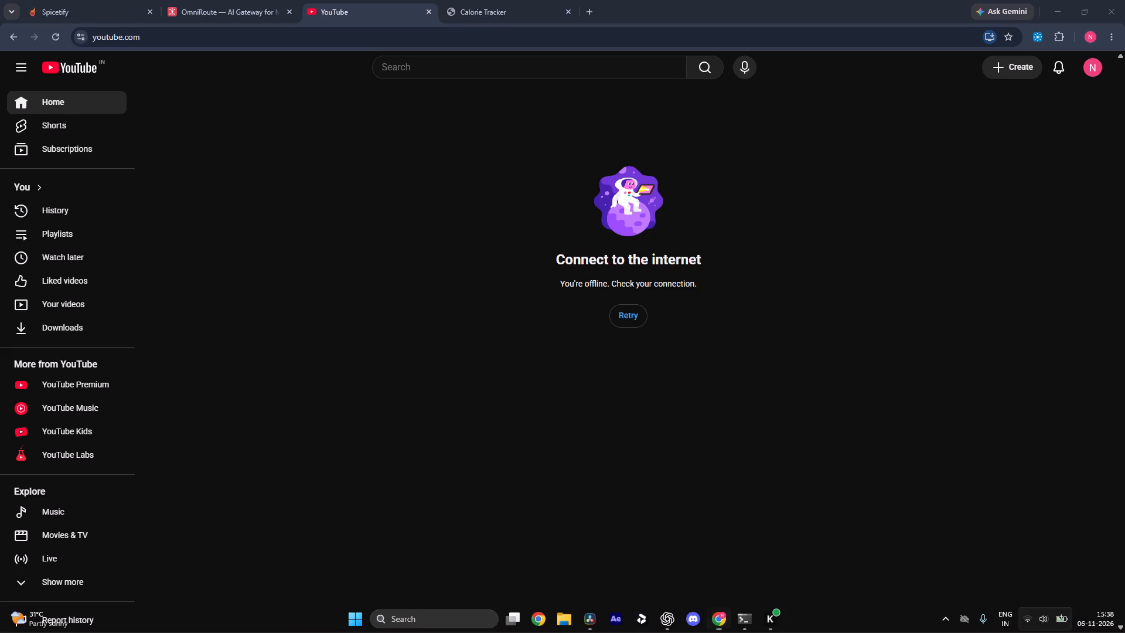
click(979, 406)
click(970, 406)
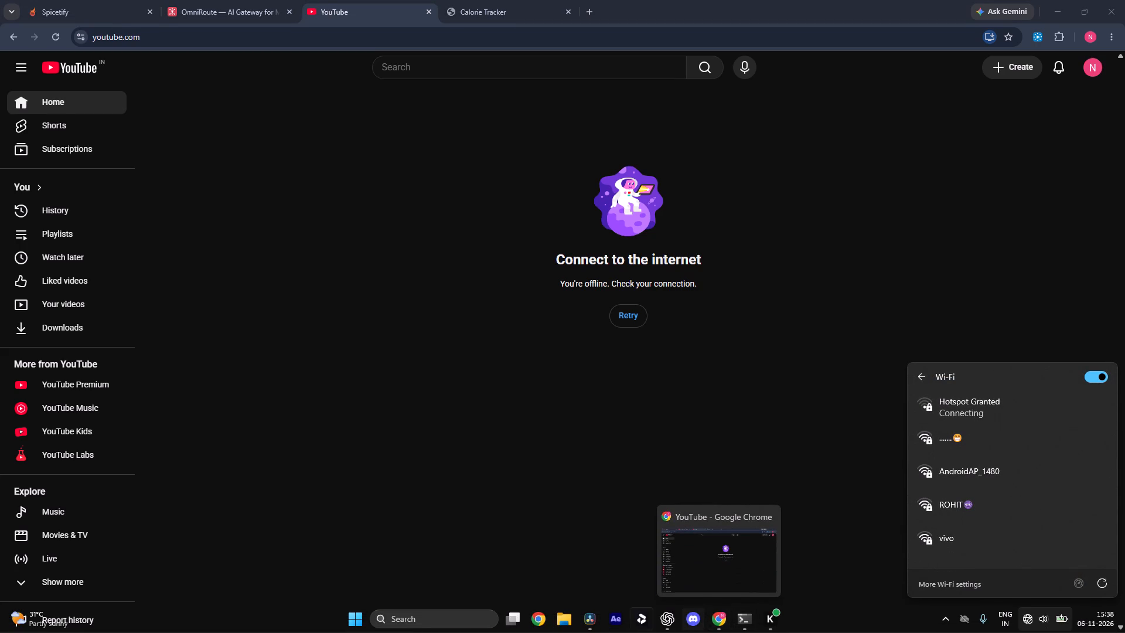
Switch to DaVinci Resolve and examine Timeline 13's video tracks on the Deliver page while the intro plays.
click(592, 621)
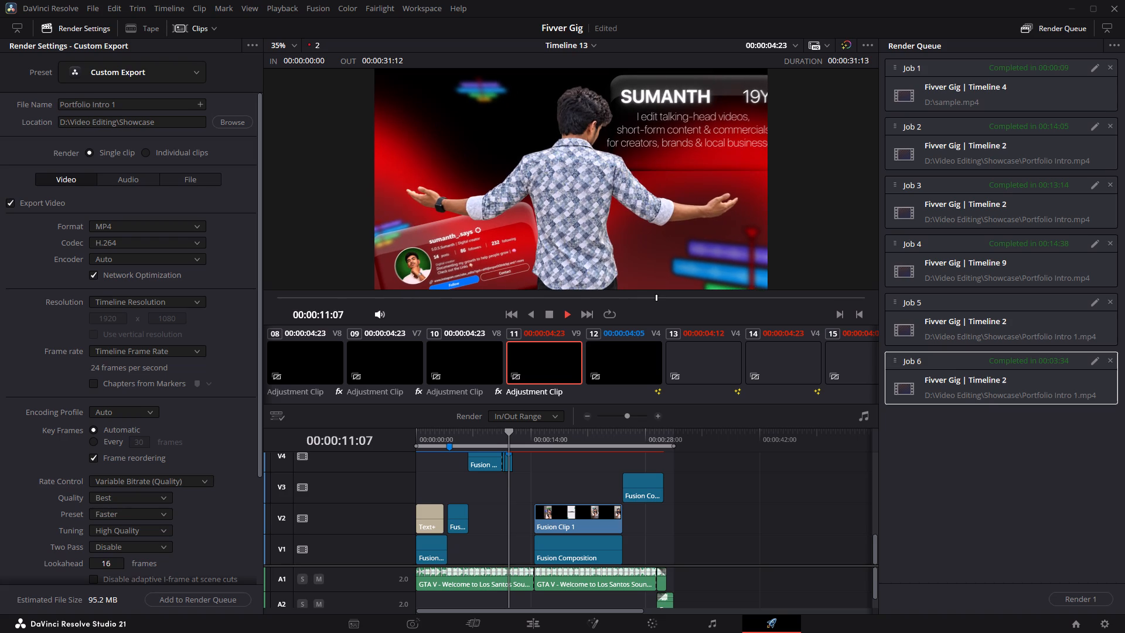
scroll(591, 508, up, 1)
scroll(591, 508, down, 3)
scroll(591, 508, up, 1)
scroll(591, 508, down, 2)
scroll(591, 508, up, 2)
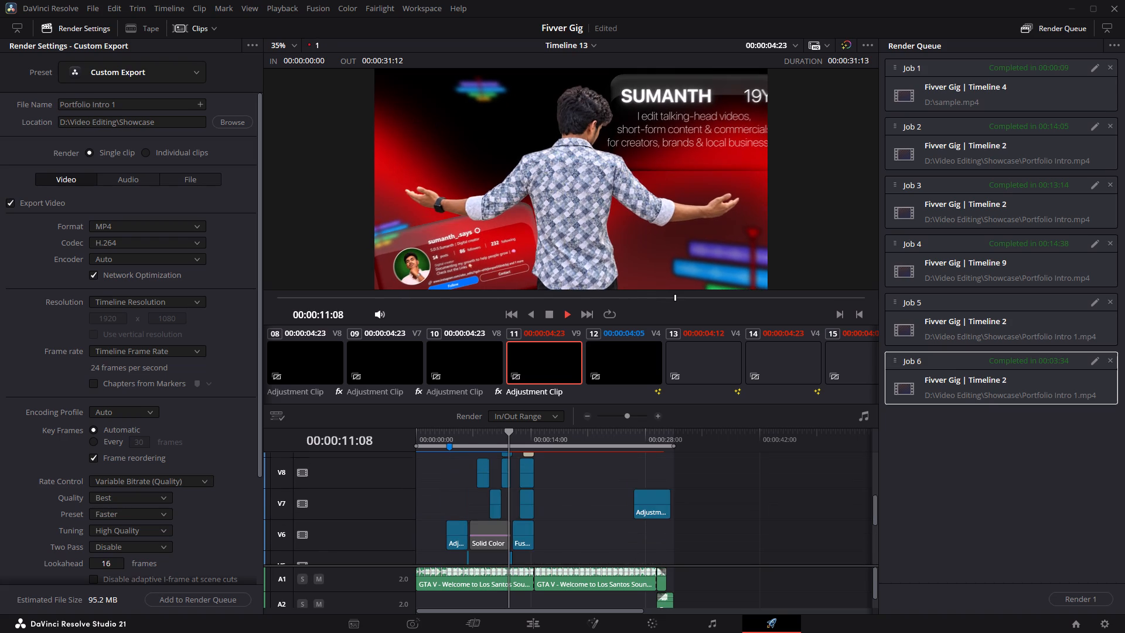
scroll(591, 508, up, 1)
scroll(591, 508, down, 2)
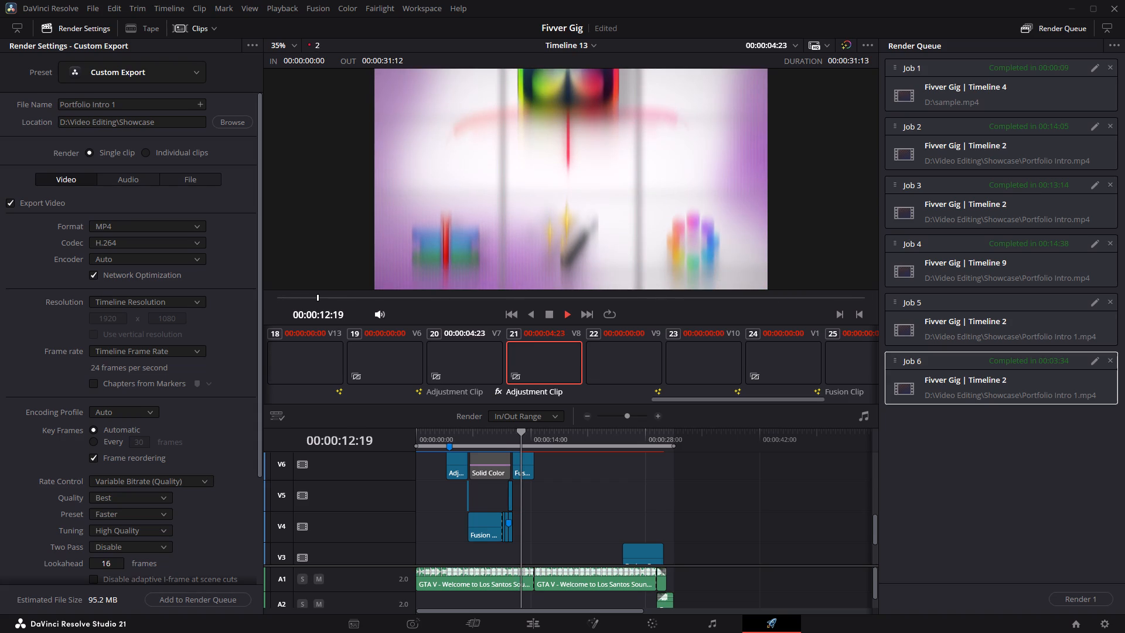
Watch the rest of Timeline 13's intro playback on the Deliver page and stop at 00:00:14:13.
scroll(591, 508, up, 2)
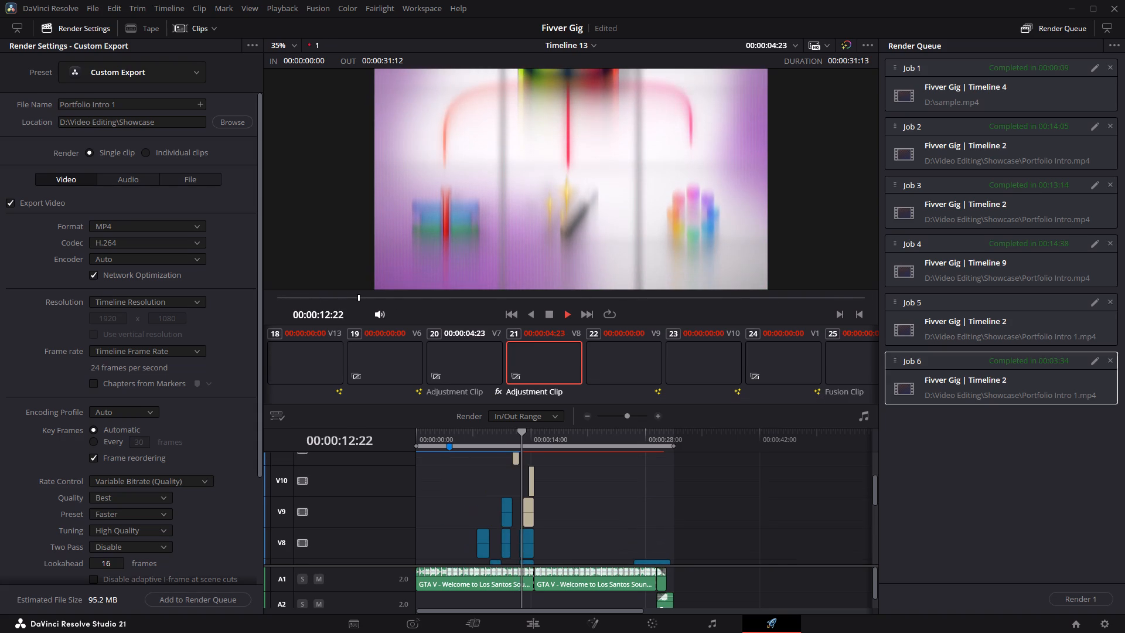
scroll(591, 508, down, 2)
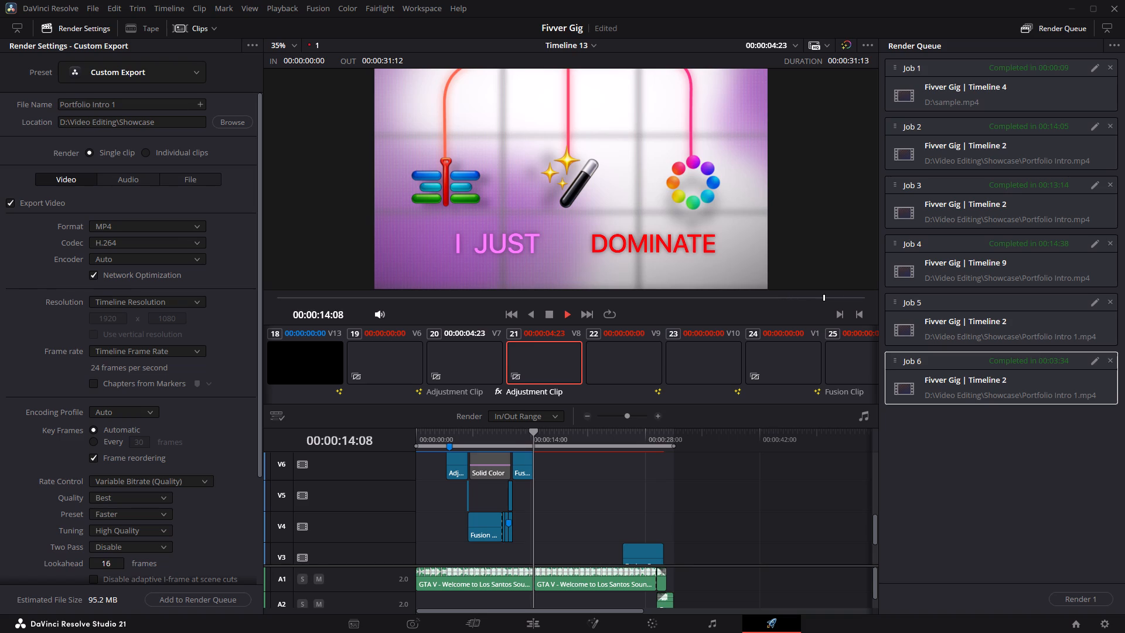
scroll(571, 501, up, 1)
scroll(571, 501, down, 3)
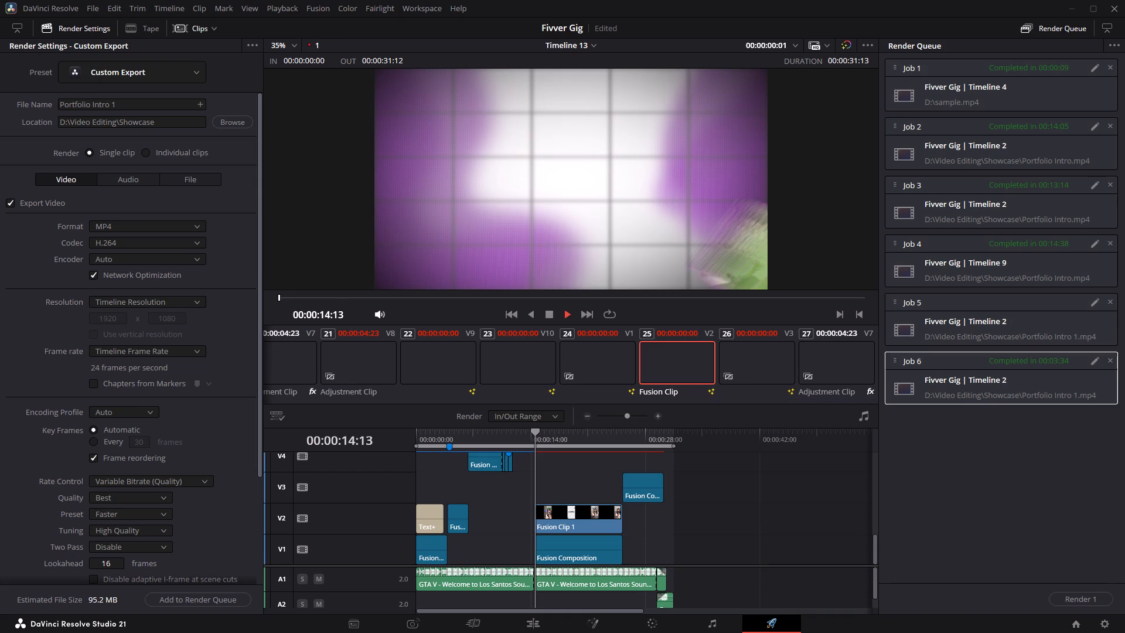
key(space)
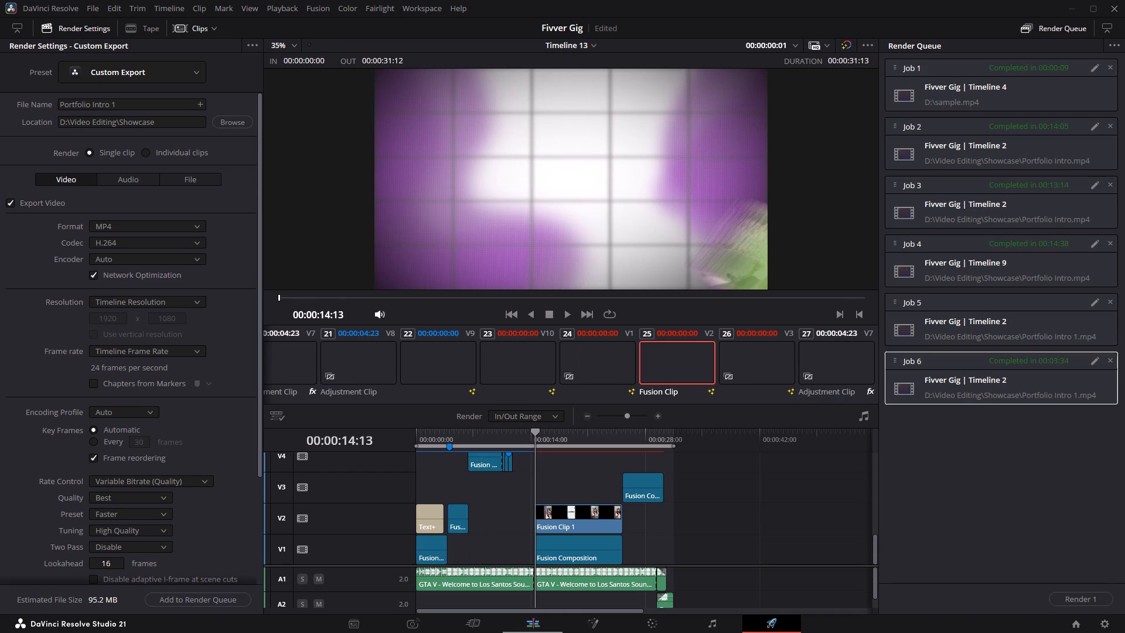
Play Timeline 13 from its start on the Edit page to check the intro, stopping around 00:00:15:06.
click(541, 632)
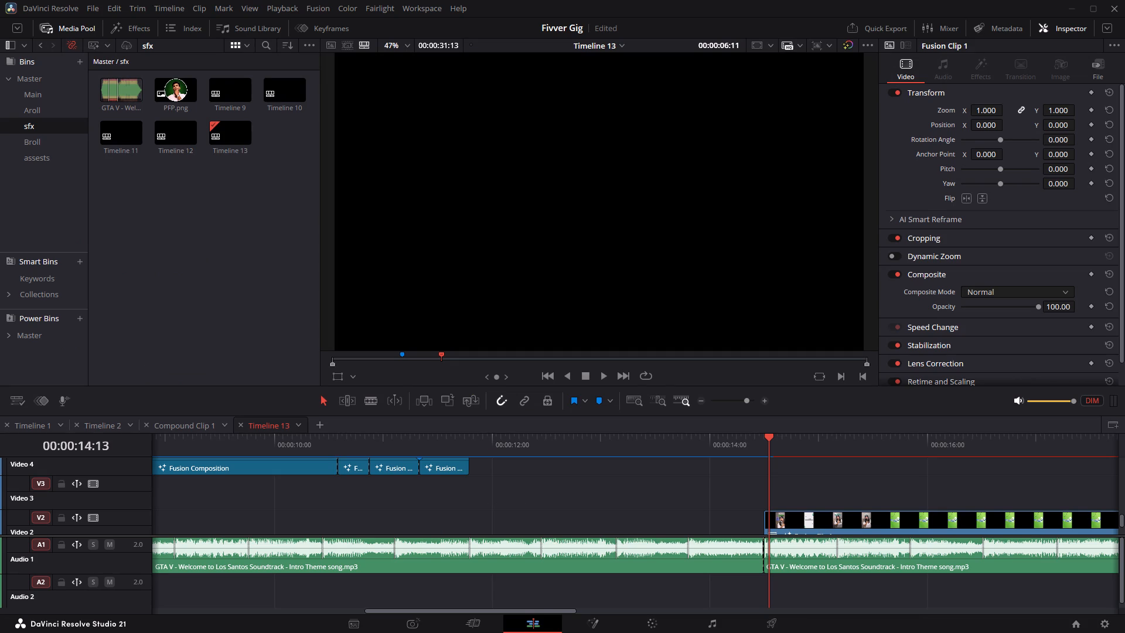
drag(483, 435, 46, 454)
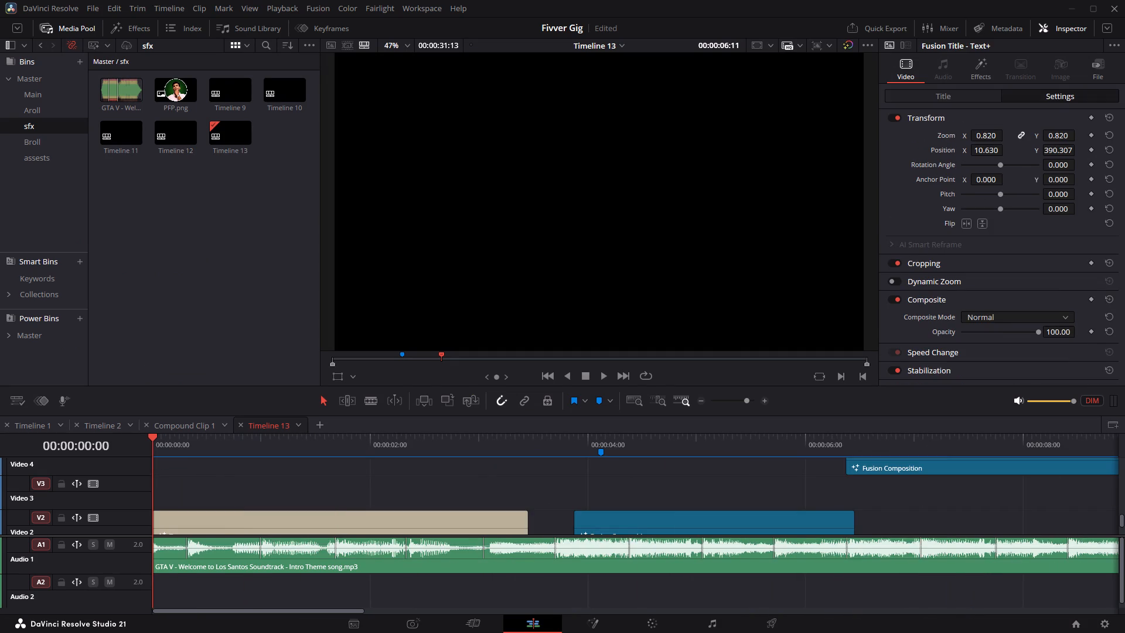
drag(366, 442, 74, 445)
key(space)
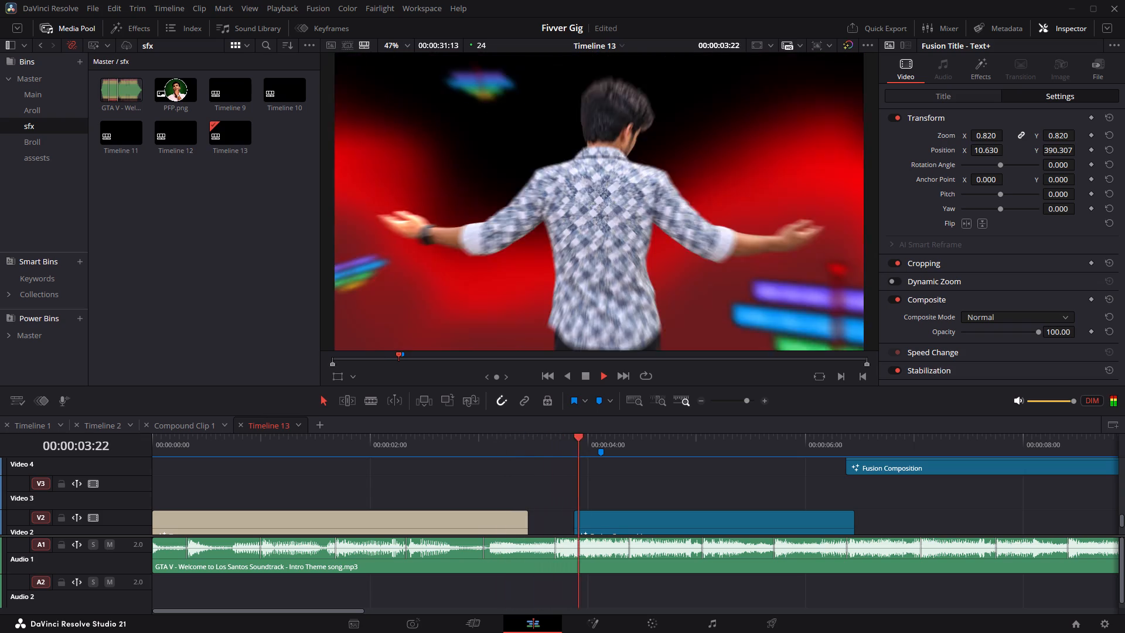
click(505, 446)
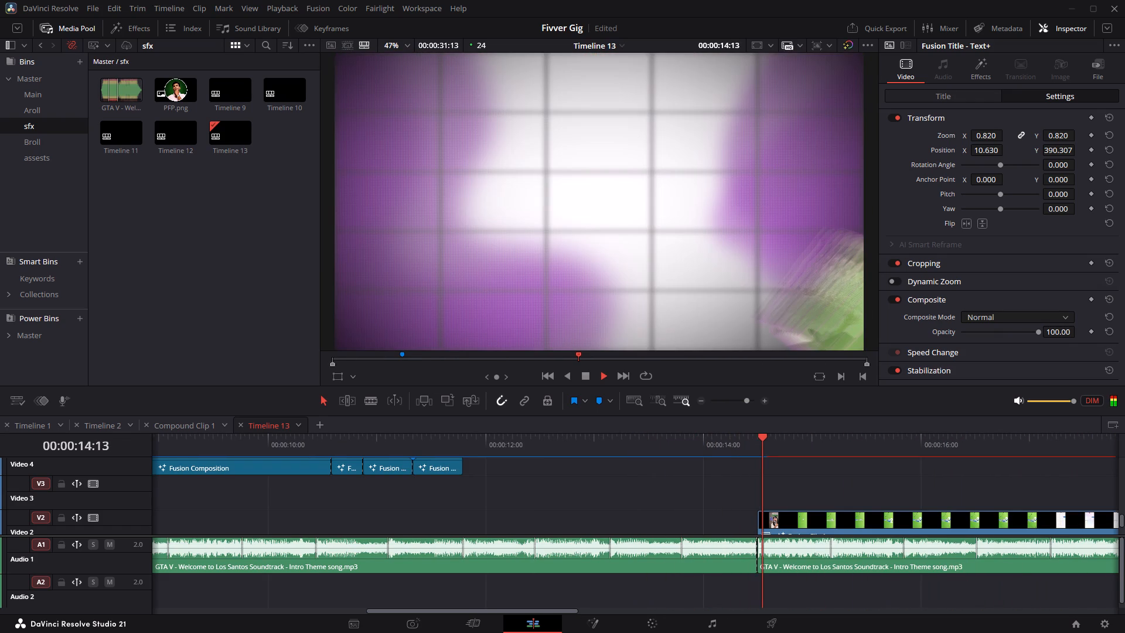
key(space)
Play Timeline 13 on the Deliver page from 00:00:25:03 to check the Fusion Composition on Video 3.
alt+scroll(688, 462, down, 5)
alt+scroll(751, 464, down, 1)
alt+scroll(751, 464, up, 1)
alt+scroll(751, 464, down, 1)
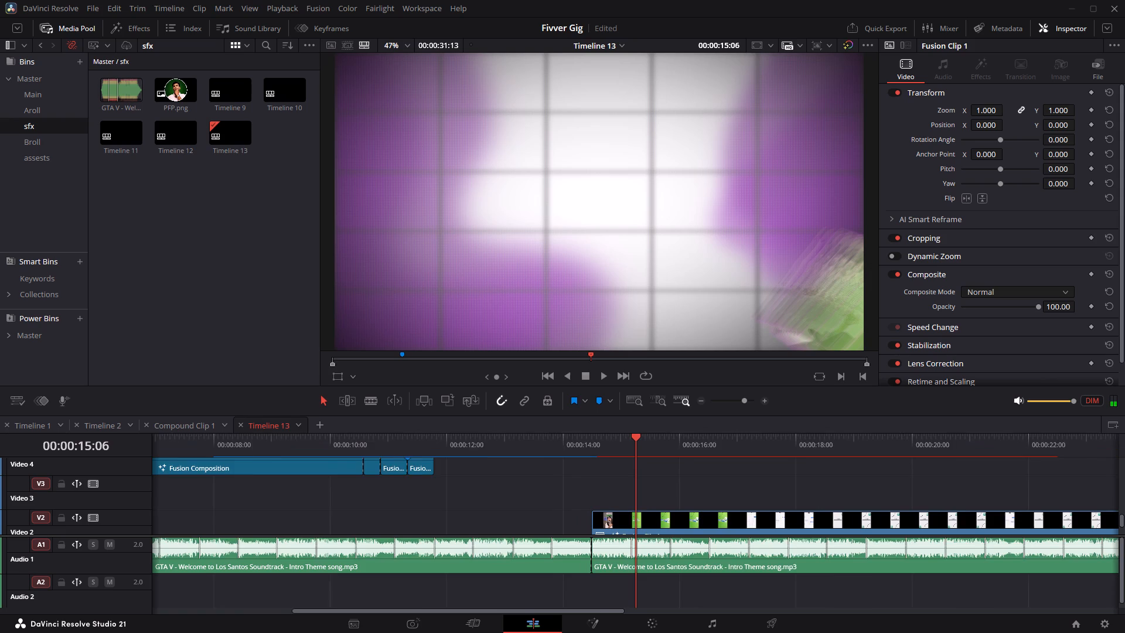
alt+scroll(751, 464, down, 2)
alt+scroll(751, 464, up, 1)
alt+scroll(751, 464, down, 1)
alt+scroll(798, 468, down, 2)
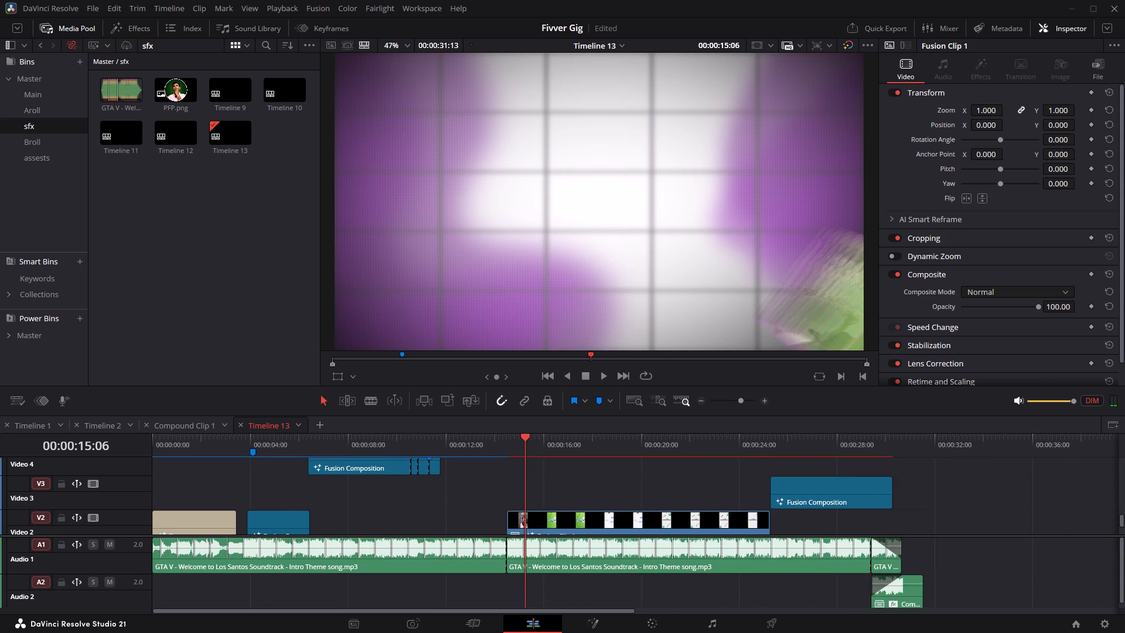
click(763, 445)
alt+scroll(763, 494, up, 4)
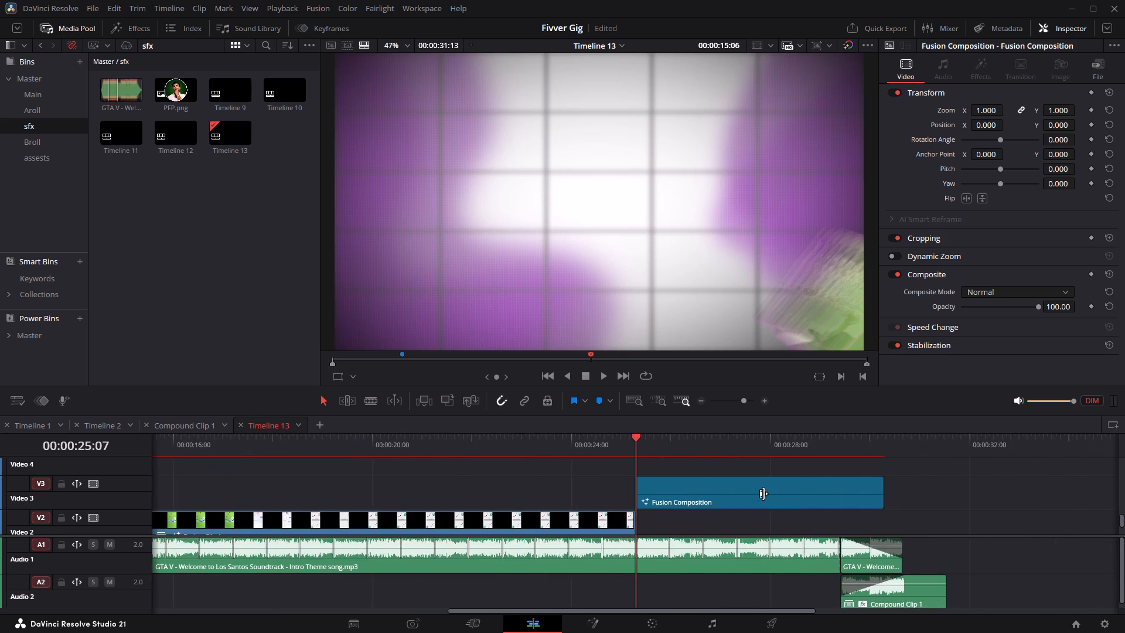
alt+scroll(763, 494, up, 4)
click(773, 625)
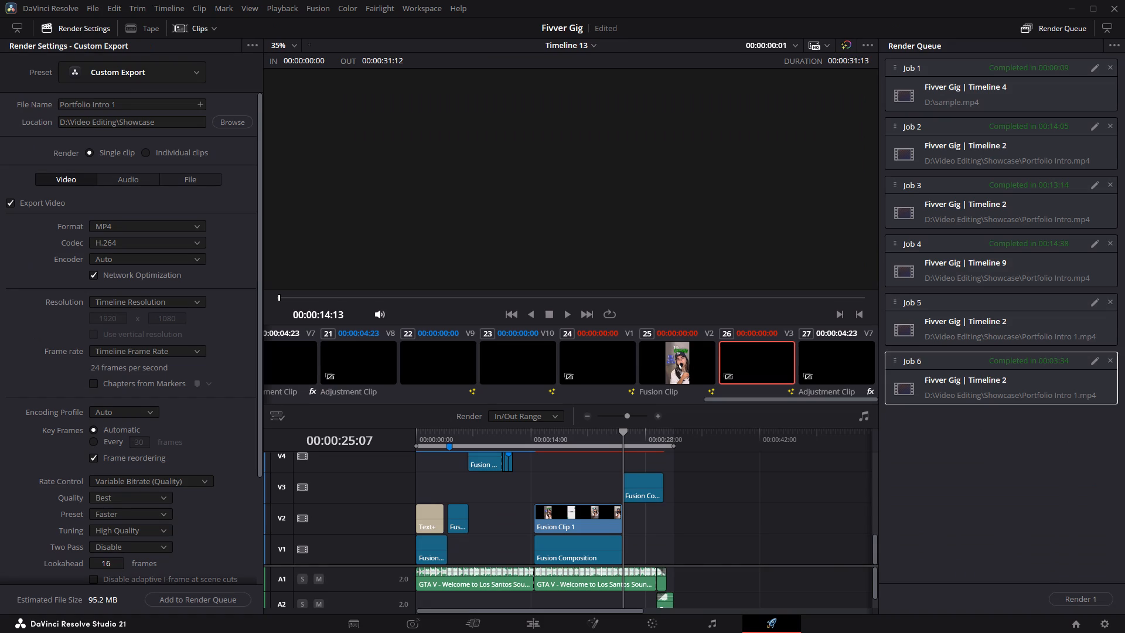
alt+scroll(623, 474, up, 6)
click(629, 444)
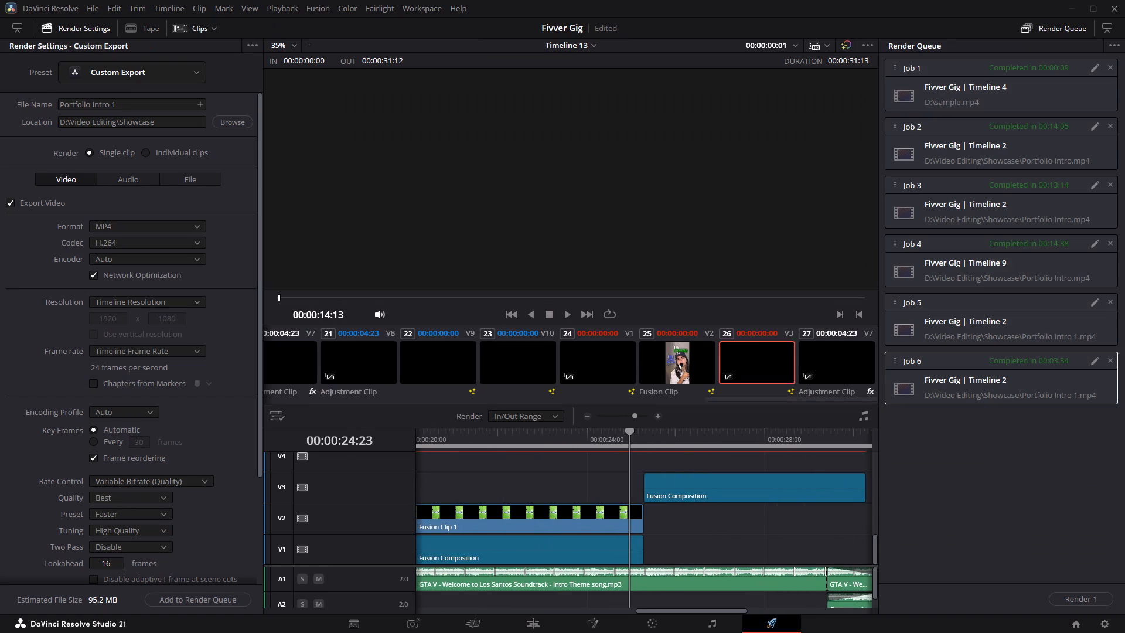
click(637, 437)
key(space)
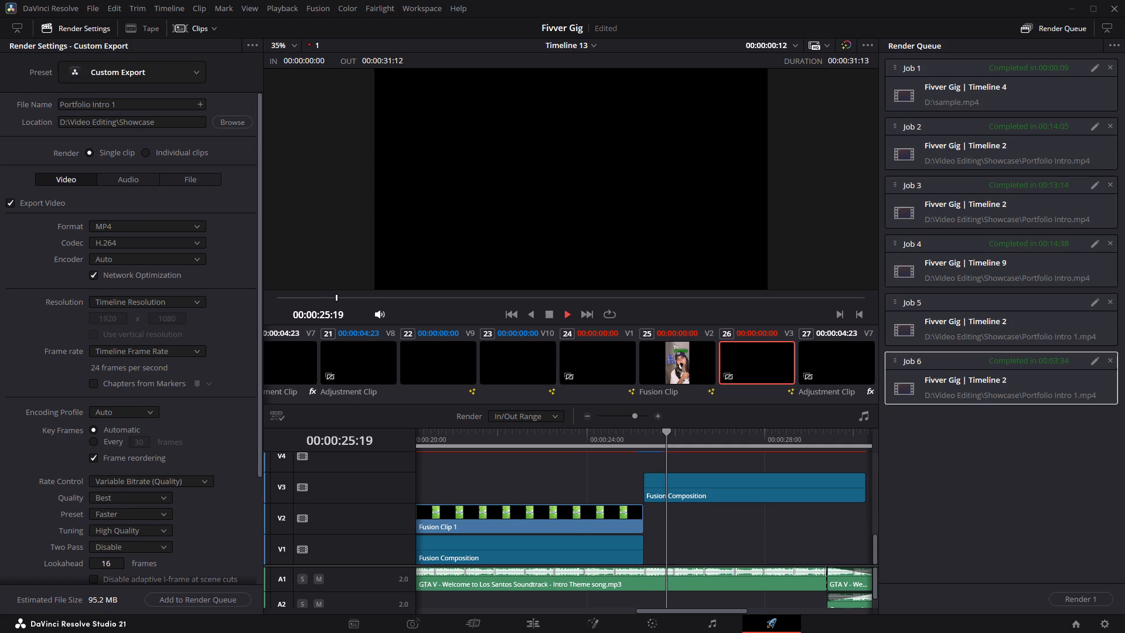
Remove Job 5 from the render queue.
click(1110, 300)
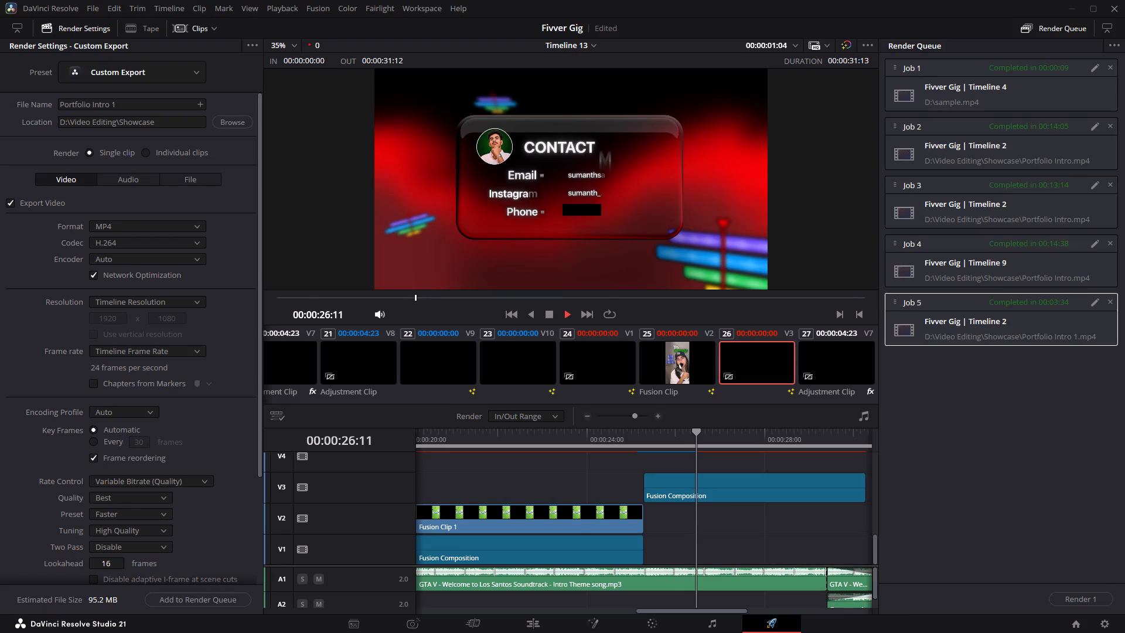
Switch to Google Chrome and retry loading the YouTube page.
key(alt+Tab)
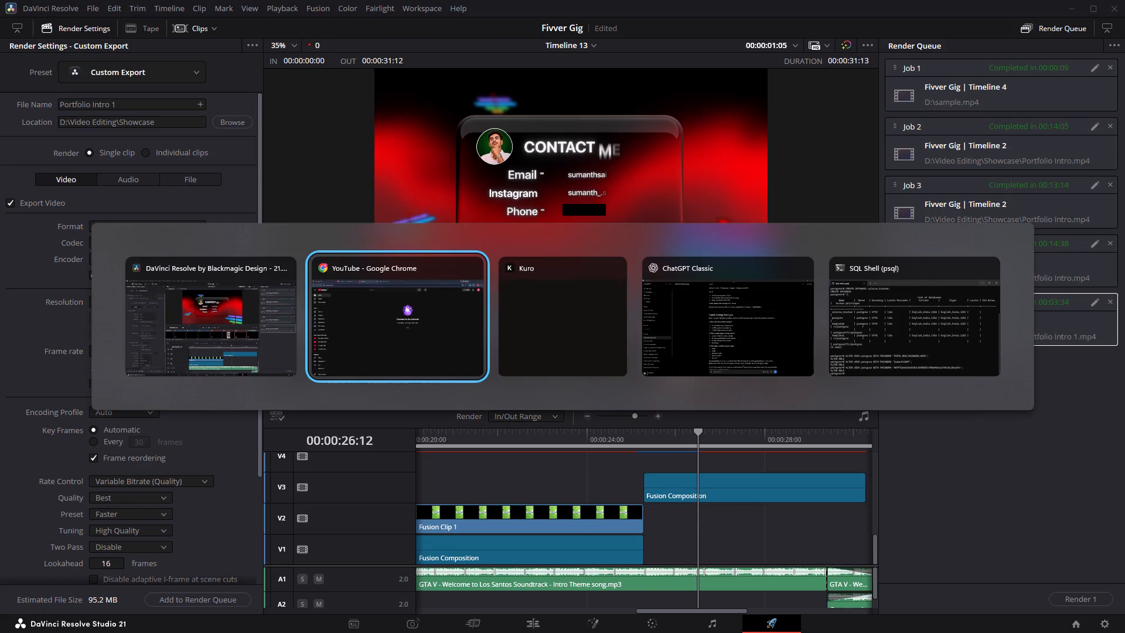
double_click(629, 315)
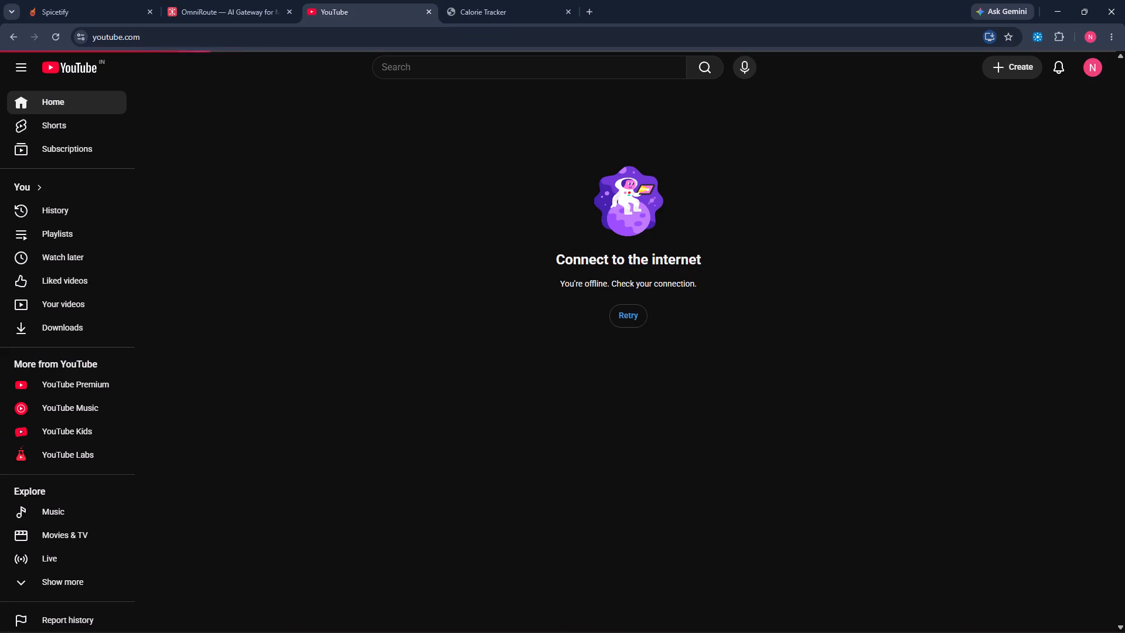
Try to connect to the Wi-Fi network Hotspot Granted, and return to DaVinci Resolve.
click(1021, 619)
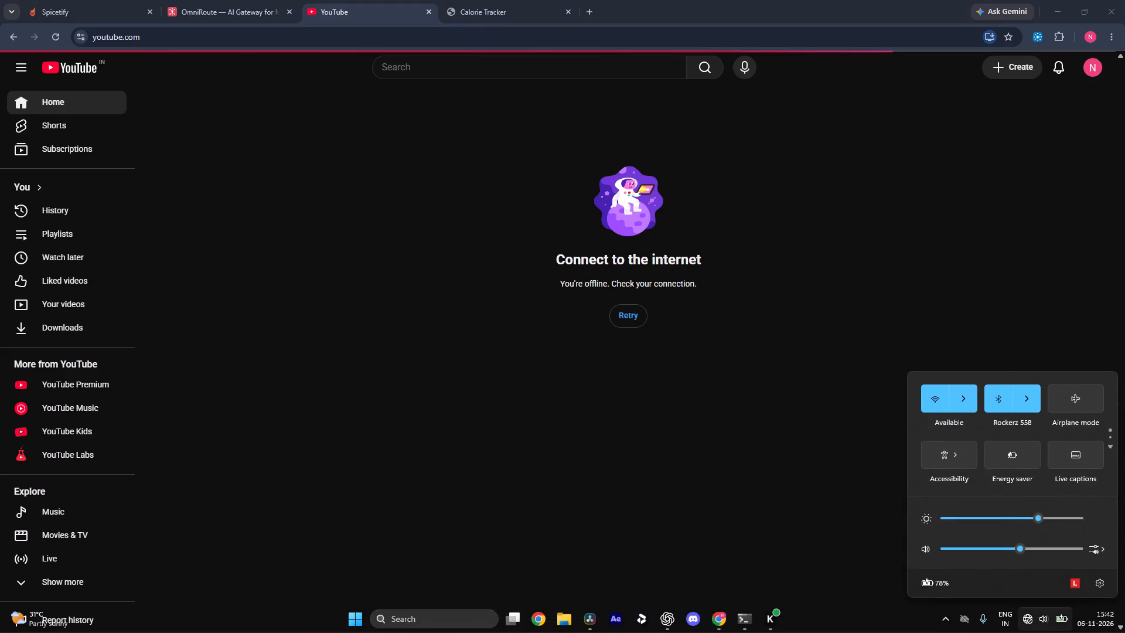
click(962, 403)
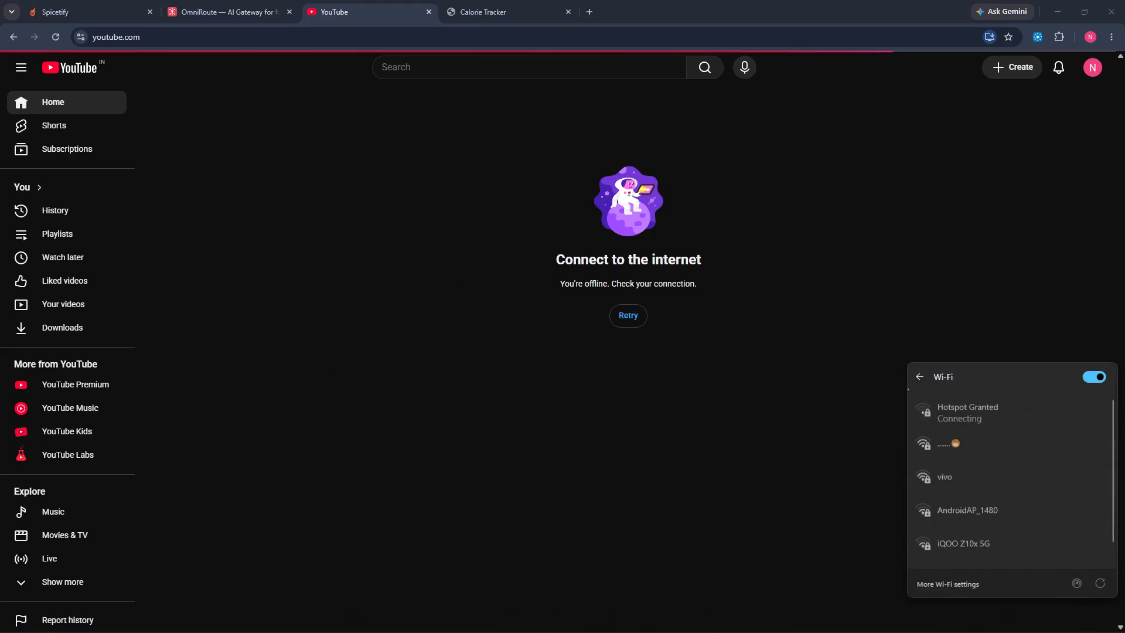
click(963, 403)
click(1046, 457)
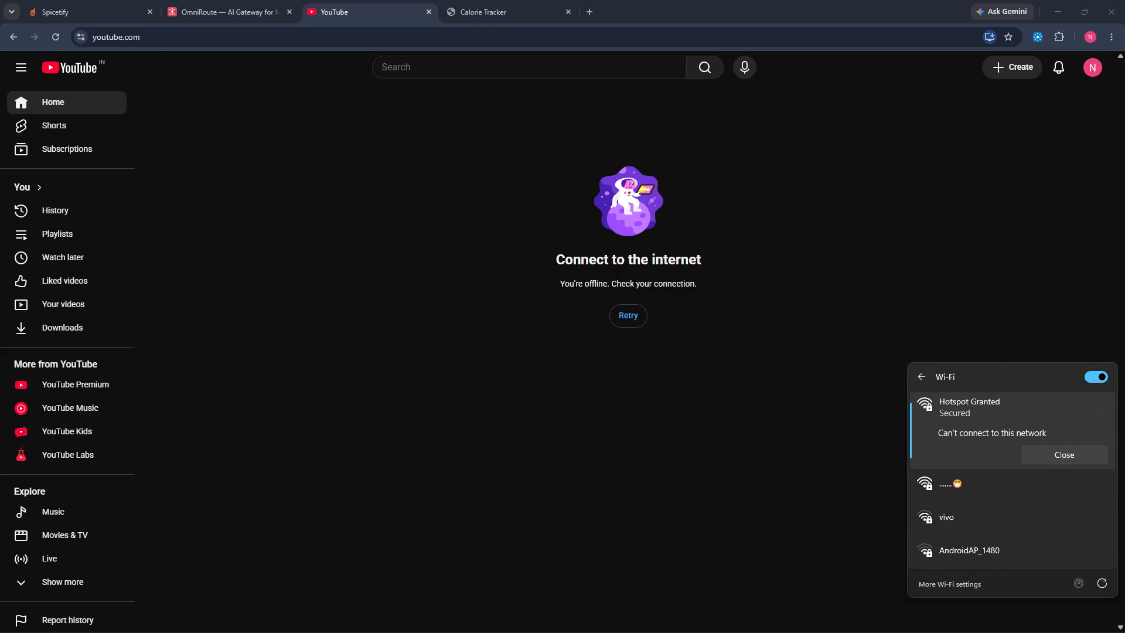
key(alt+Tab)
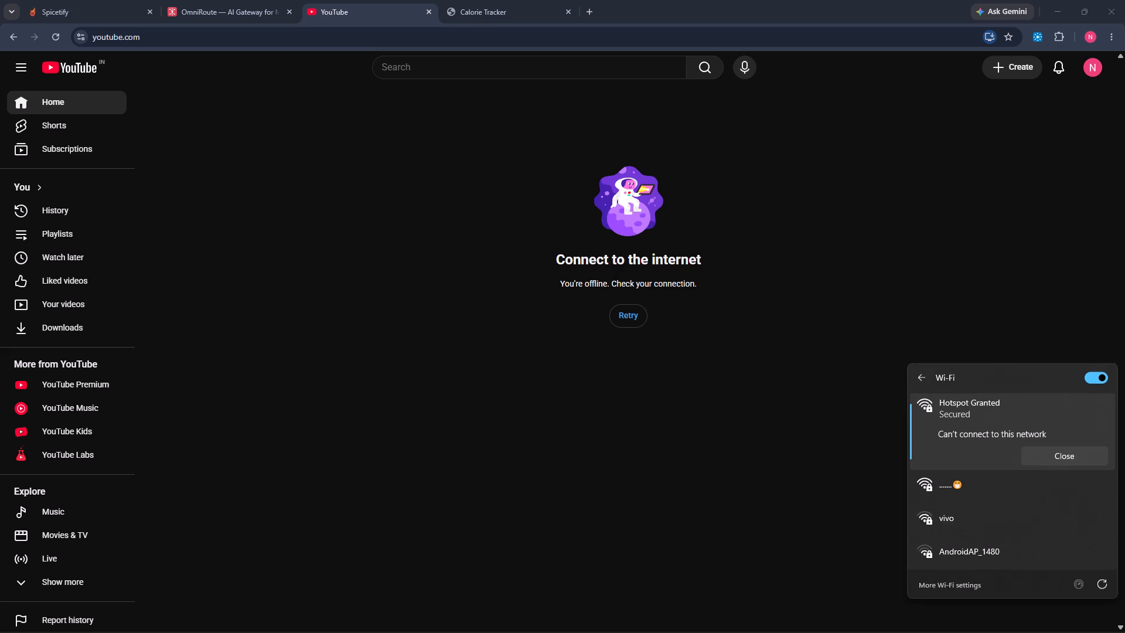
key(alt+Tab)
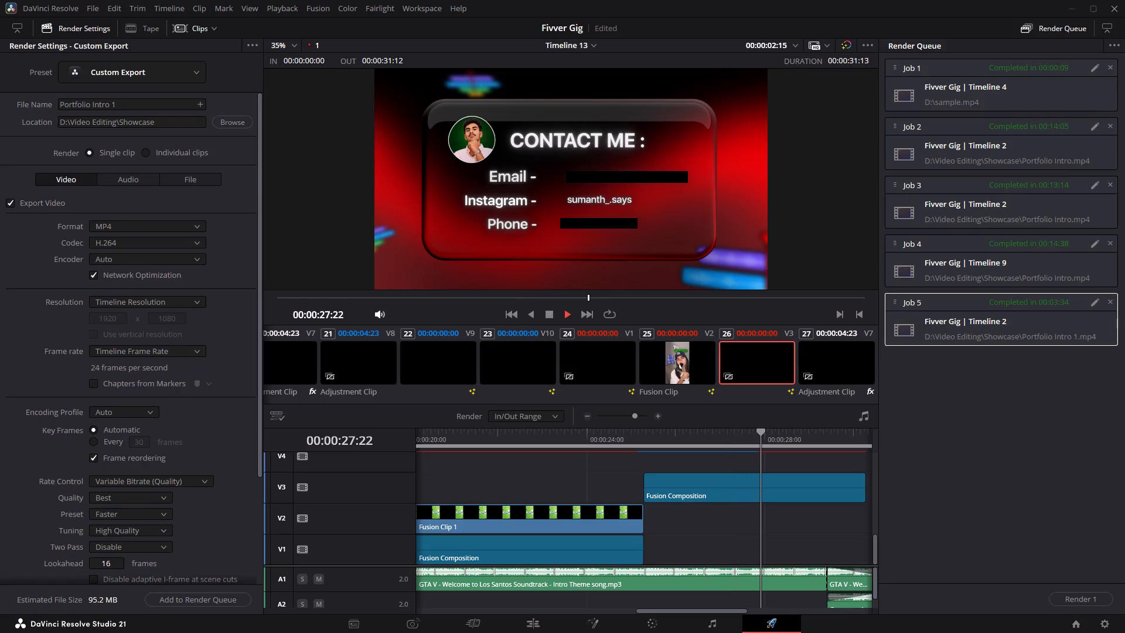
Stop the Deliver page playback and replay Timeline 13 on the Edit page around the start of the Video 3 Fusion Composition, stopping at 00:00:26:11.
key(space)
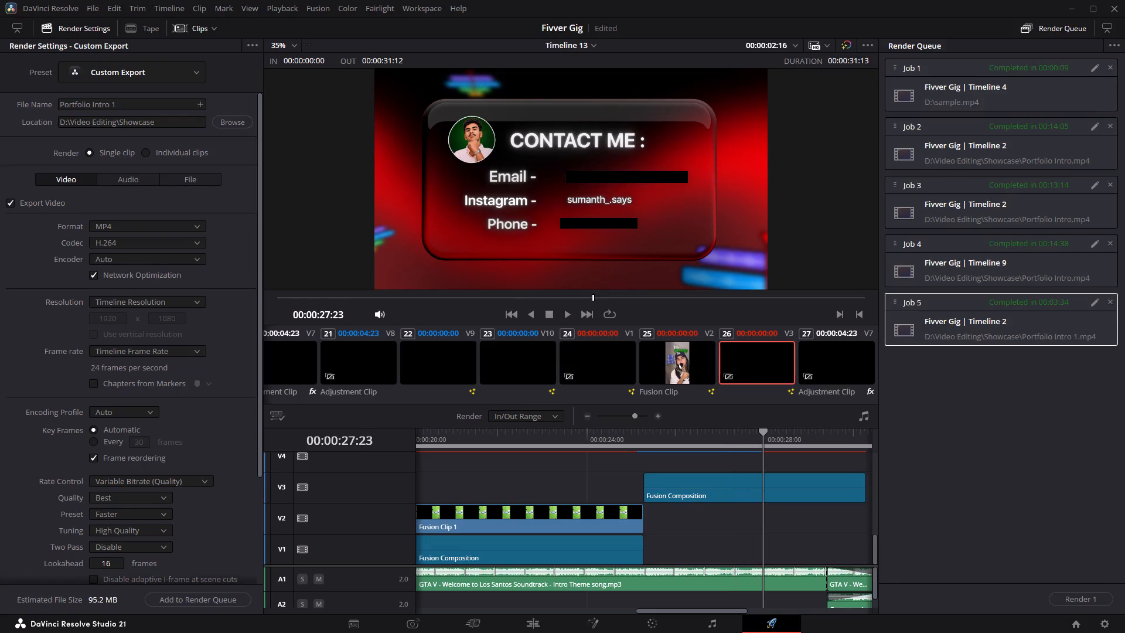
click(539, 632)
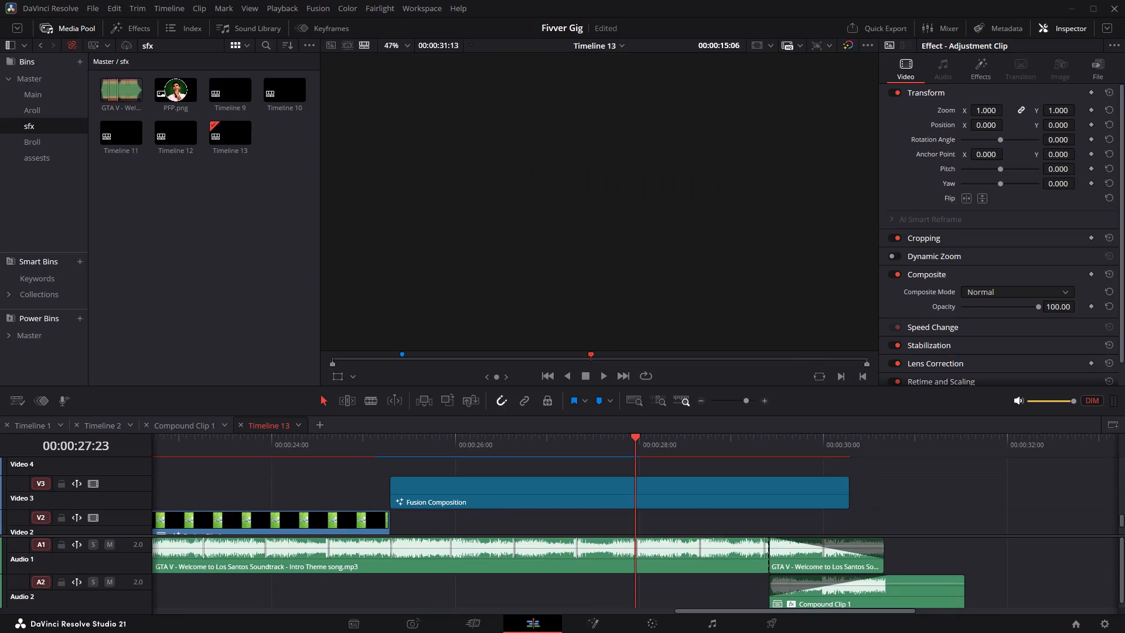
click(377, 449)
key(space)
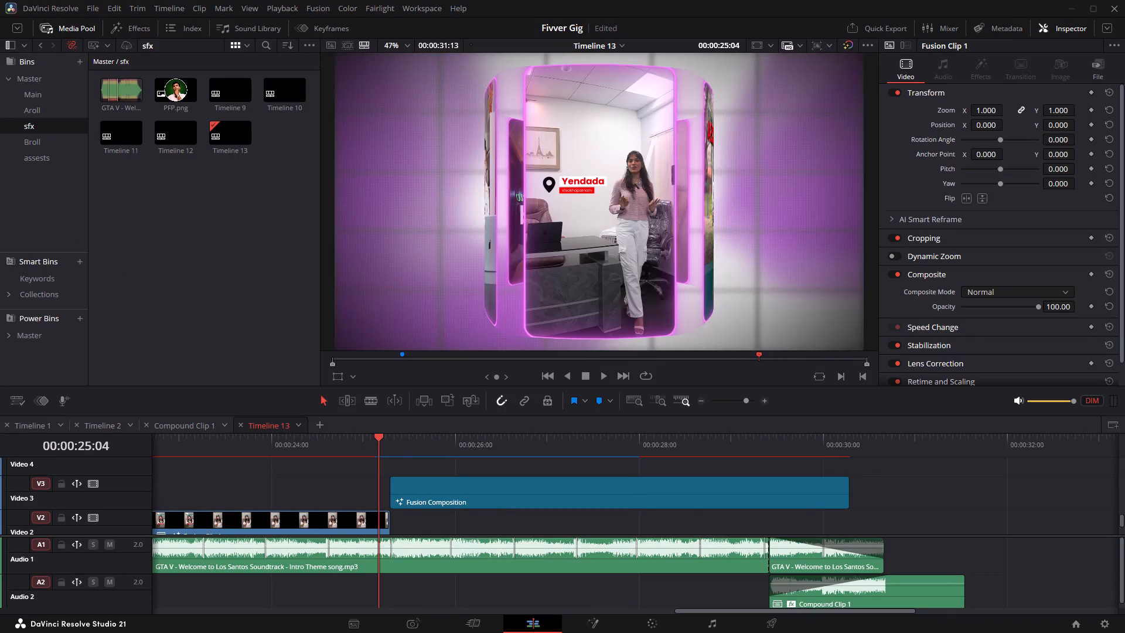
click(376, 447)
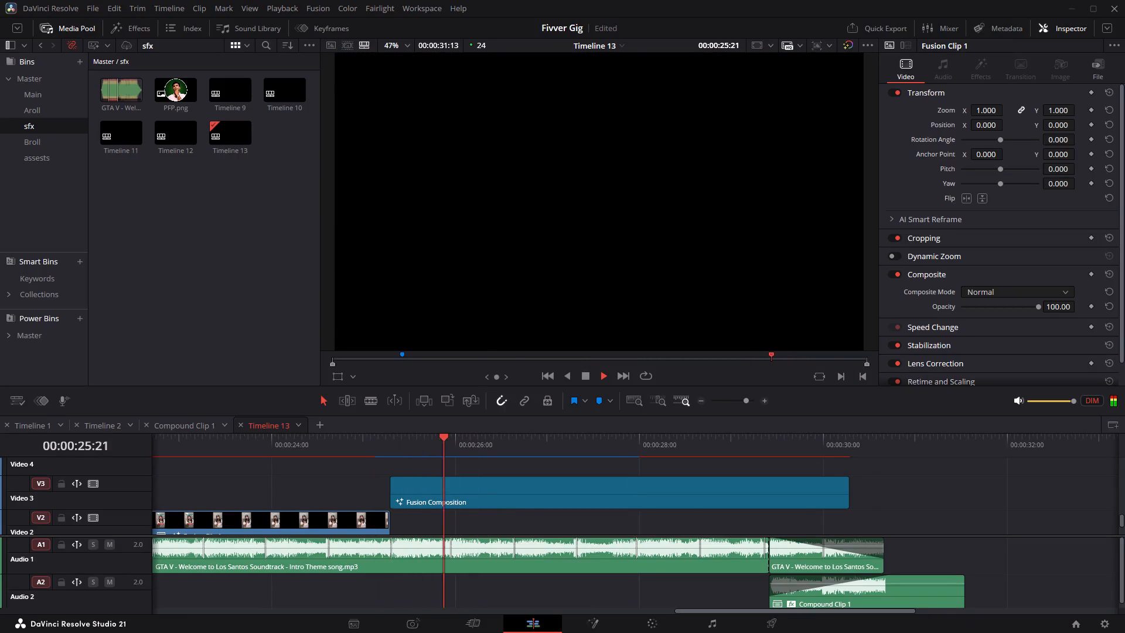
click(389, 446)
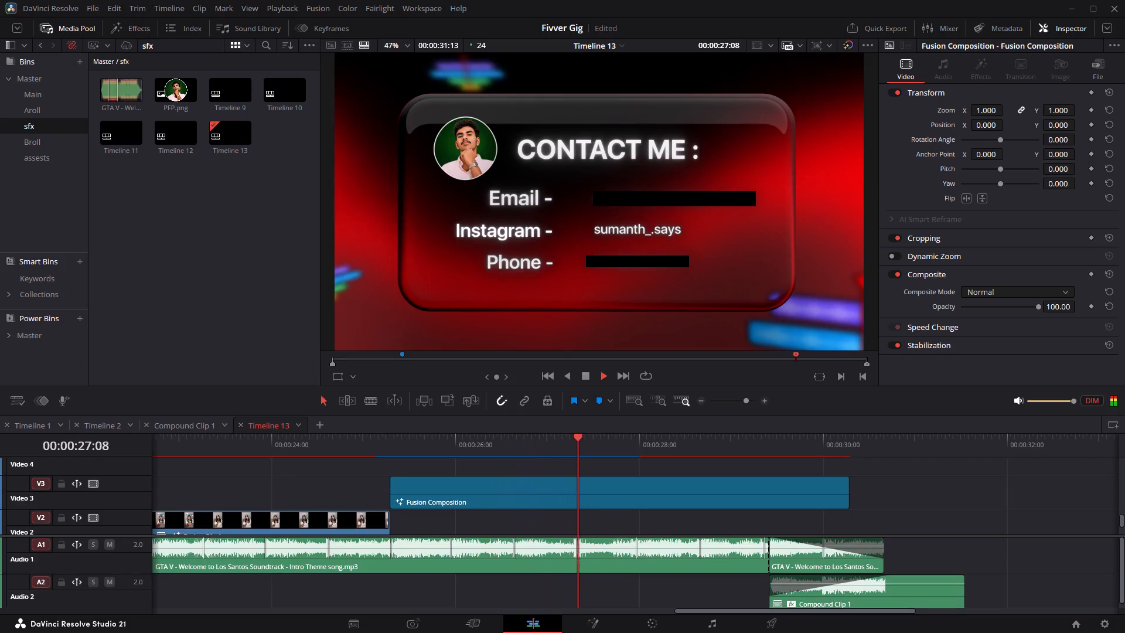
click(407, 448)
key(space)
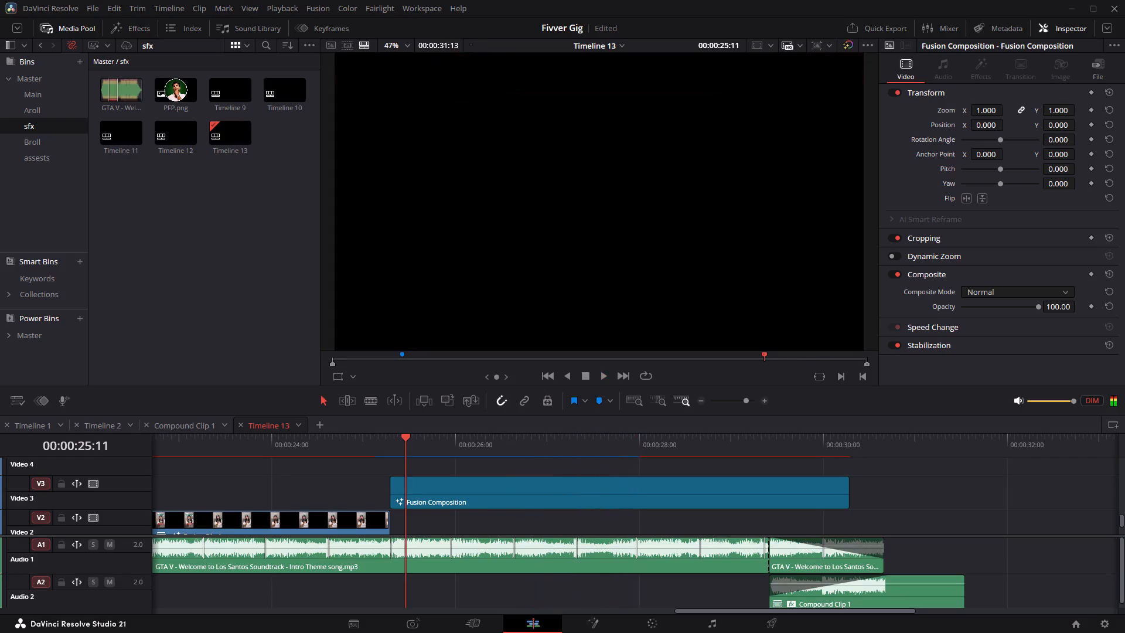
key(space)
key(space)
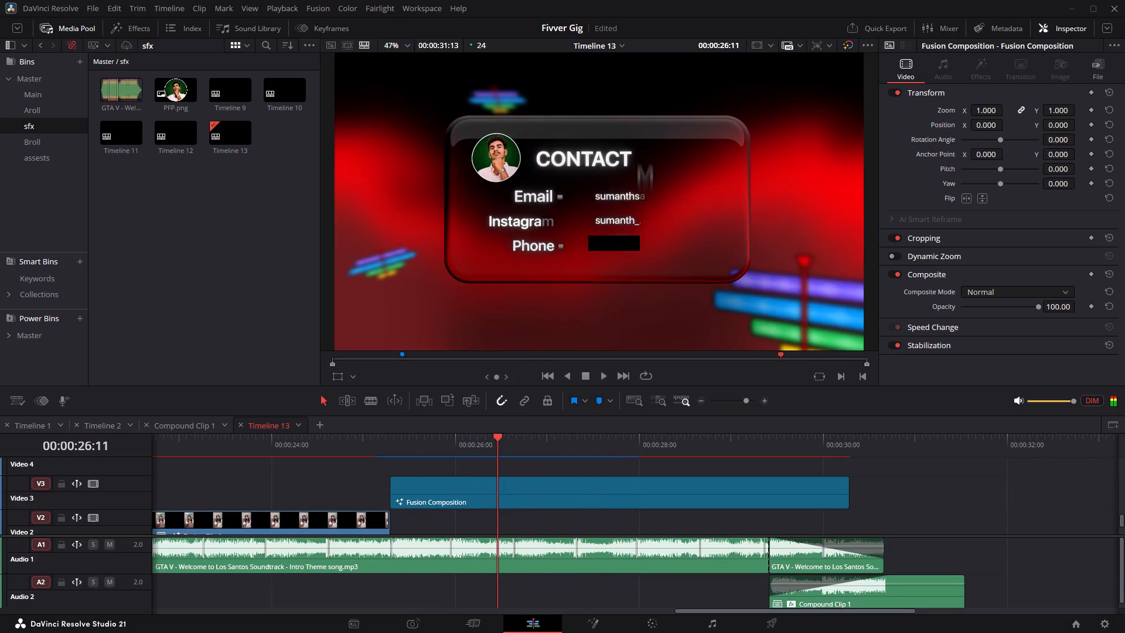
Step frame by frame through the contact card animation on Video 3 back to 00:00:26:02, ending on 00:00:26:03.
click(475, 448)
key(Left)
key(Left)
key(Down)
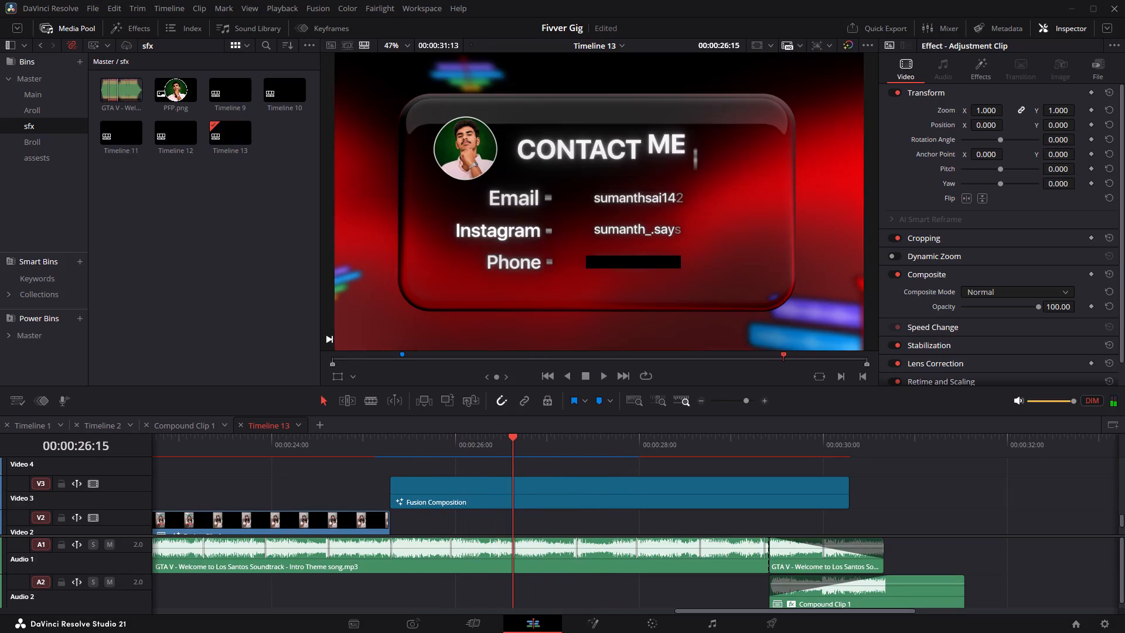
key(Left)
key(Left)
key(Left)
key(Left)
key(Left)
key(Left)
key(Left)
key(Left)
key(Left)
key(Left)
key(Left)
key(Left)
key(Left)
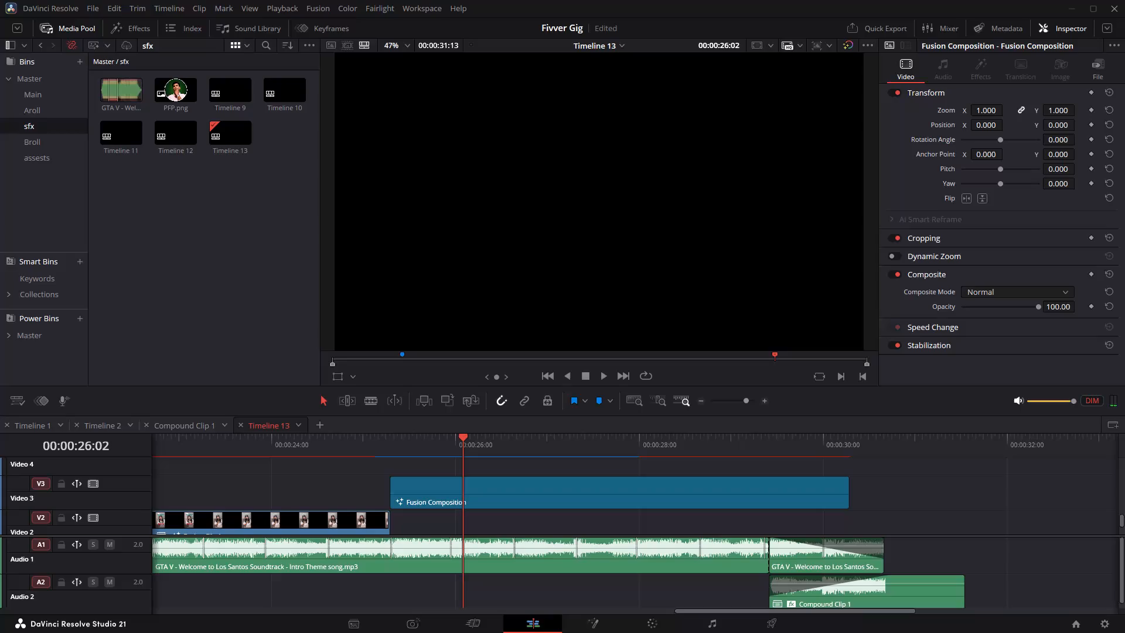
key(Right)
Open the Fusion Composition clip on Video 3 in the Fusion page.
right_click(517, 495)
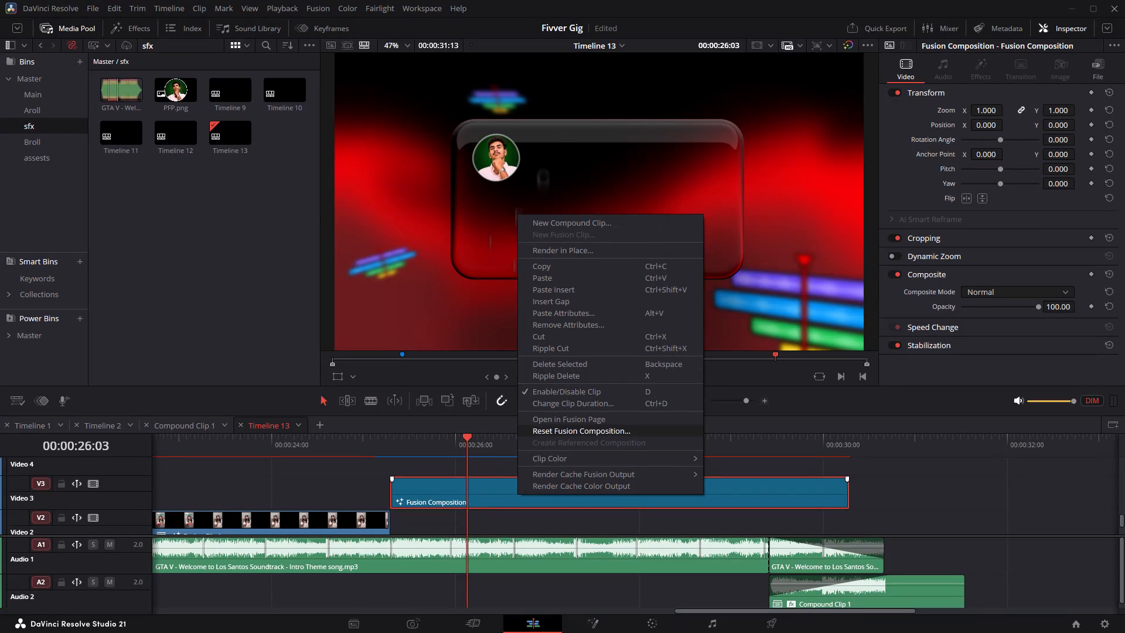
click(539, 424)
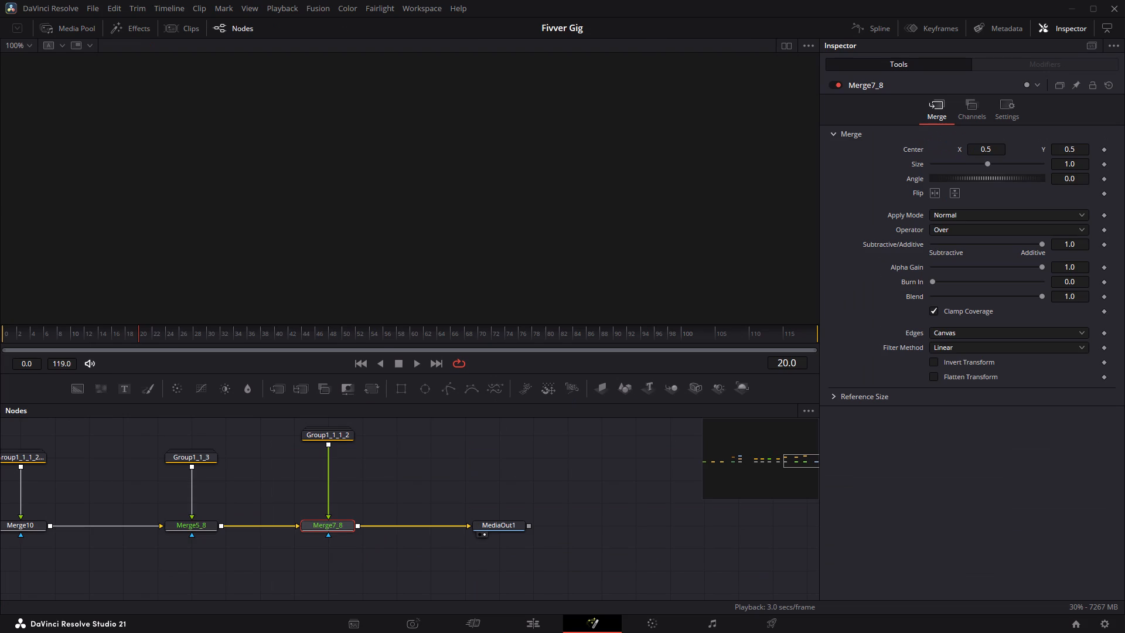
Examine the composition's node chain from Merge7_8 back to Merge8, with the playhead moved to frame 19.
middle_drag(77, 559, 562, 547)
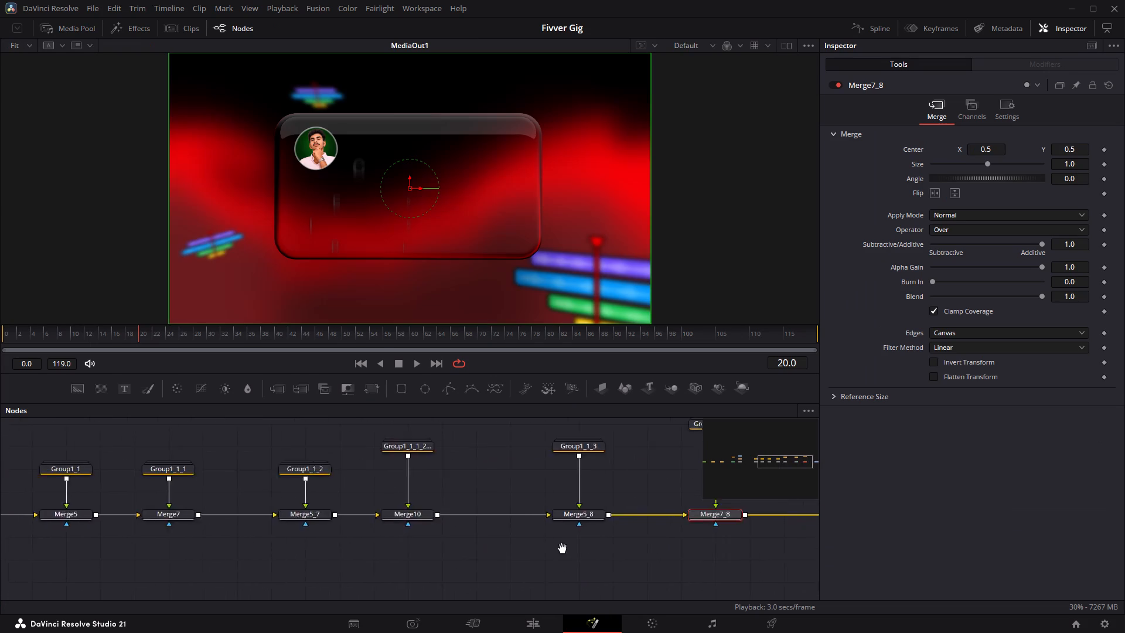
middle_drag(562, 547, 596, 550)
key(Left)
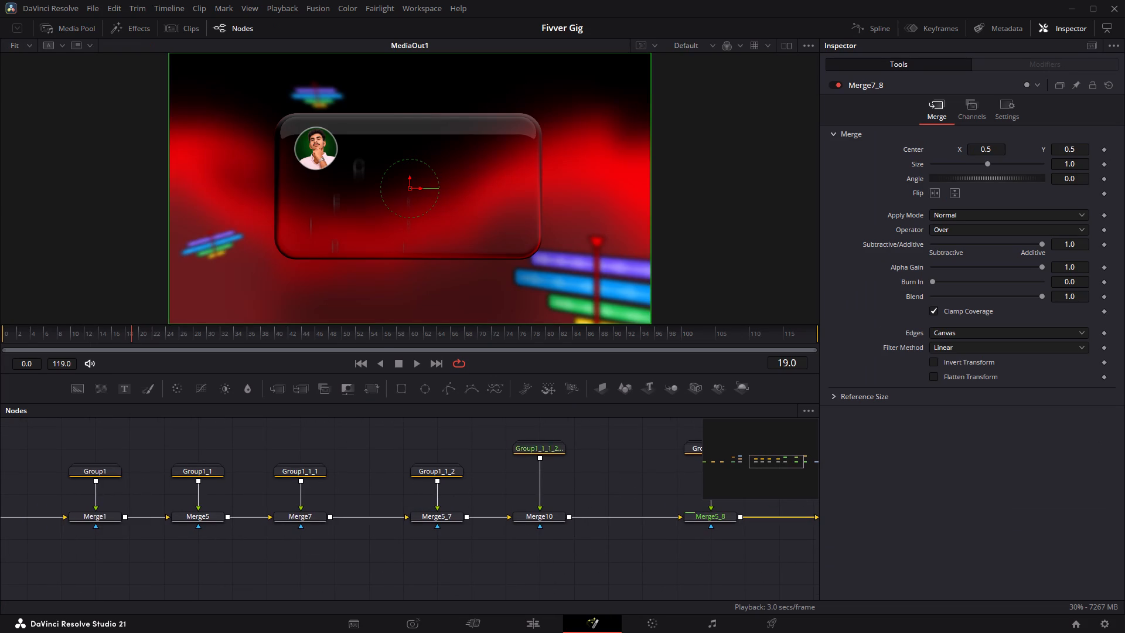
middle_drag(303, 552, 628, 552)
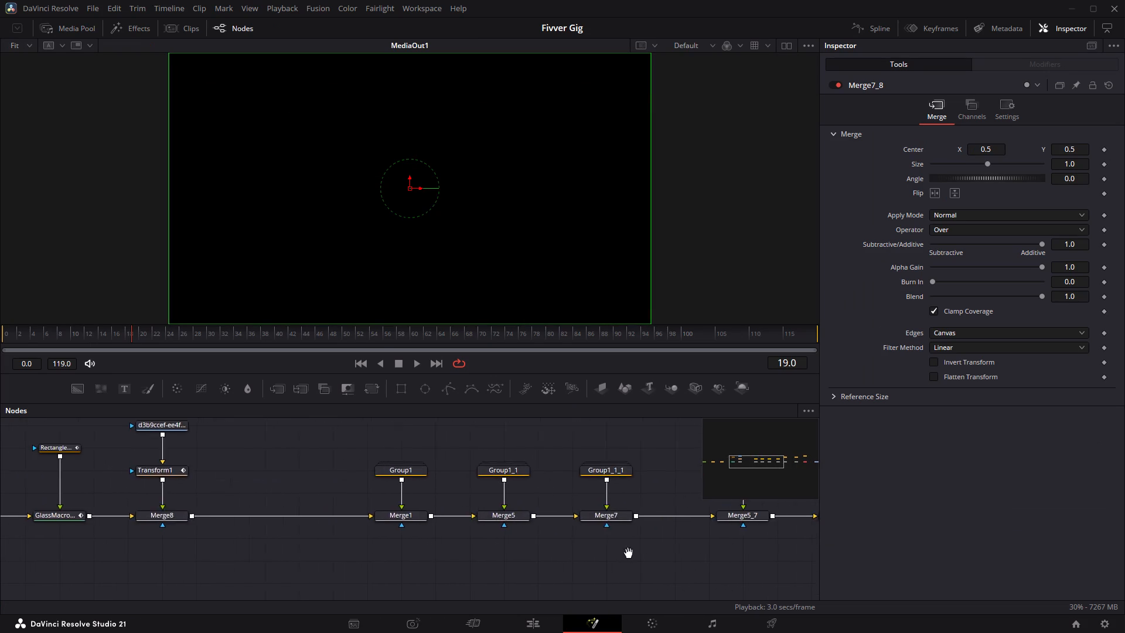
middle_drag(628, 552, 558, 576)
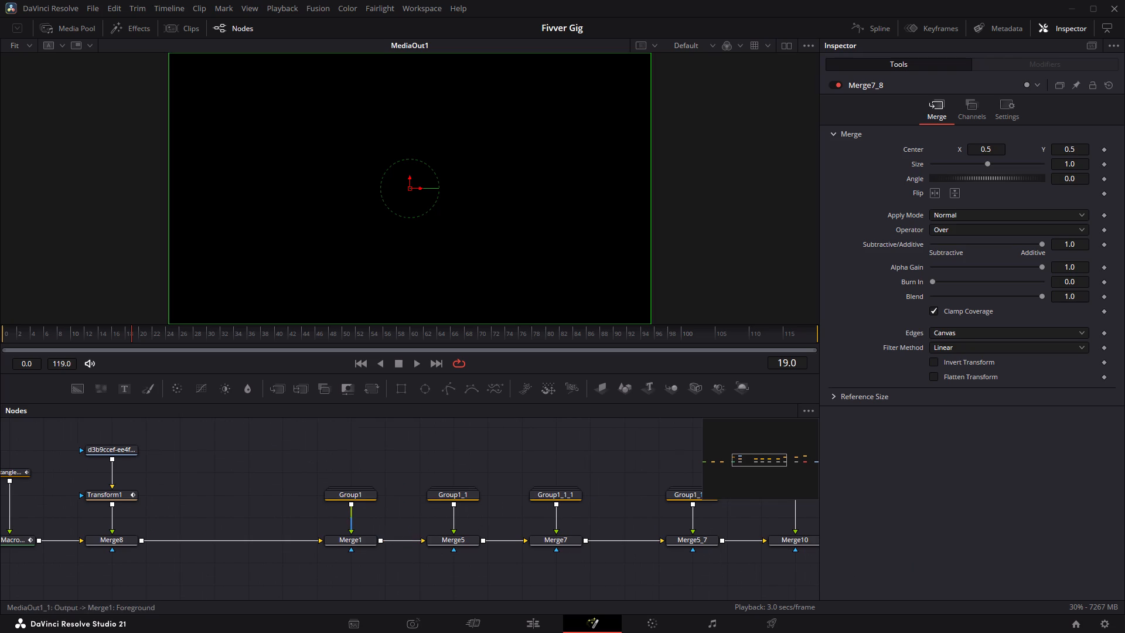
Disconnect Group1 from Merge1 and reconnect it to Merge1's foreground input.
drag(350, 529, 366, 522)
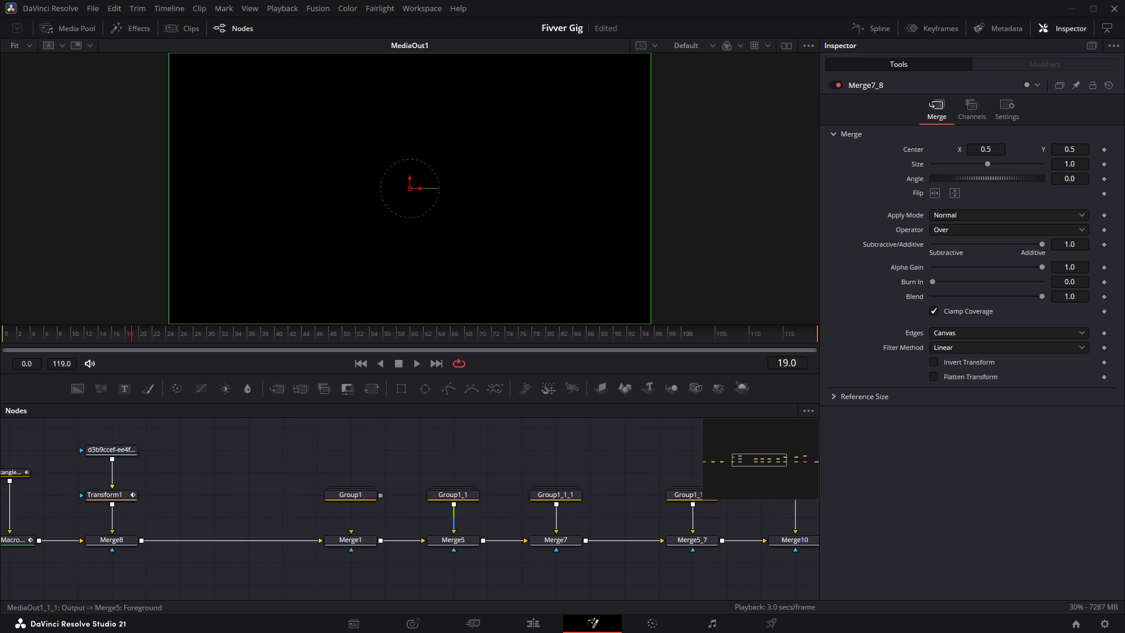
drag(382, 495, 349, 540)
Expand Group1 and delete the DreamGlow node between Template and MediaOut1_1.
middle_drag(262, 511, 304, 505)
double_click(396, 491)
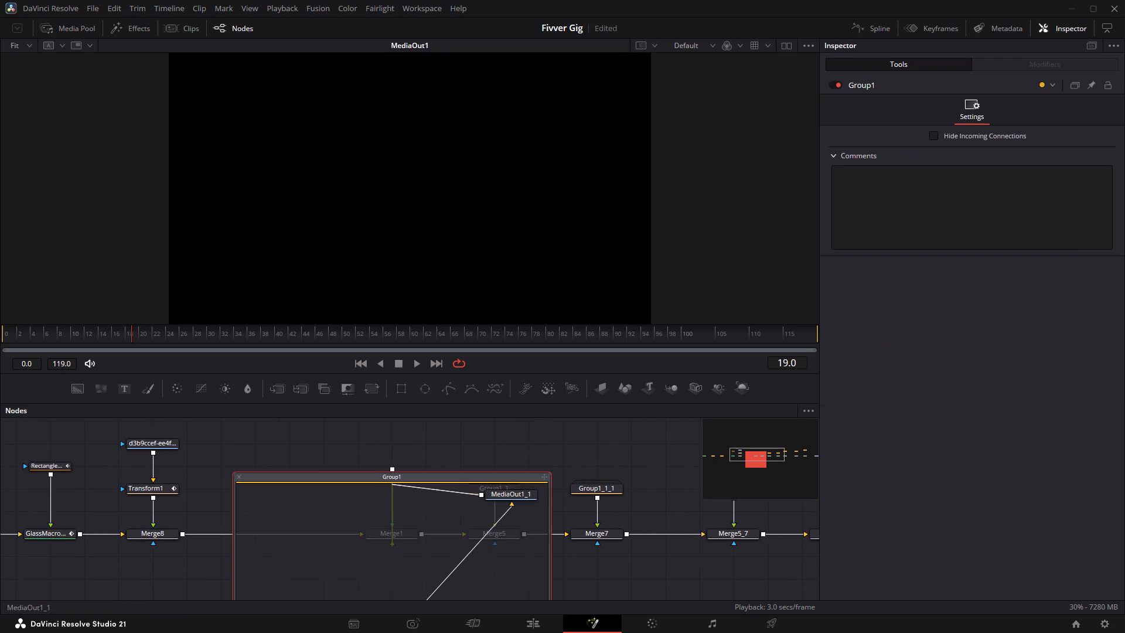
scroll(332, 519, down, 5)
click(318, 523)
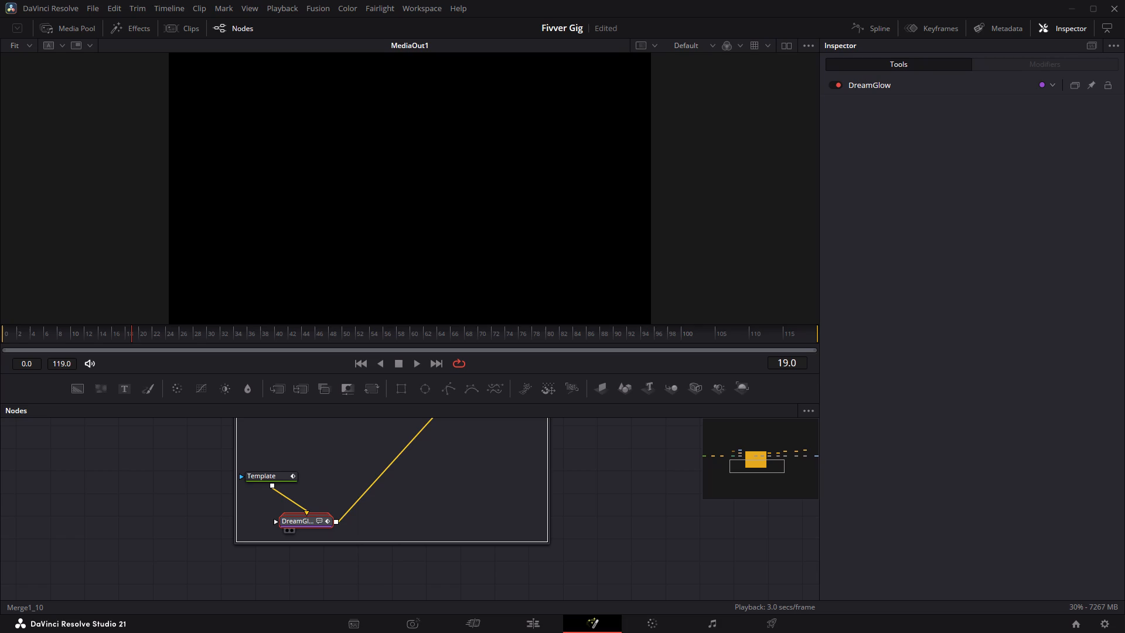
key(BackSpace)
Add a standard Glow node after Template inside Group1 and collapse the group.
click(281, 477)
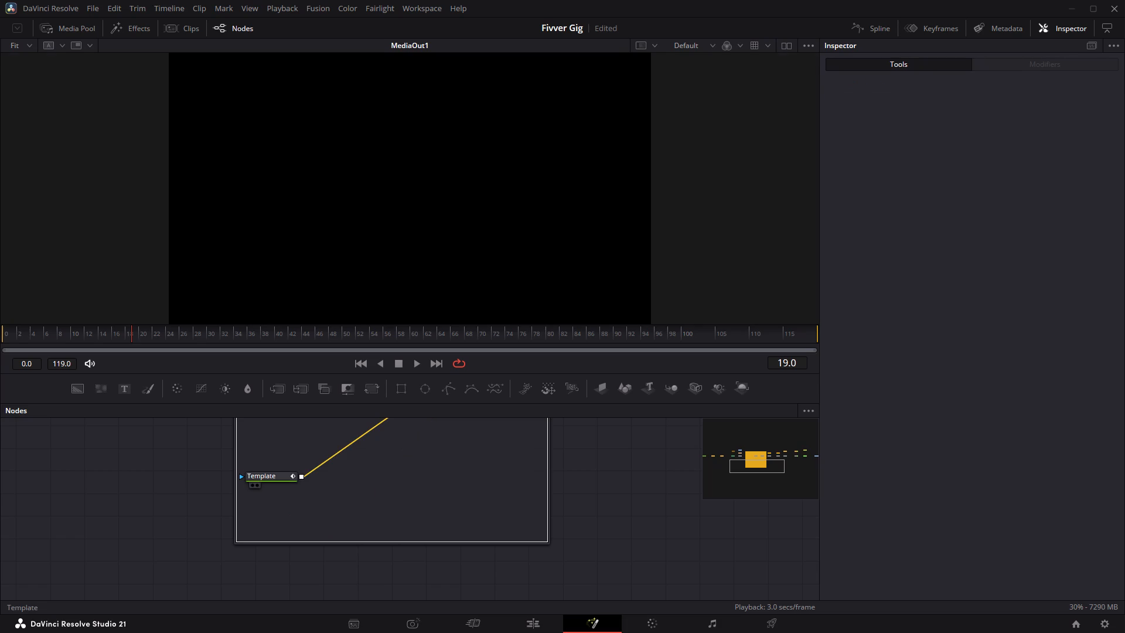
key(space)
text(glow)
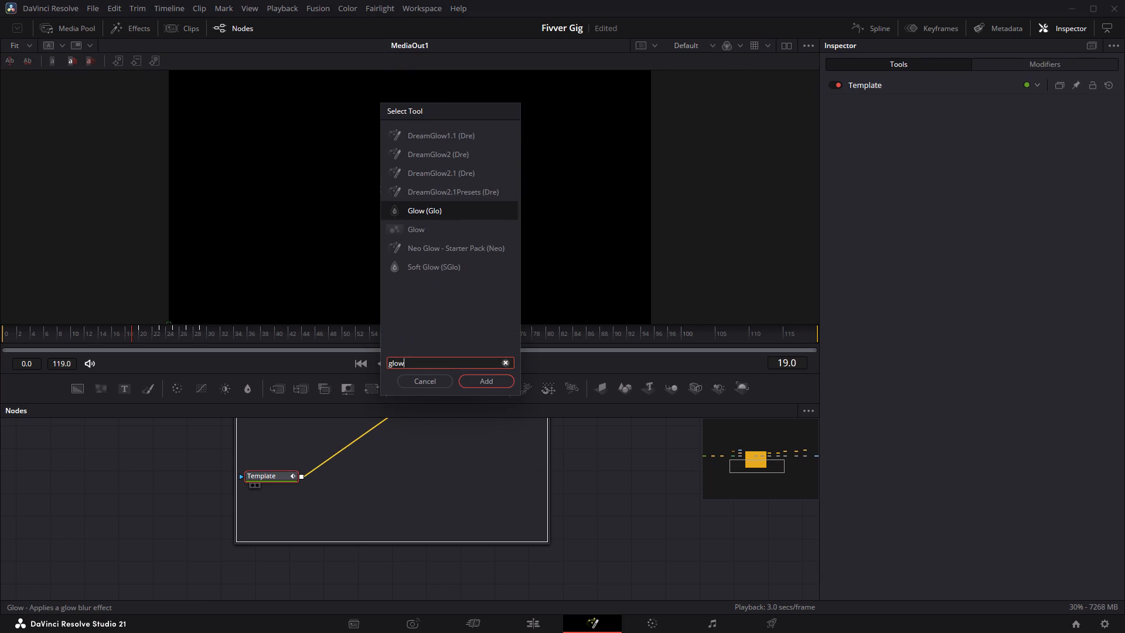
key(Return)
scroll(437, 477, up, 3)
scroll(261, 470, up, 3)
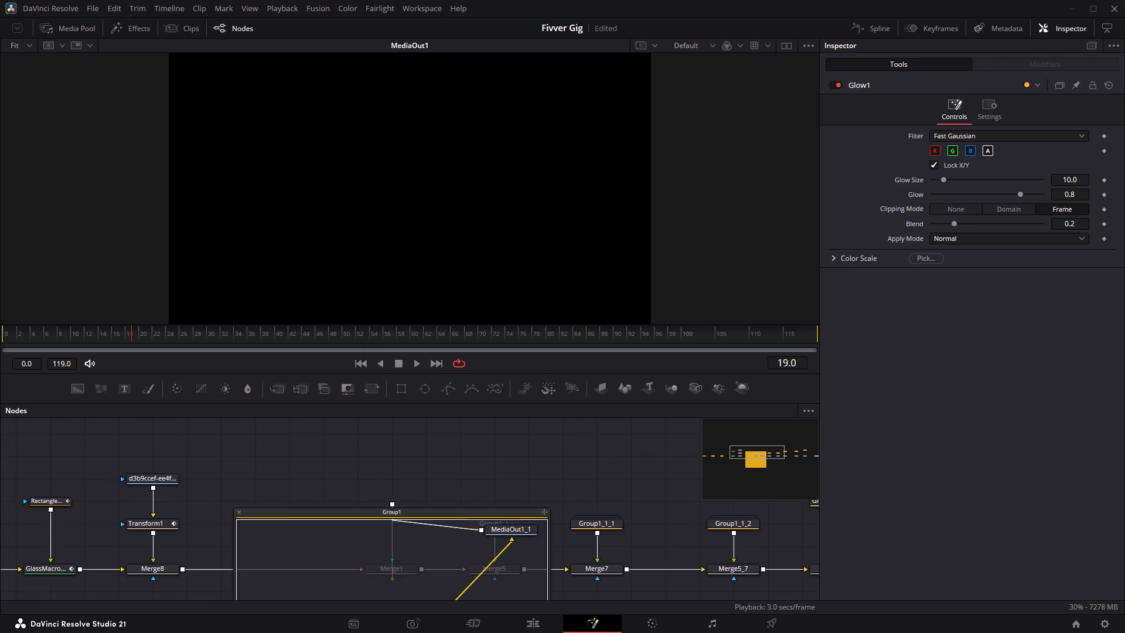
click(239, 511)
Expand Group1_1 and delete the DreamGlow node between Template_1 and MediaOut1_1_1.
double_click(477, 525)
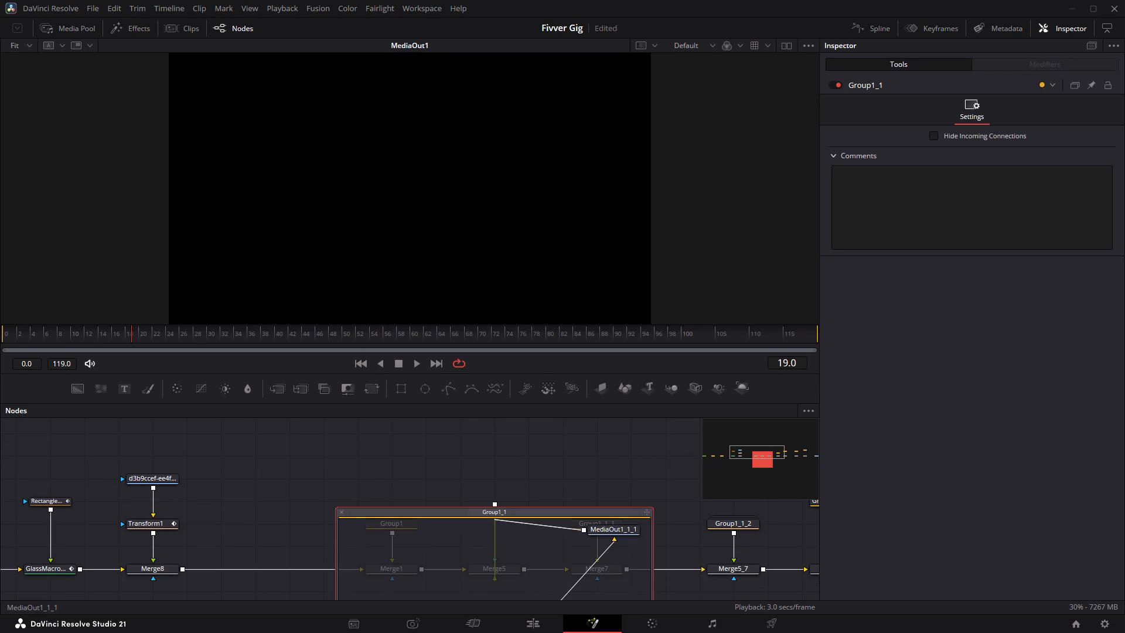
scroll(472, 526, up, 1)
scroll(472, 526, down, 5)
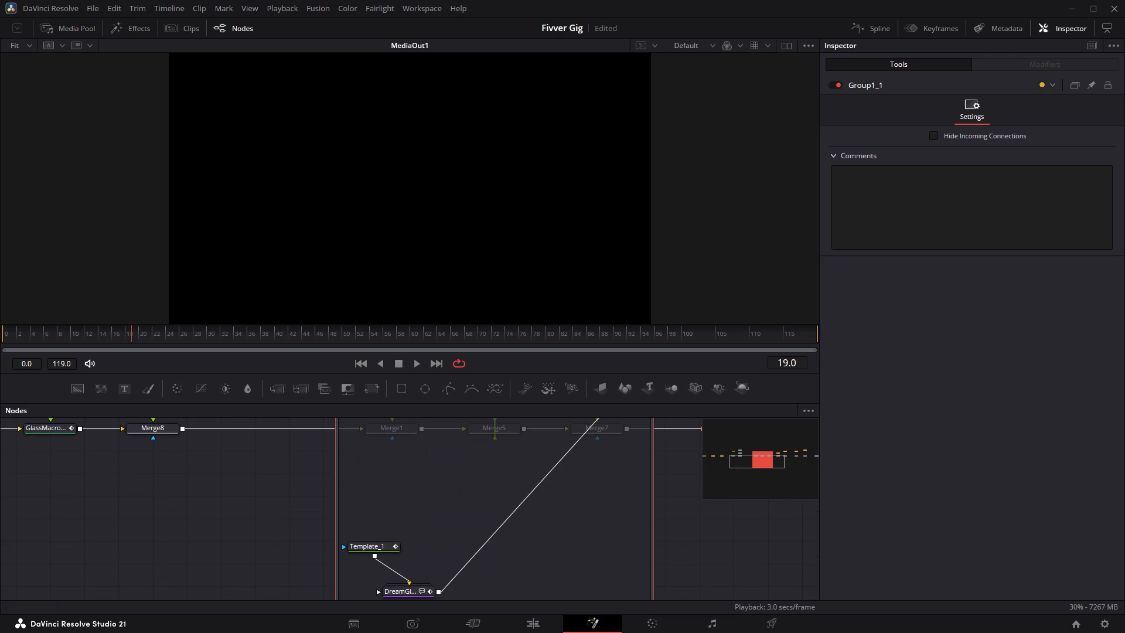
click(418, 590)
key(BackSpace)
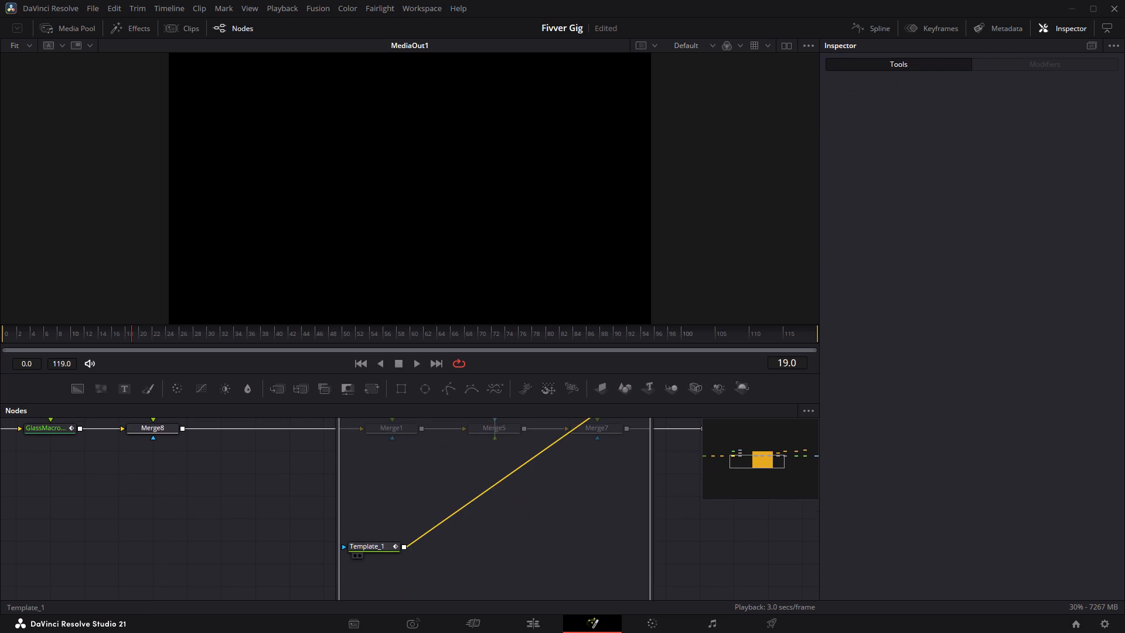
Add a standard Glow node after Template_1 inside Group1_1.
click(382, 550)
key(space)
text(glow)
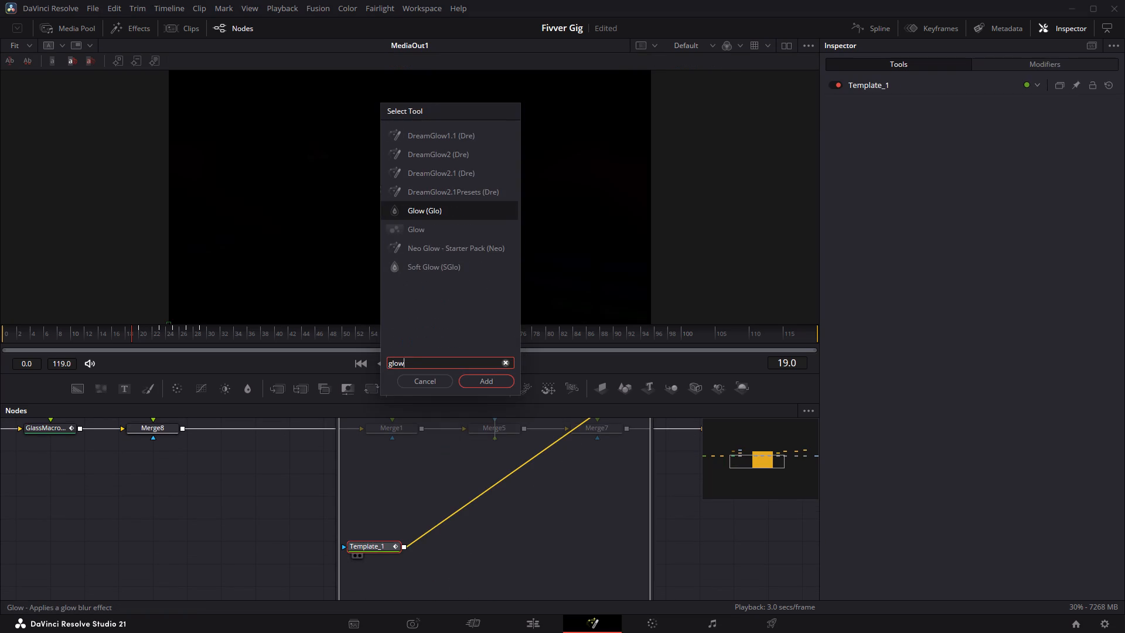
key(Return)
scroll(382, 550, up, 3)
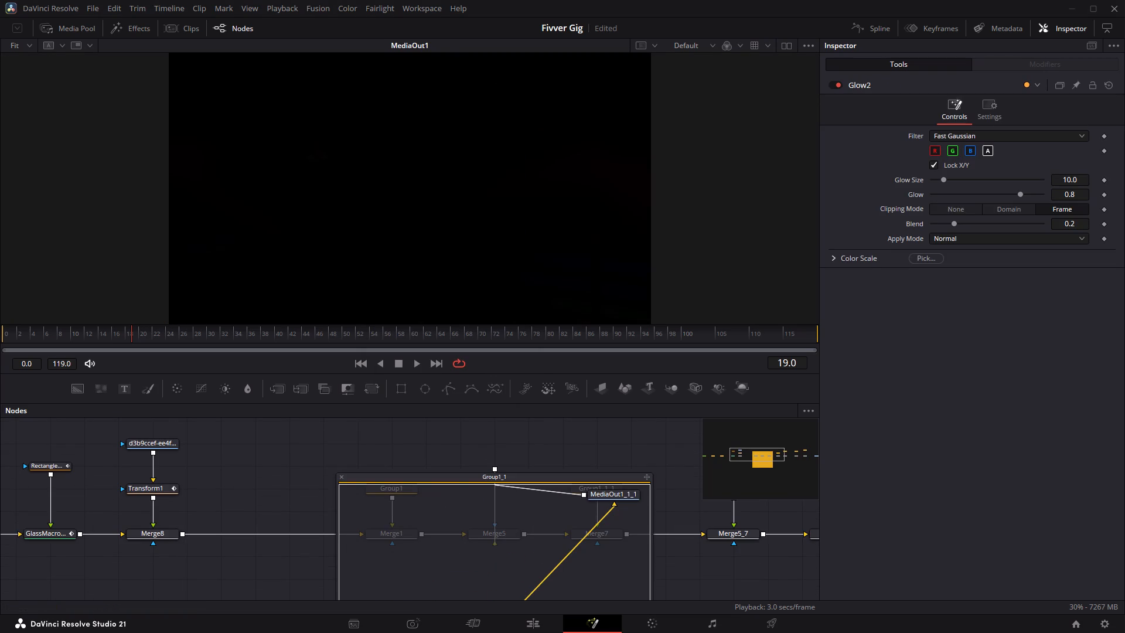
Collapse Group1_1, then expand Group1_1_1 and delete the DreamGlow node following Template_1_1.
click(341, 478)
middle_drag(585, 482, 465, 485)
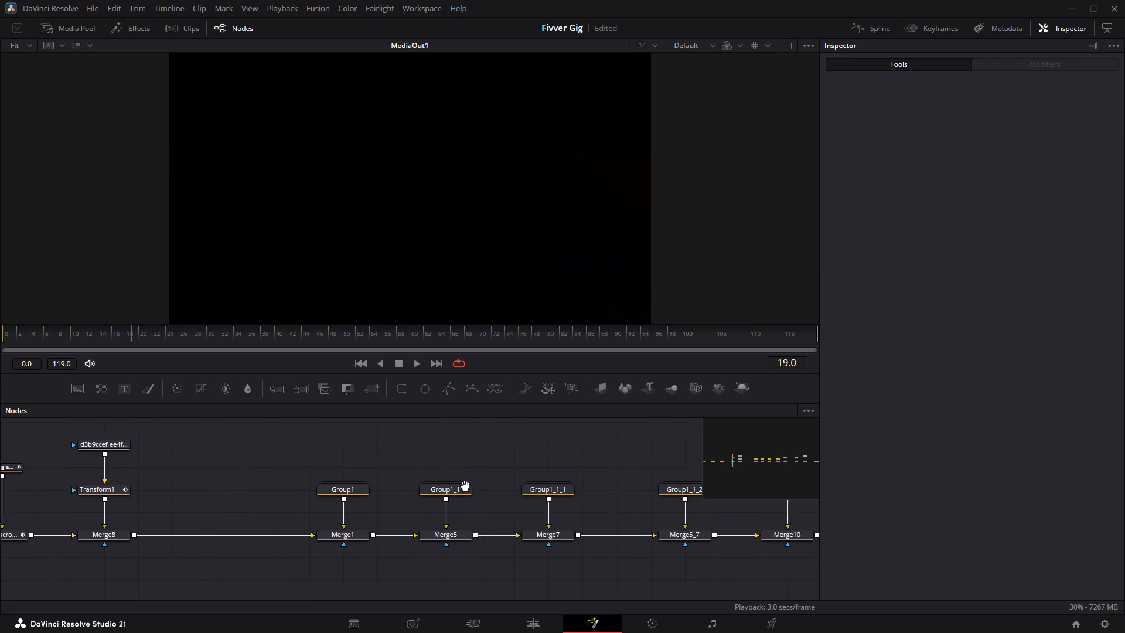
middle_drag(465, 485, 370, 486)
double_click(393, 495)
scroll(393, 525, down, 2)
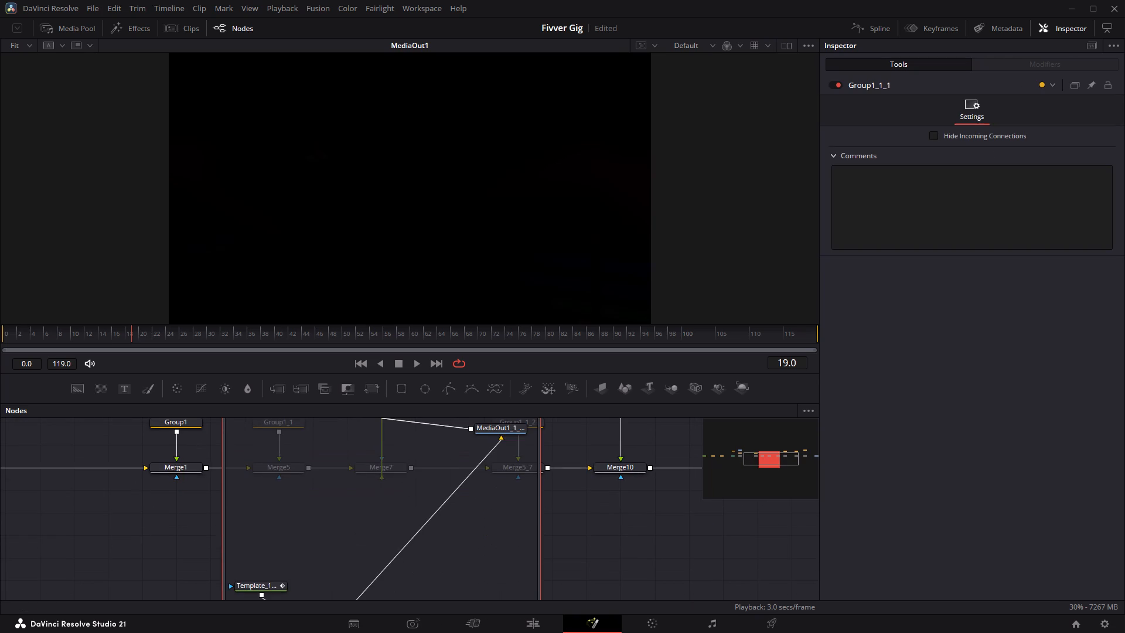
ctrl+scroll(321, 543, down, 2)
click(313, 587)
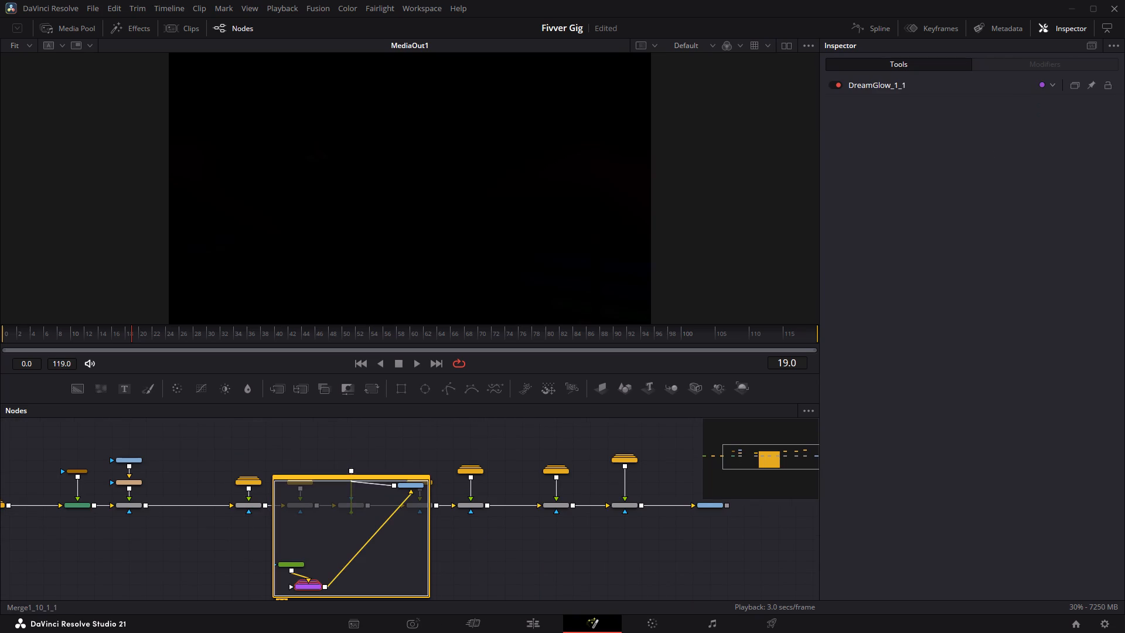
key(BackSpace)
Add a standard Glow node after Template_1_1 inside Group1_1_1 and leave the group collapsed.
click(287, 563)
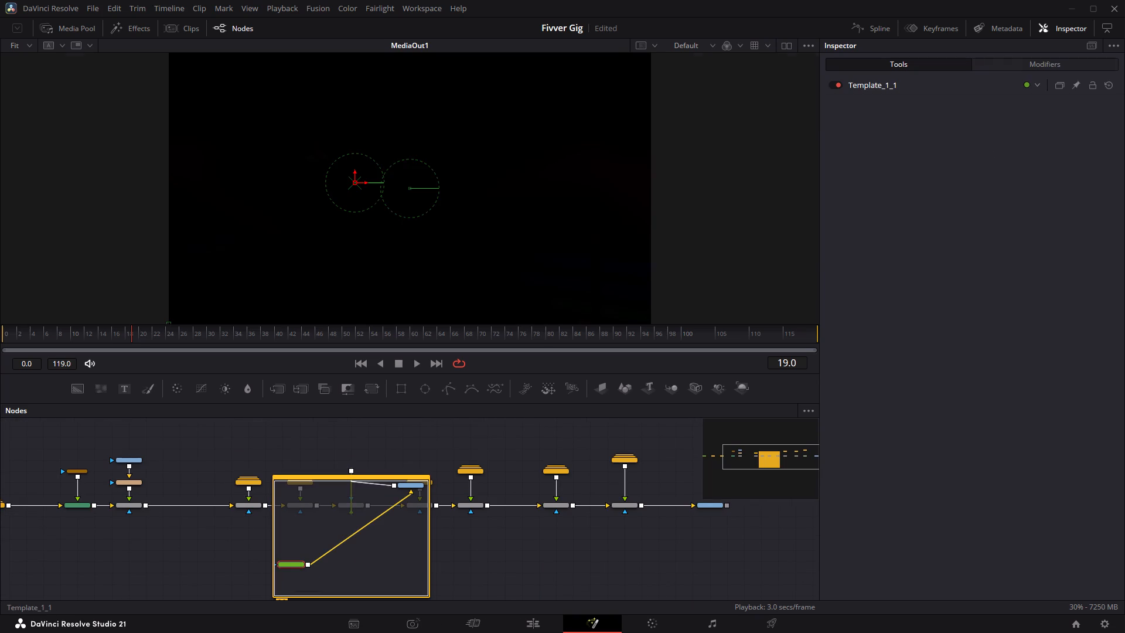
key(space)
text(glow)
key(Return)
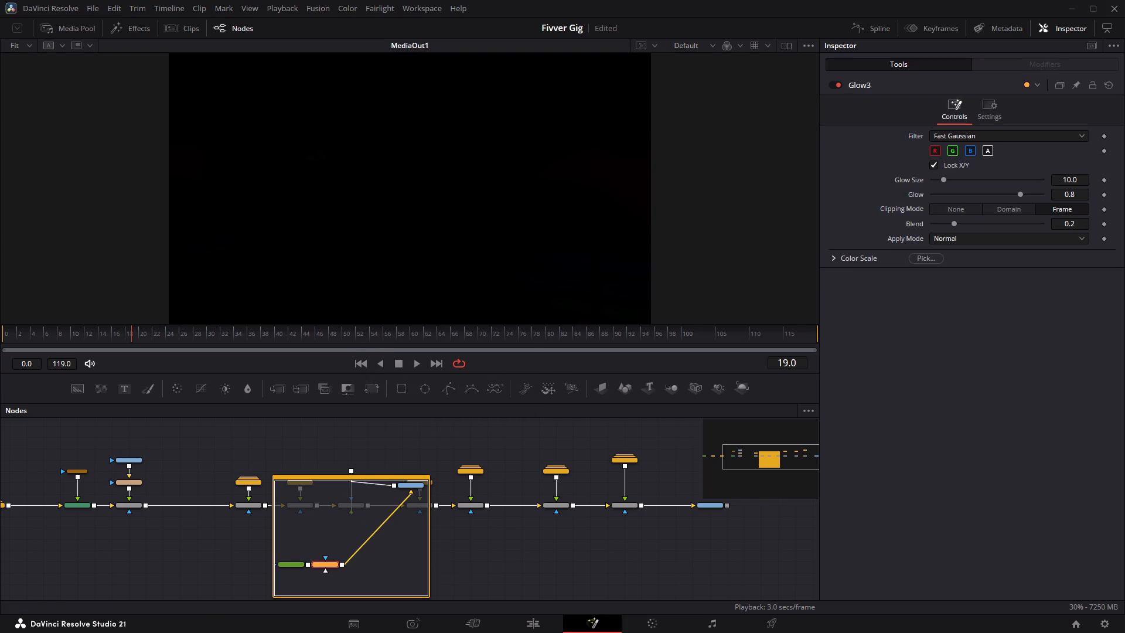
ctrl+scroll(272, 480, up, 1)
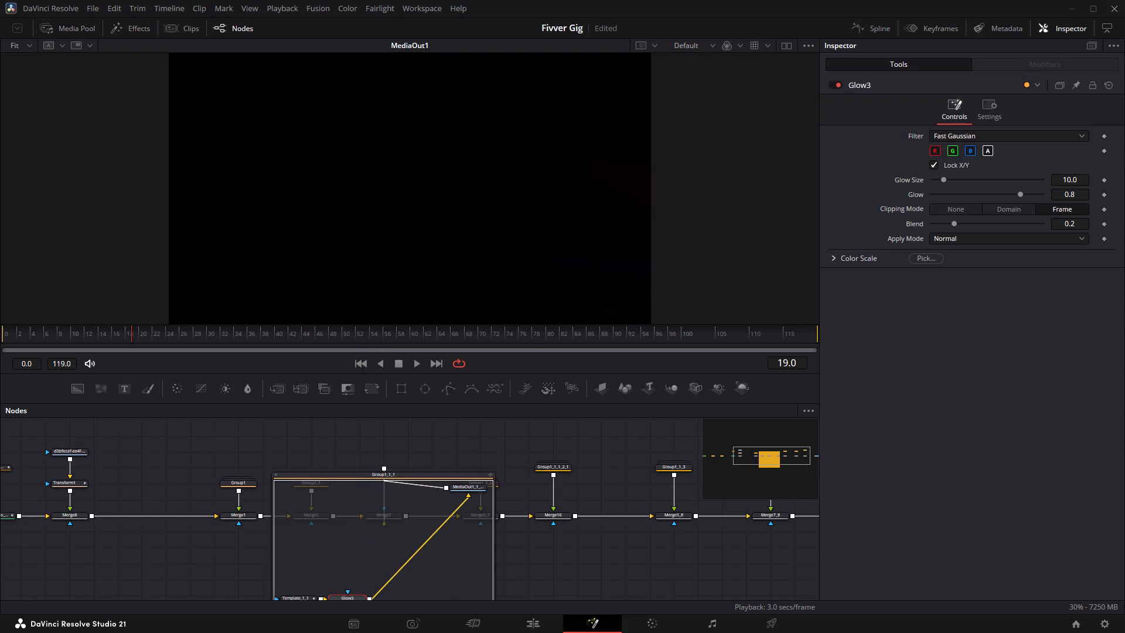
click(276, 474)
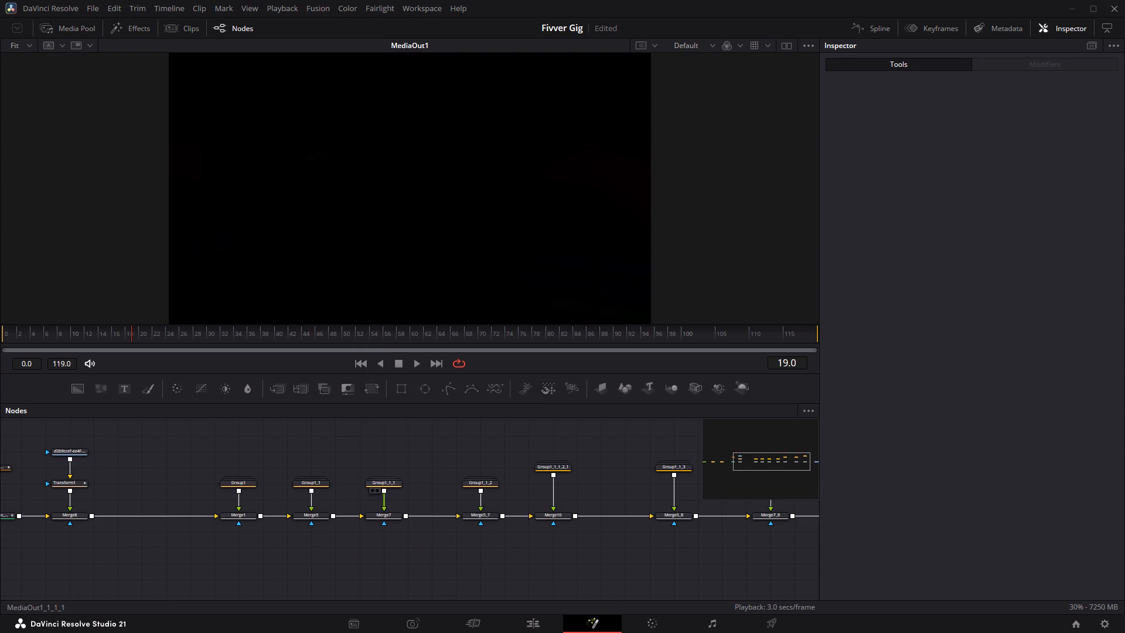
double_click(396, 484)
scroll(410, 525, down, 1)
scroll(320, 525, up, 2)
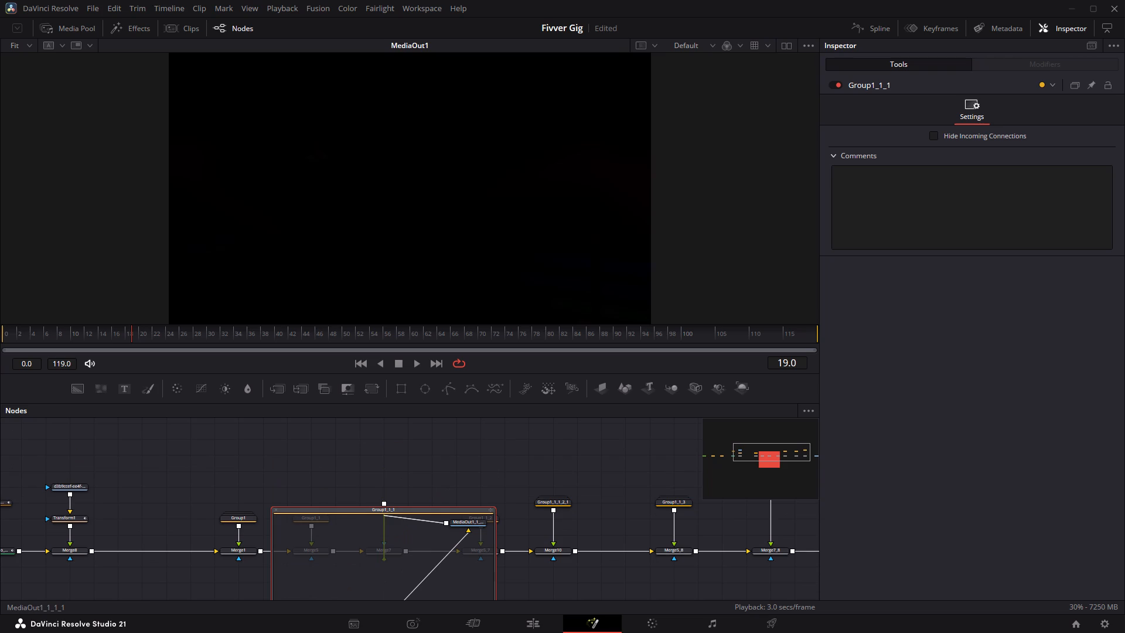
click(275, 509)
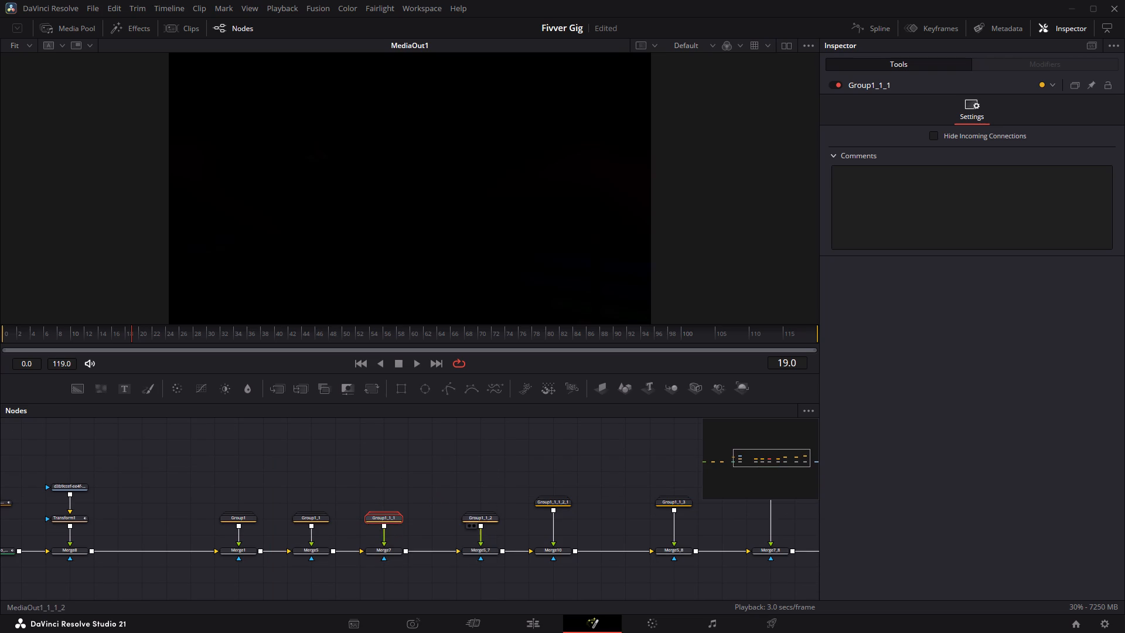
Expand Group1_1_2 and delete the DreamGlow node following Template_1_2.
double_click(494, 519)
scroll(456, 532, up, 1)
scroll(456, 532, down, 4)
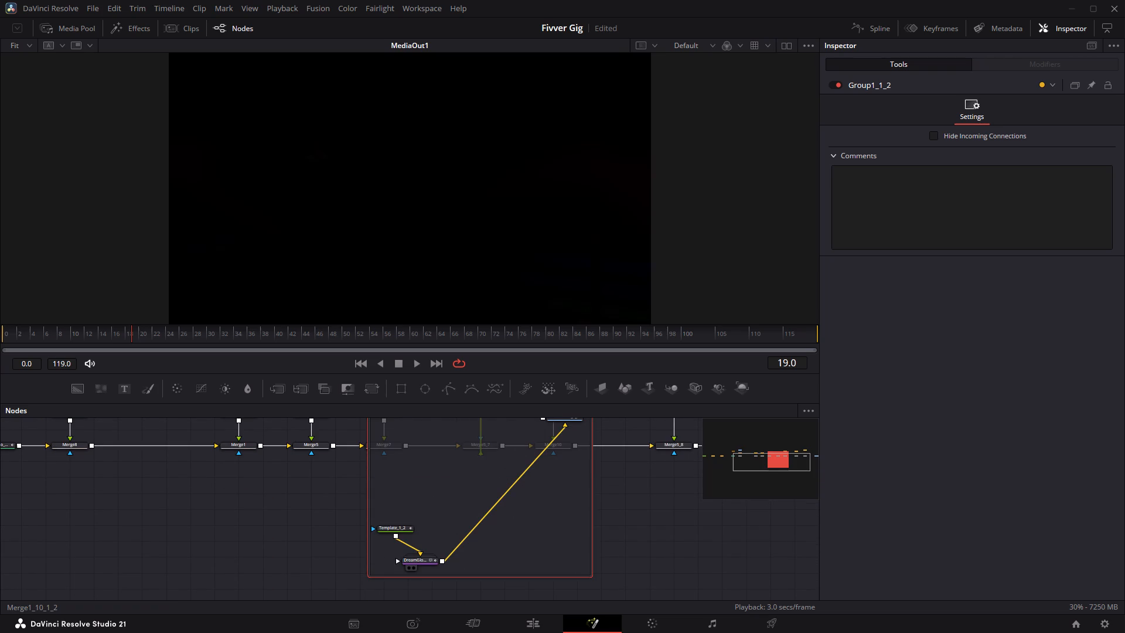
click(431, 560)
key(BackSpace)
Add a standard Glow node after Template_1_2 inside Group1_1_2, check its placement, and collapse the group.
click(410, 532)
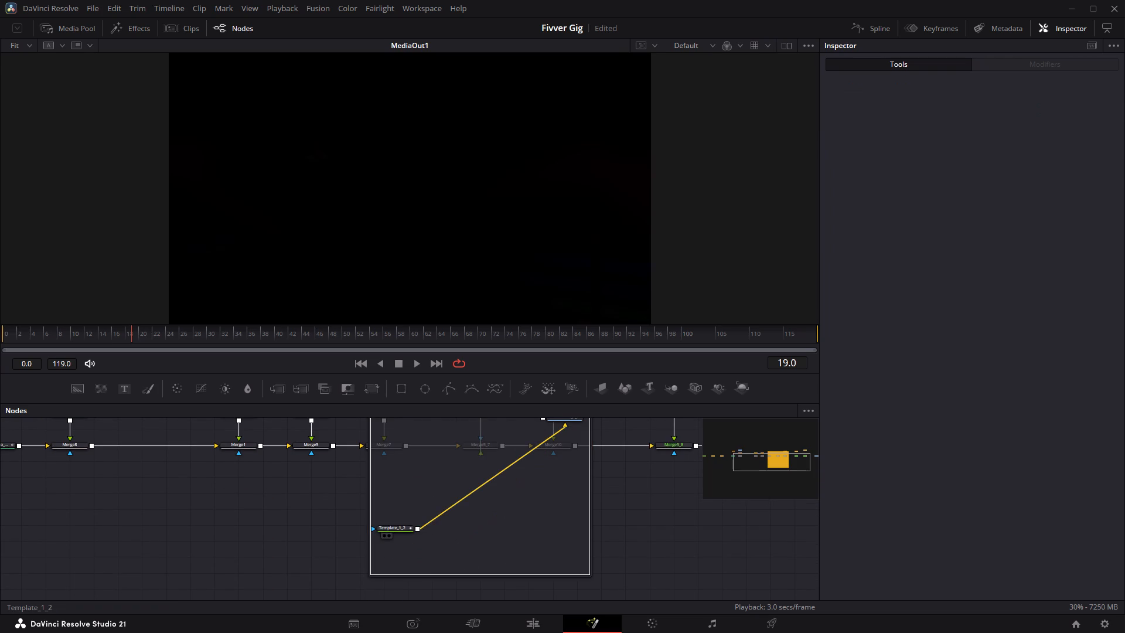
key(space)
text(glow)
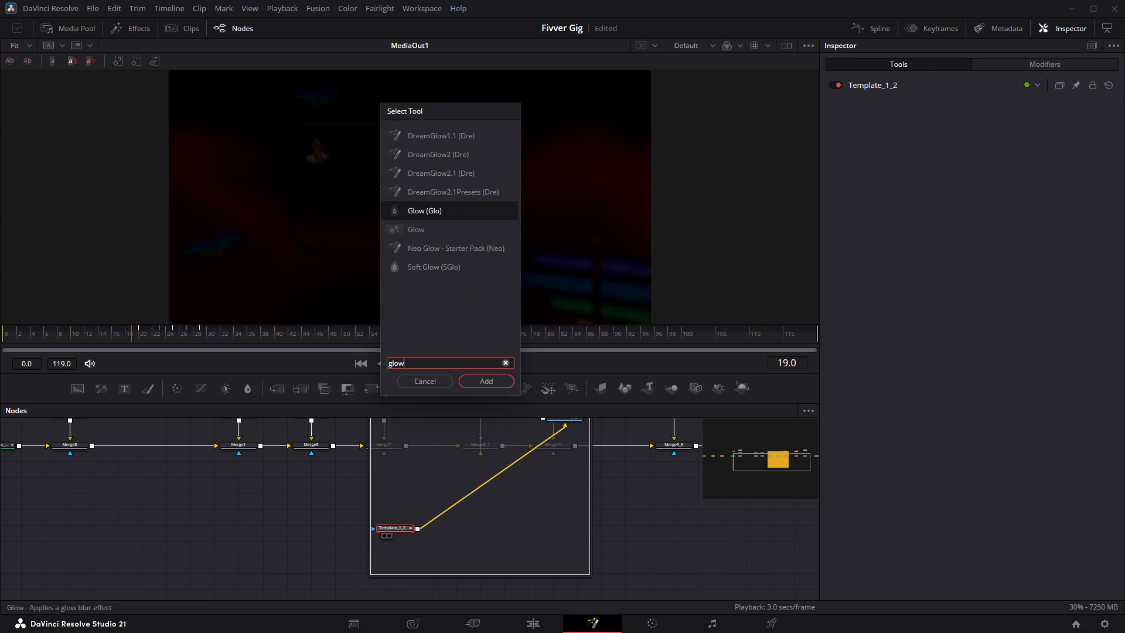
key(Return)
scroll(403, 512, up, 3)
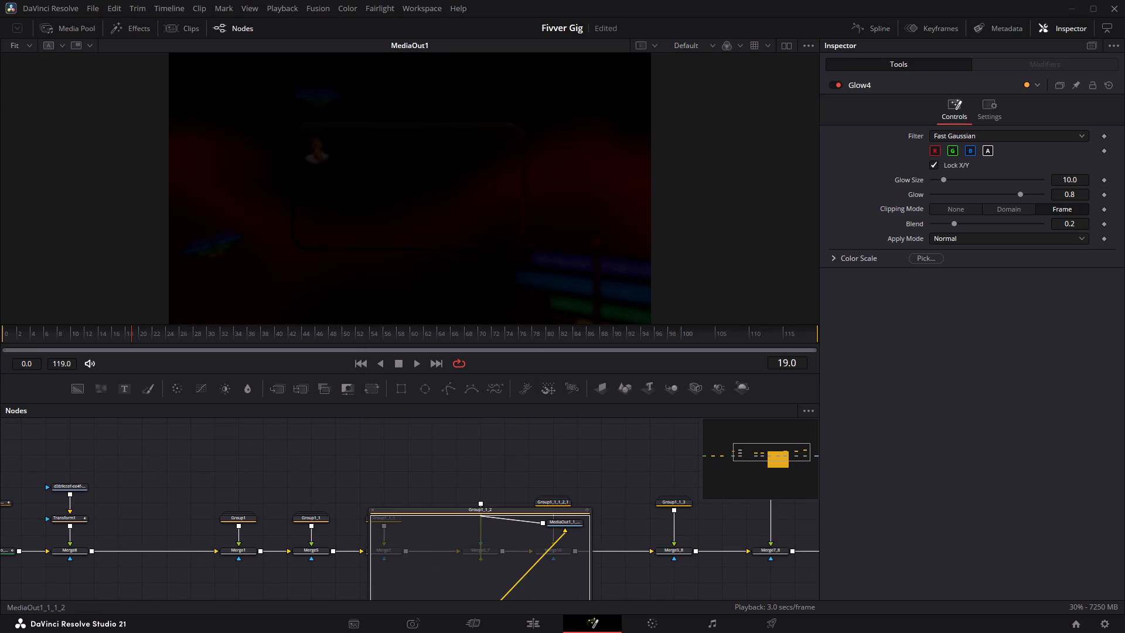
click(370, 510)
double_click(499, 522)
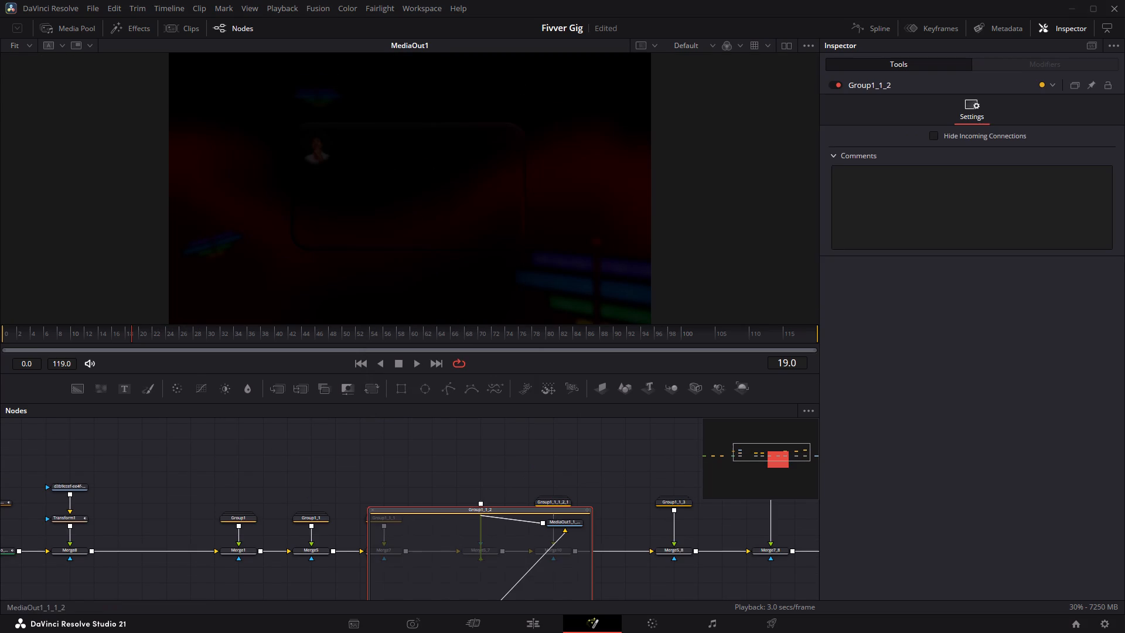
scroll(453, 521, down, 5)
scroll(453, 521, up, 3)
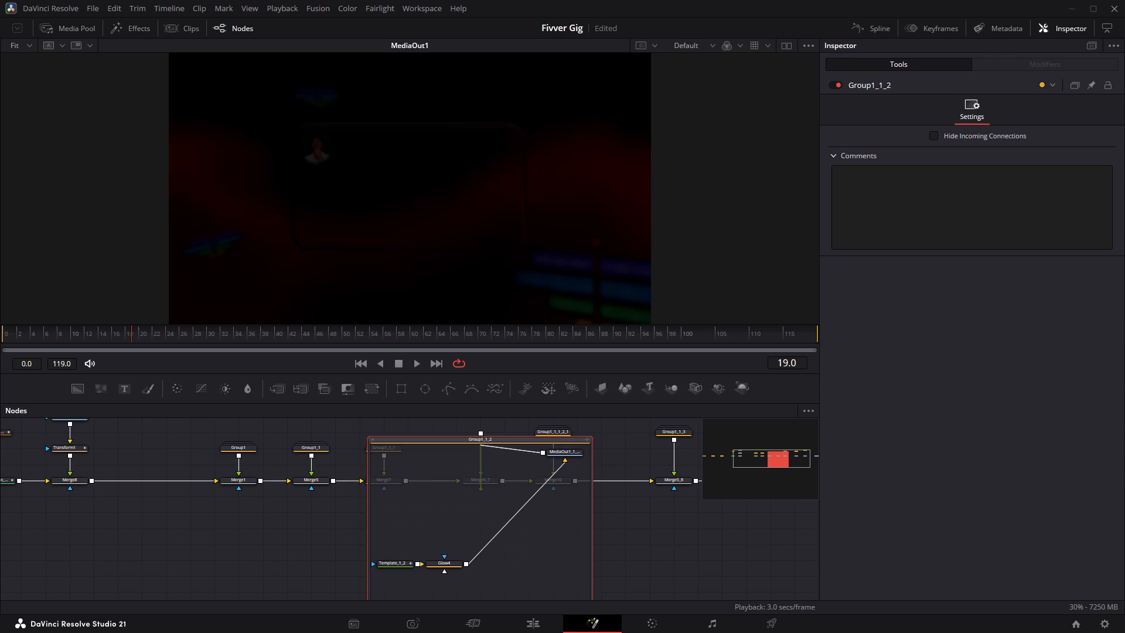
click(372, 440)
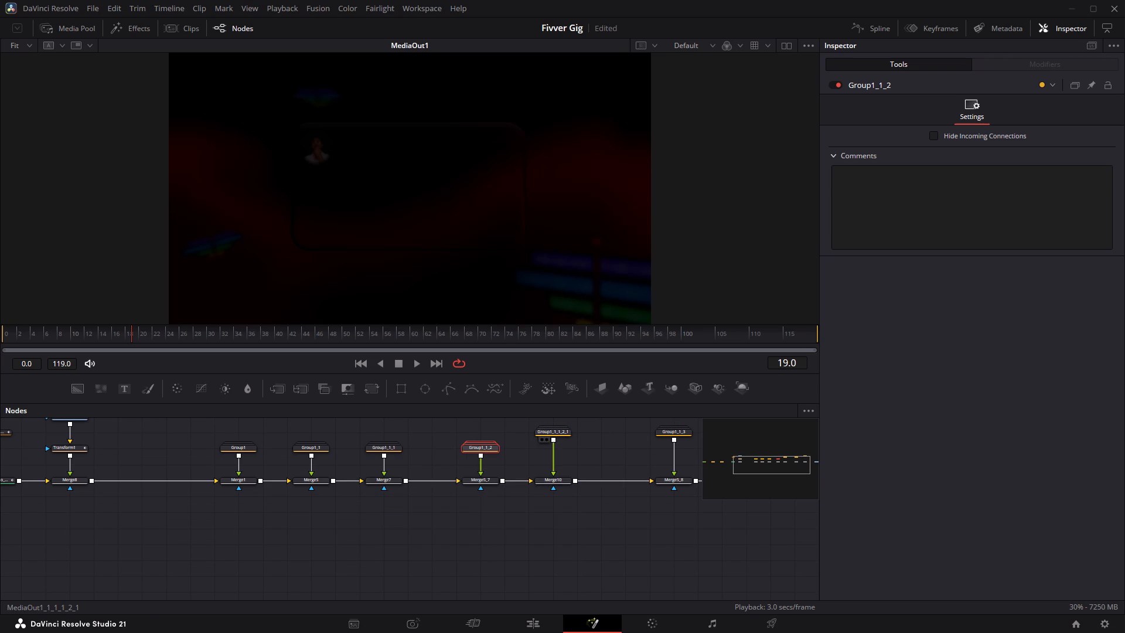
Expand Group1_1_1_2_1 and delete the DreamGlow node following its Template node.
double_click(564, 434)
scroll(525, 495, down, 1)
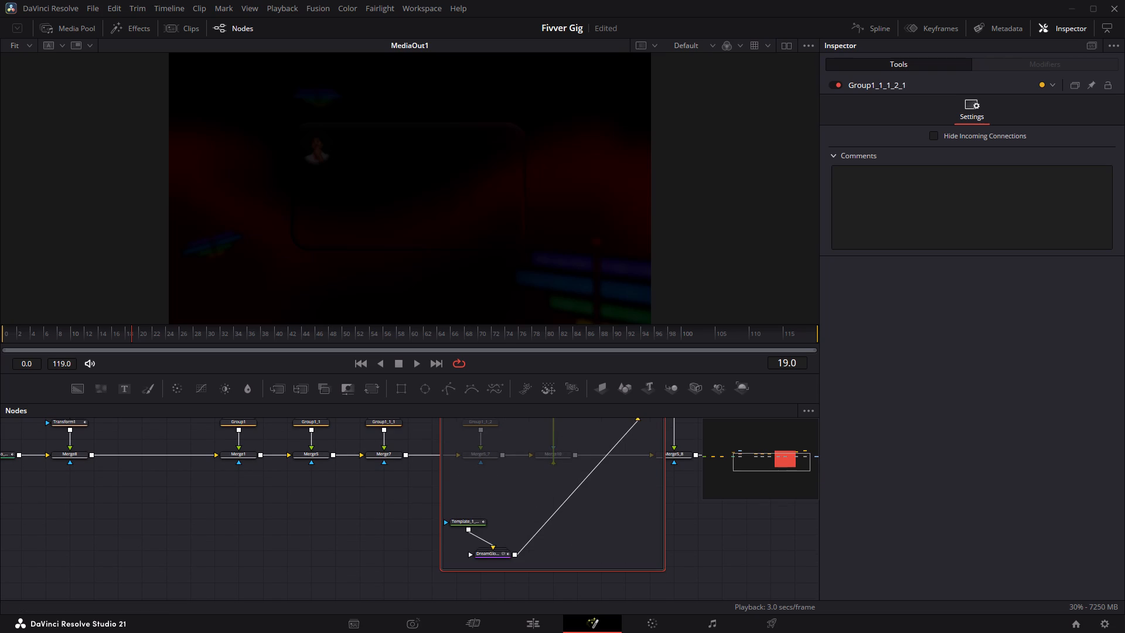
click(499, 552)
key(BackSpace)
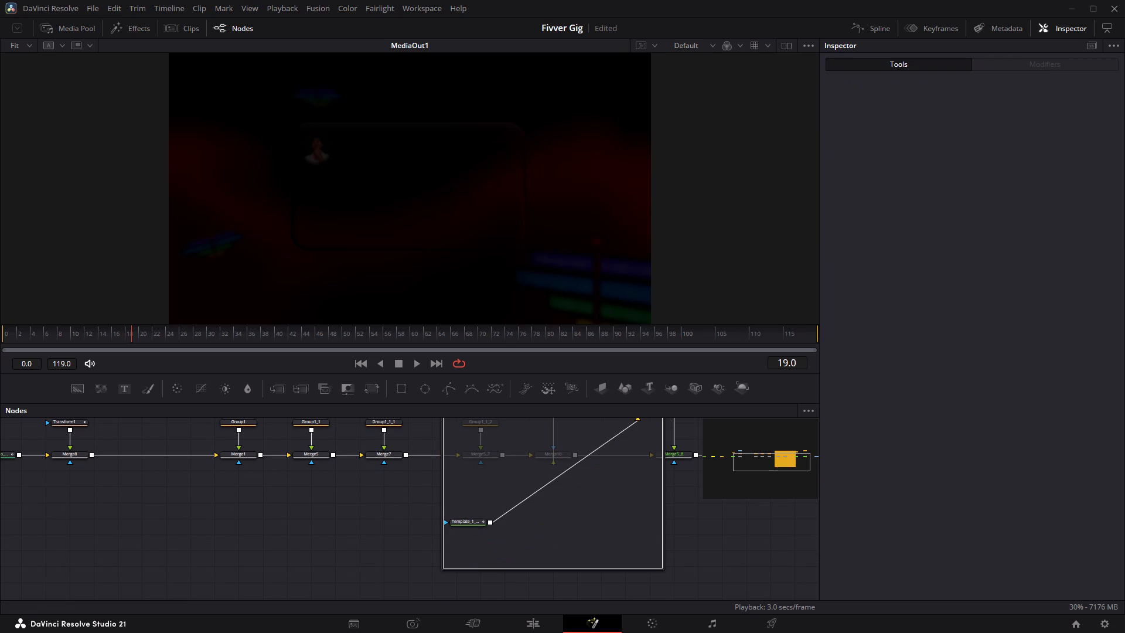
Add a standard Glow node after the Template node inside Group1_1_1_2_1 and collapse the group.
click(479, 523)
key(shift+space)
text(glow)
key(Return)
scroll(479, 523, up, 1)
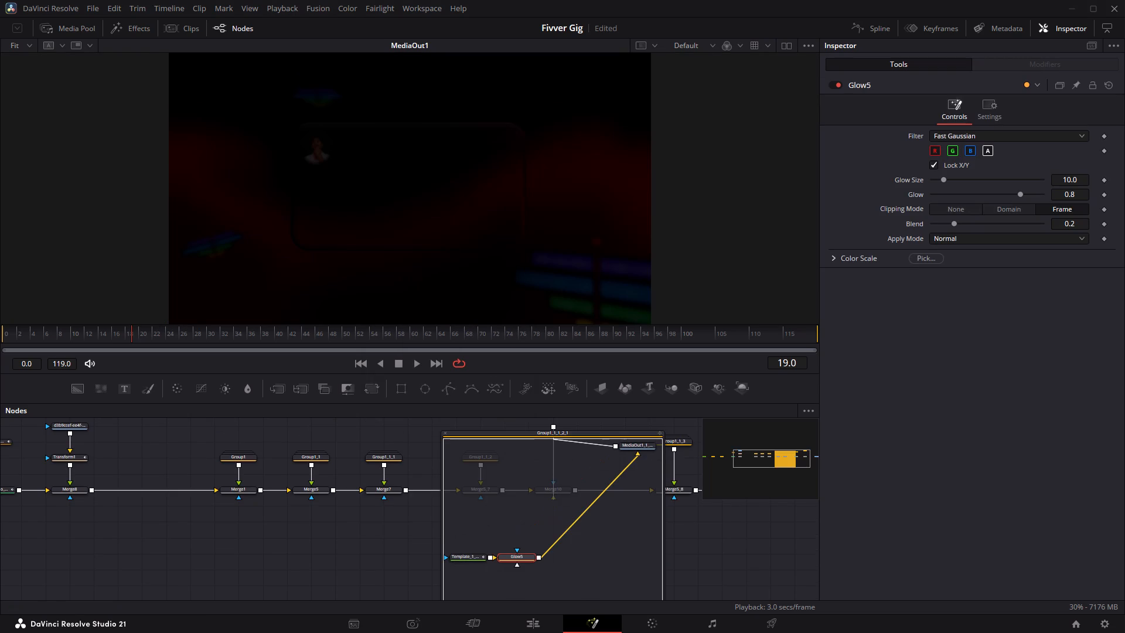
click(446, 433)
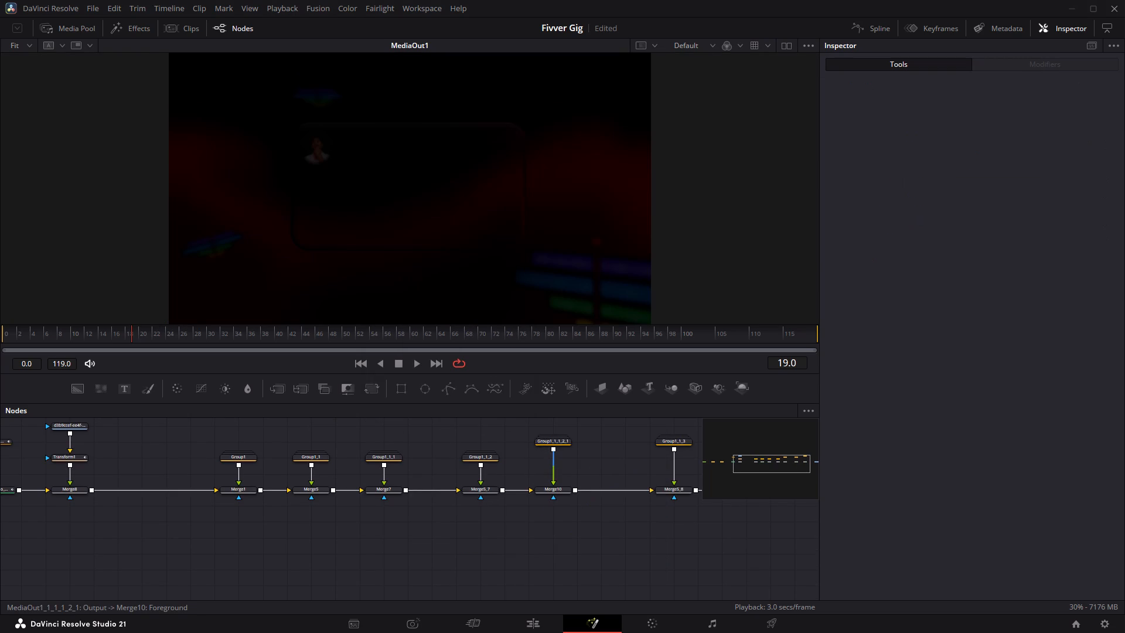
Inspect the node chains inside Group1_1_2 and Group1_1_1_2_1, collapsing each group again.
middle_drag(529, 460, 486, 470)
double_click(447, 473)
scroll(447, 489, down, 1)
scroll(397, 490, up, 1)
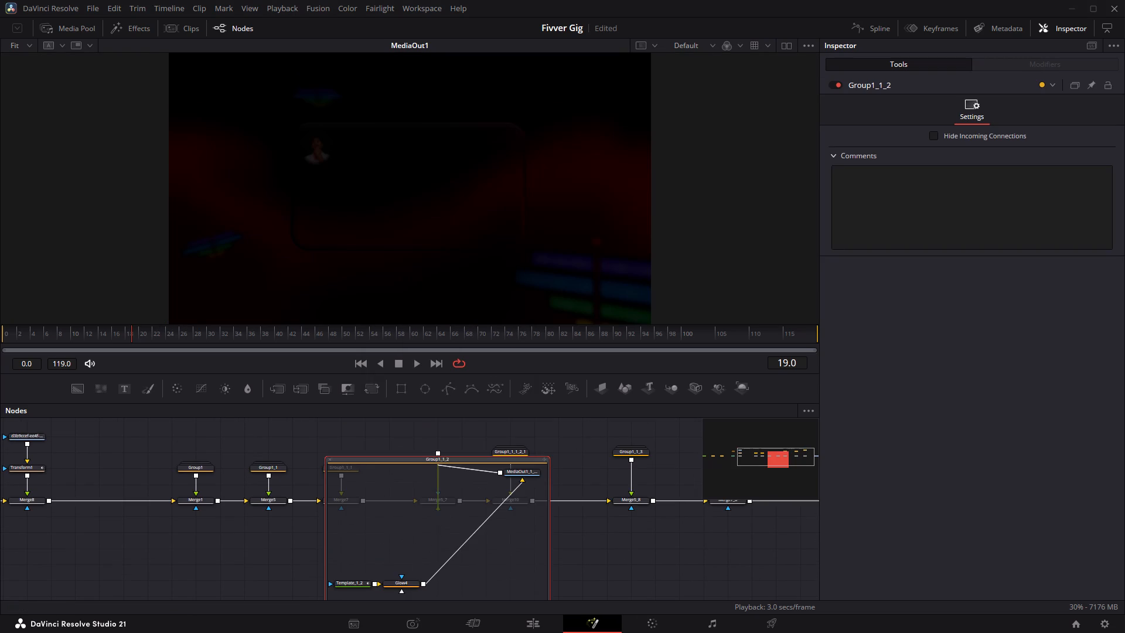
click(328, 459)
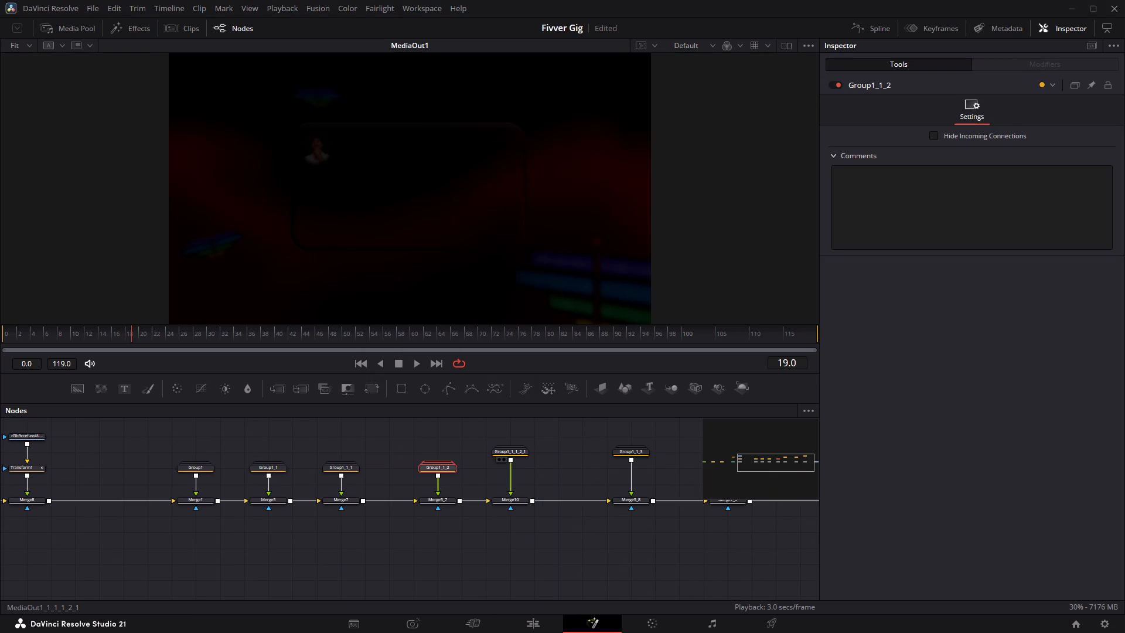
double_click(524, 453)
scroll(469, 503, down, 1)
scroll(471, 510, up, 1)
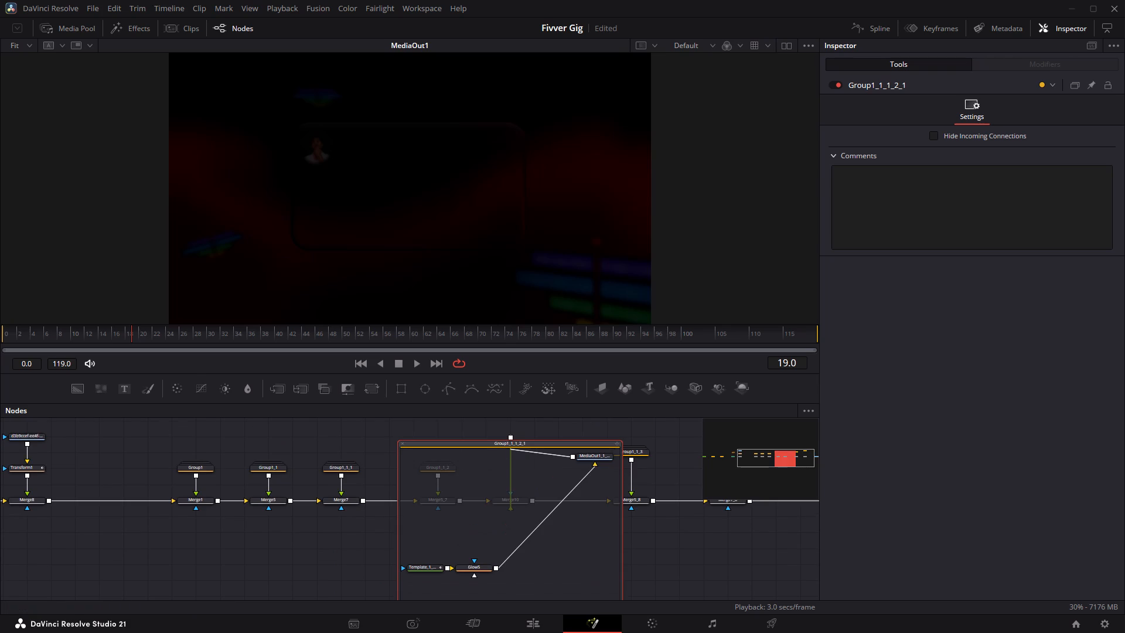
click(403, 445)
Expand Group1_1_3 and delete the DreamGlow node following Template_1_3.
double_click(639, 451)
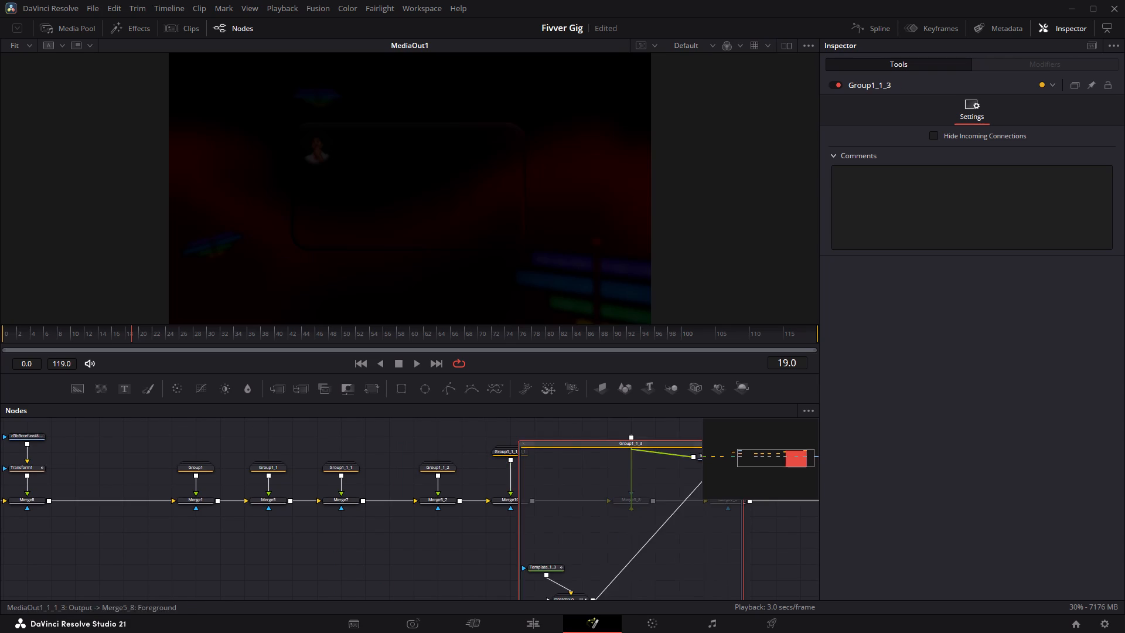
scroll(573, 502, down, 1)
click(567, 566)
key(BackSpace)
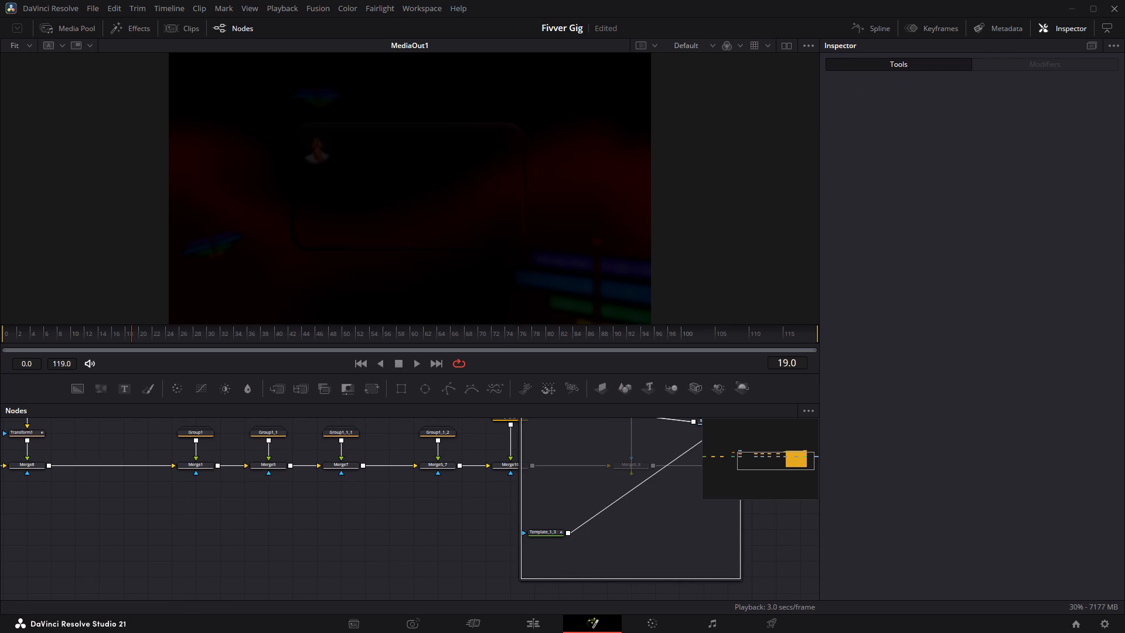
Add a standard Glow node after Template_1_3 inside Group1_1_3 and collapse the group.
click(545, 533)
key(space)
text(glow)
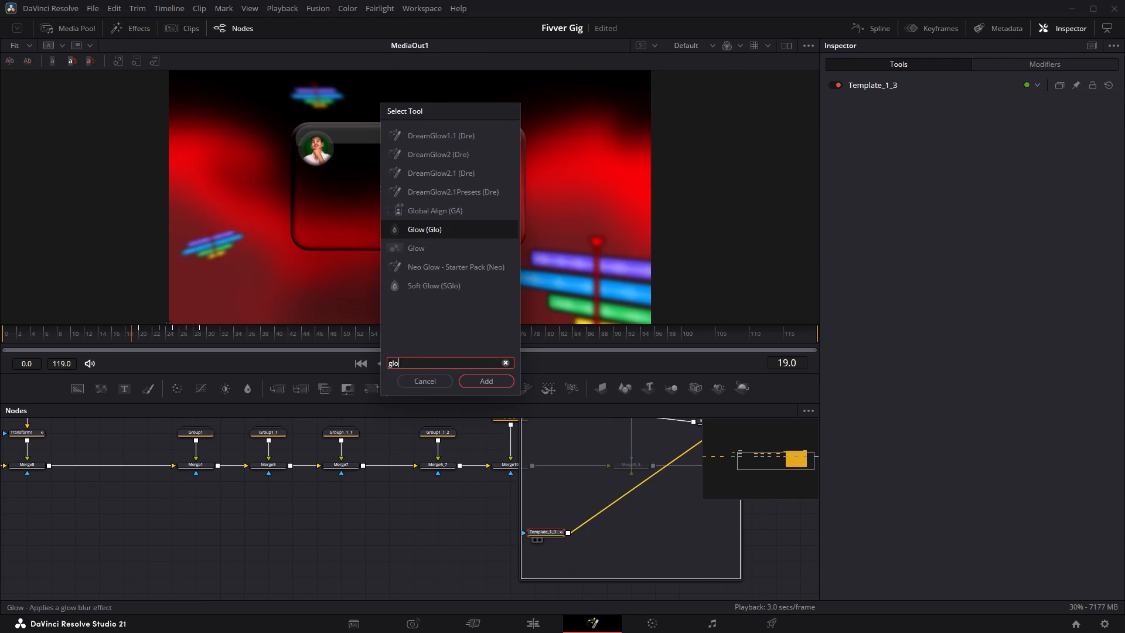
key(Return)
scroll(521, 434, up, 1)
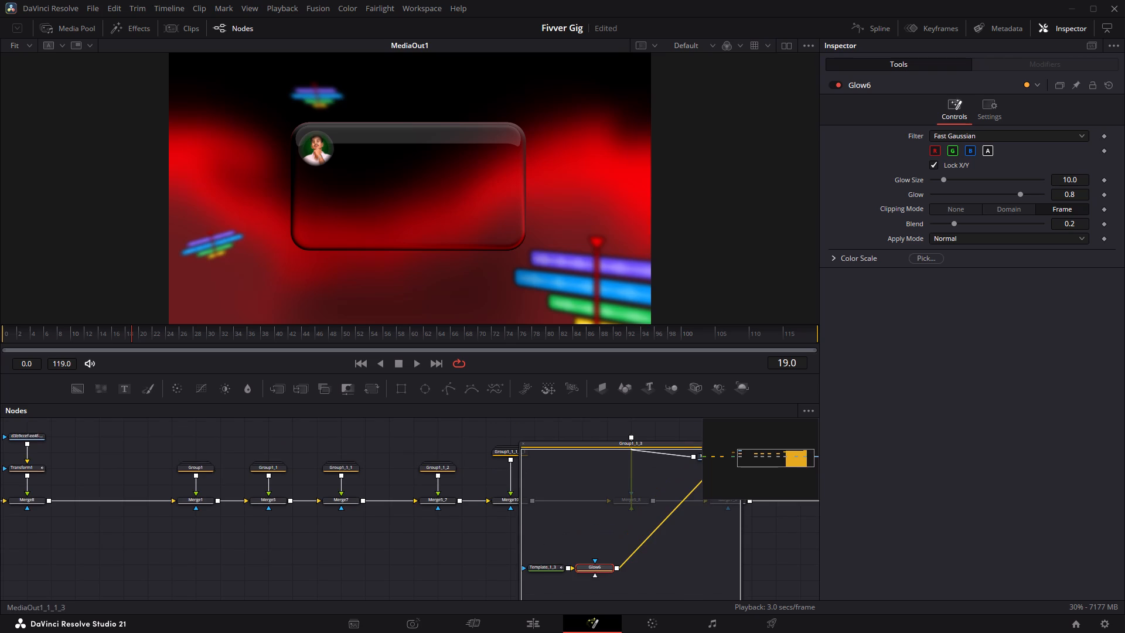
click(521, 443)
Expand Group1_1_1_2, the last group before MediaOut1, and delete its DreamGlow node.
middle_drag(577, 458, 350, 473)
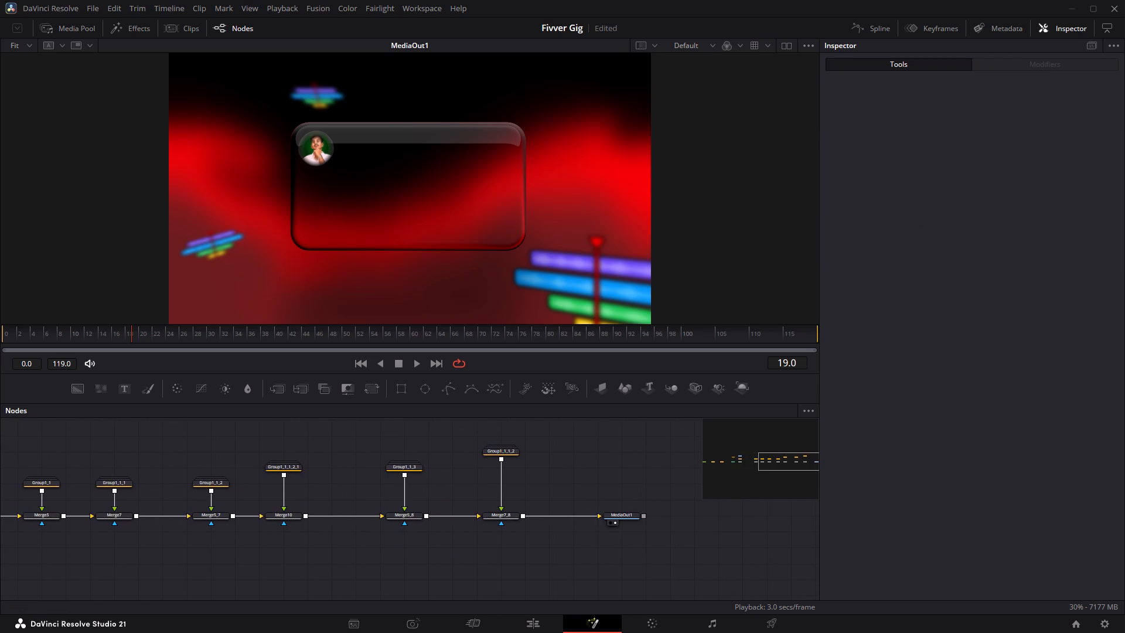
double_click(505, 449)
scroll(511, 495, down, 2)
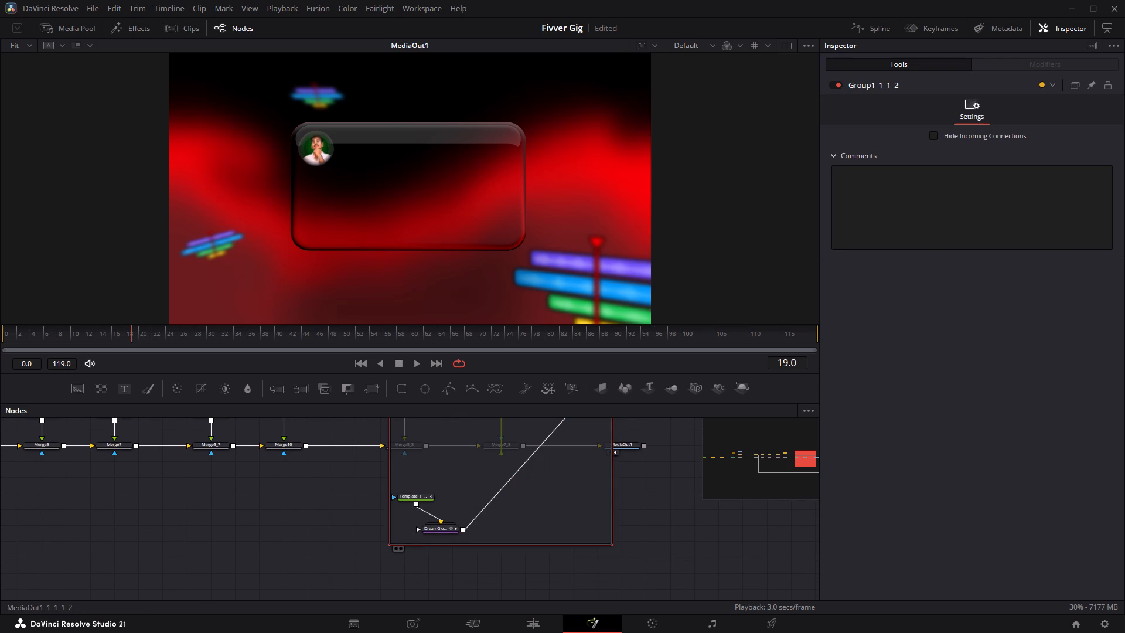
click(452, 528)
key(BackSpace)
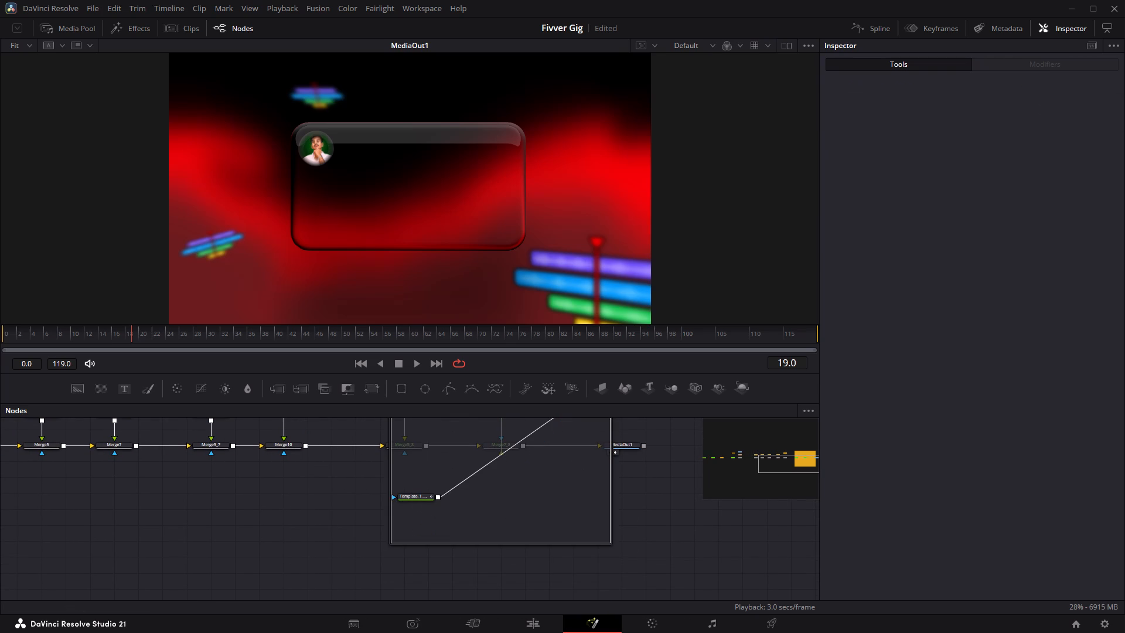
Add a standard Glow node after Template_1_1_2 inside Group1_1_1_2 and collapse the group.
click(422, 500)
key(space)
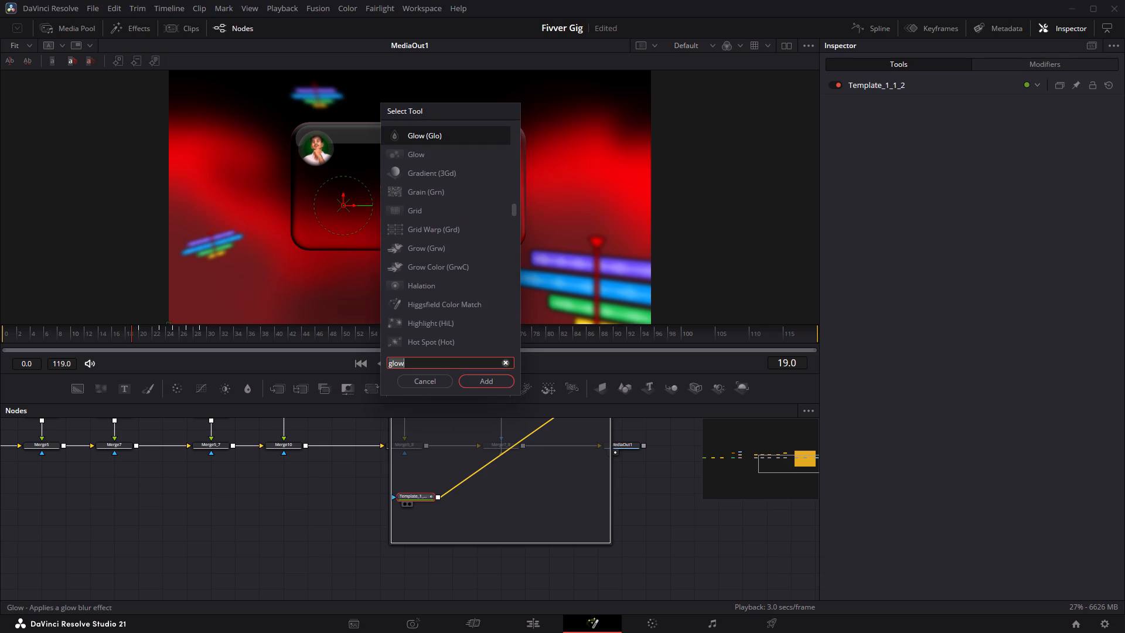
text(glow)
key(Return)
scroll(422, 500, up, 2)
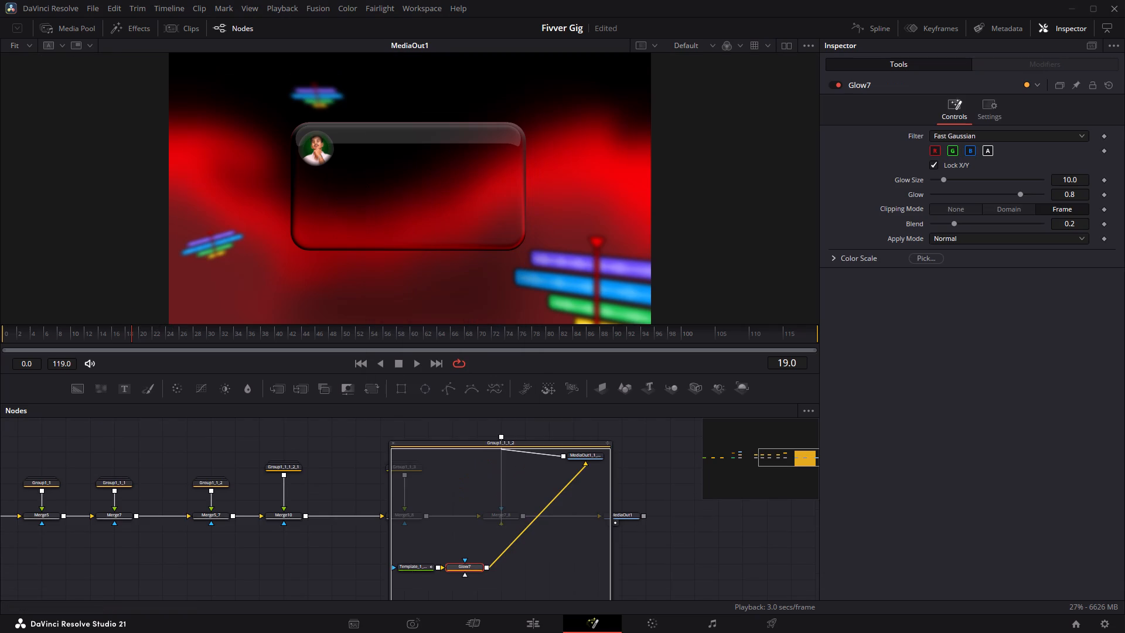
click(390, 443)
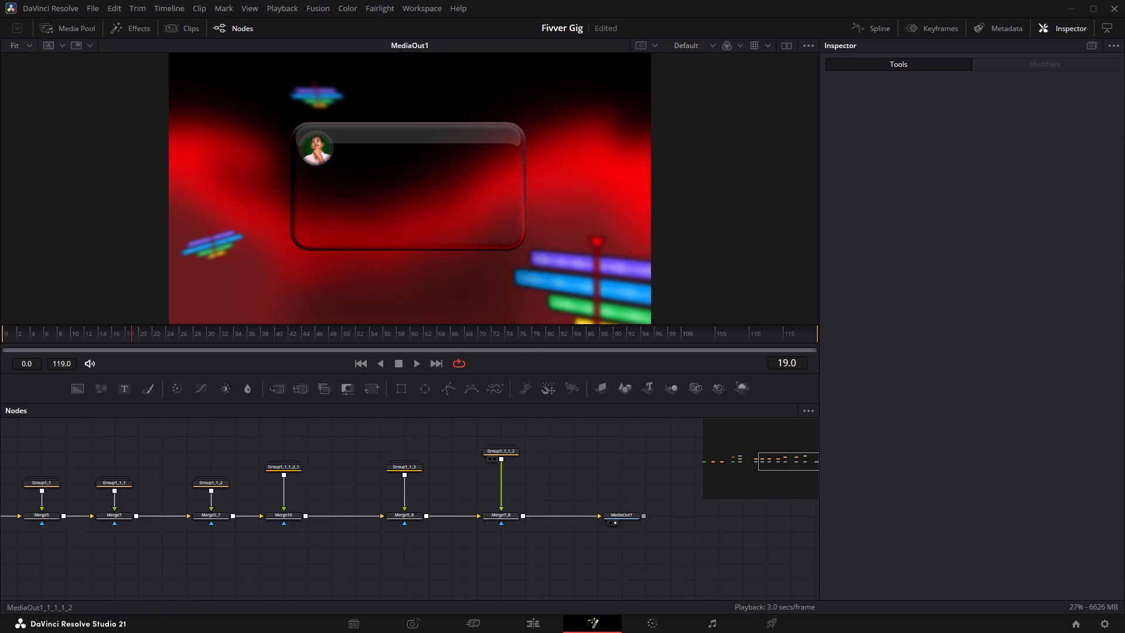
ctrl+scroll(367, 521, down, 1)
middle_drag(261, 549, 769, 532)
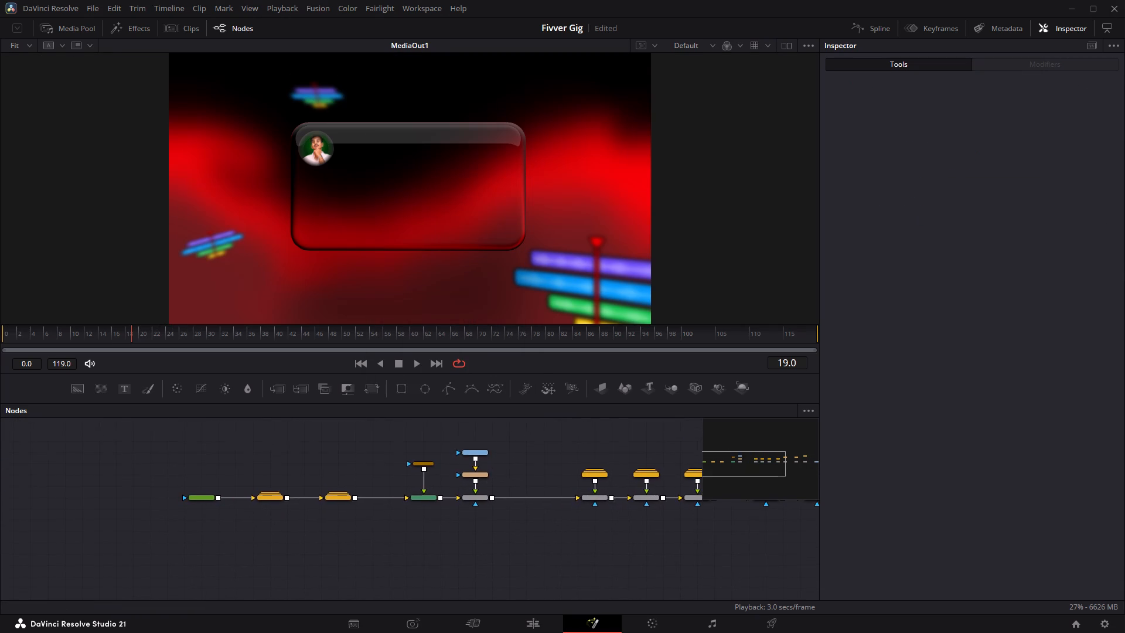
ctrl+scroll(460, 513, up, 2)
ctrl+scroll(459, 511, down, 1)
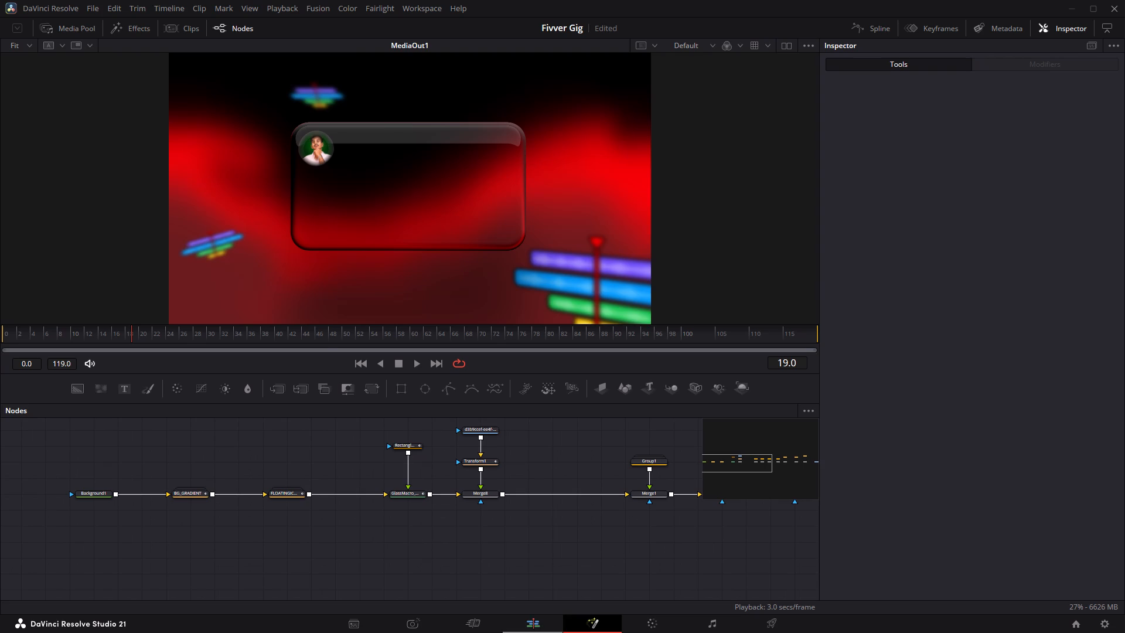
Return to Timeline 13 on the Edit page and briefly play the opening of the Video 3 Fusion Composition to check the glow fix.
click(537, 632)
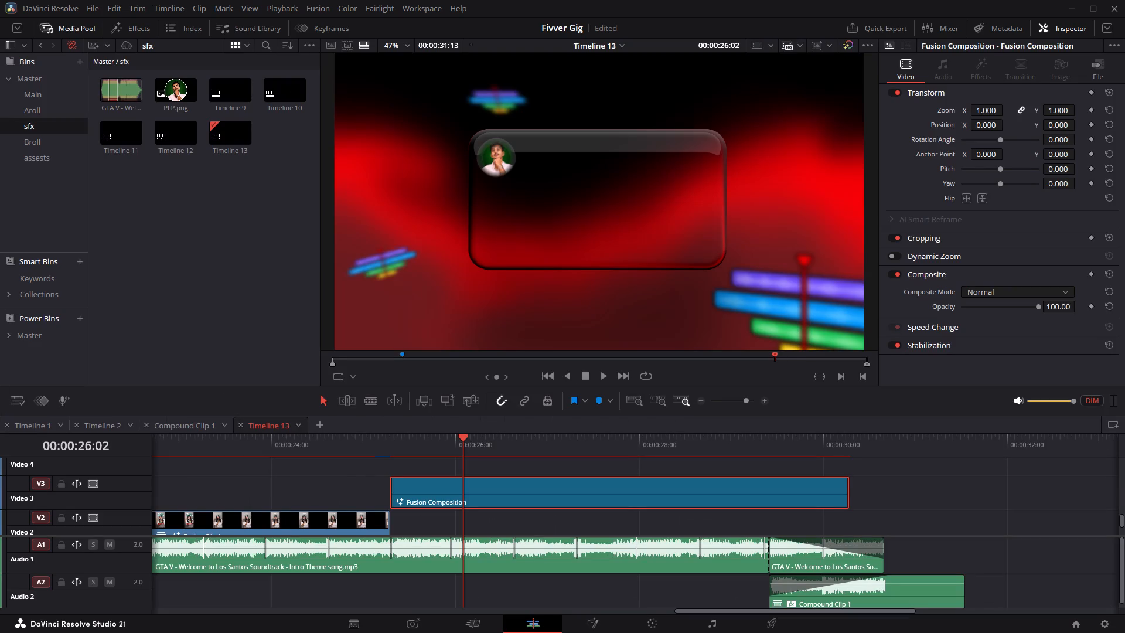
click(383, 446)
key(space)
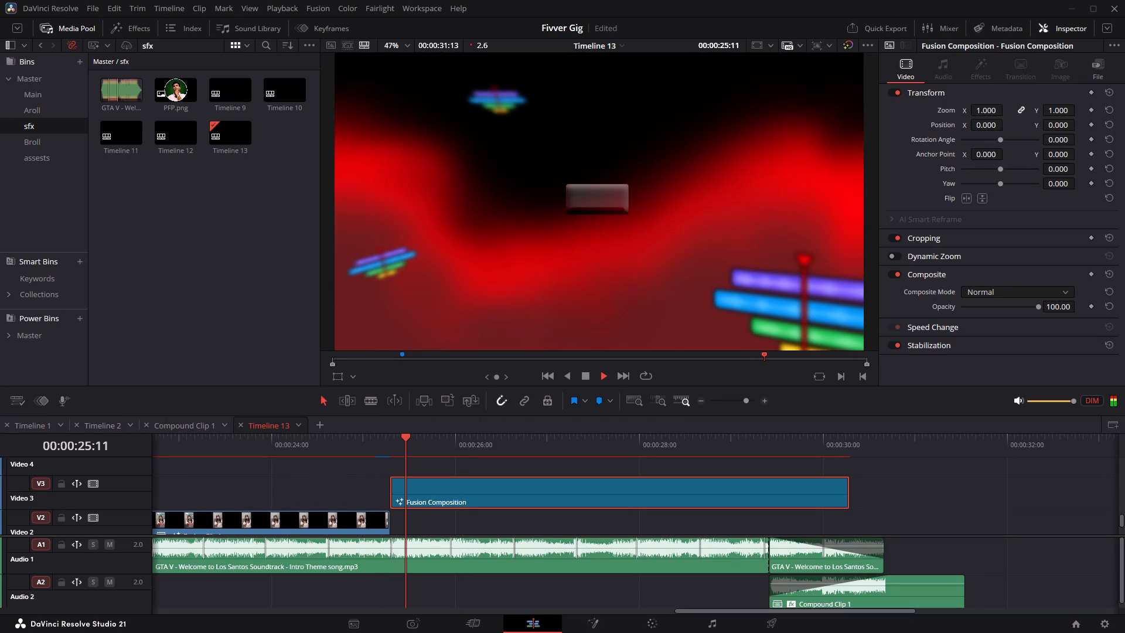
key(space)
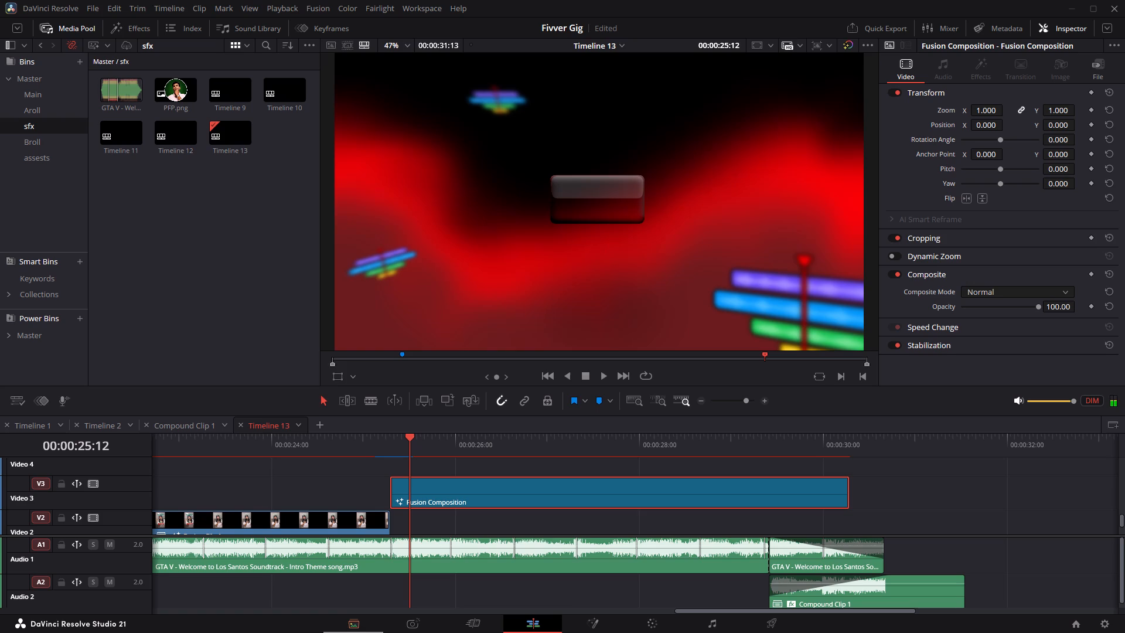
Rename the export file as Portfolio Intro on the Deliver page and add Timeline 13 to the render queue.
click(756, 627)
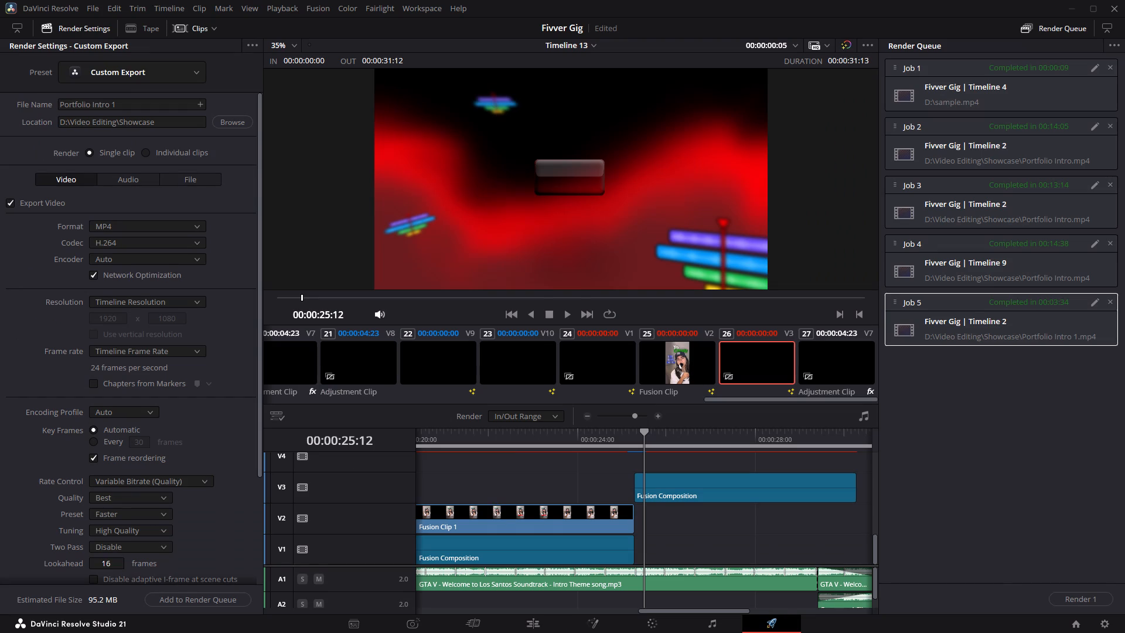
click(134, 101)
key(BackSpace)
key(BackSpace)
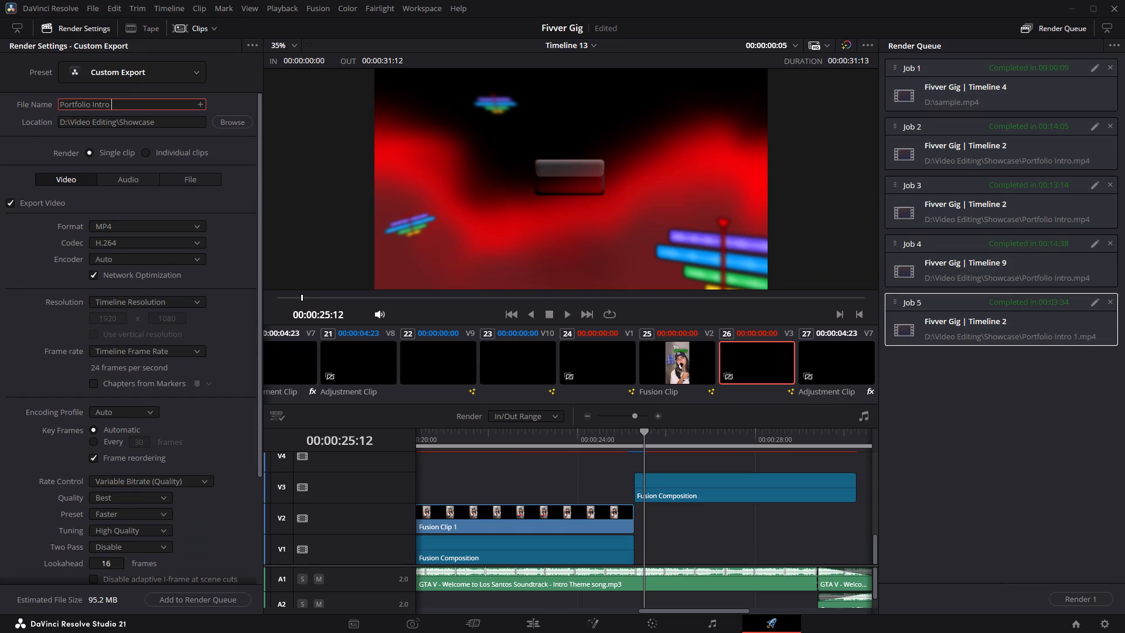
click(244, 603)
click(669, 358)
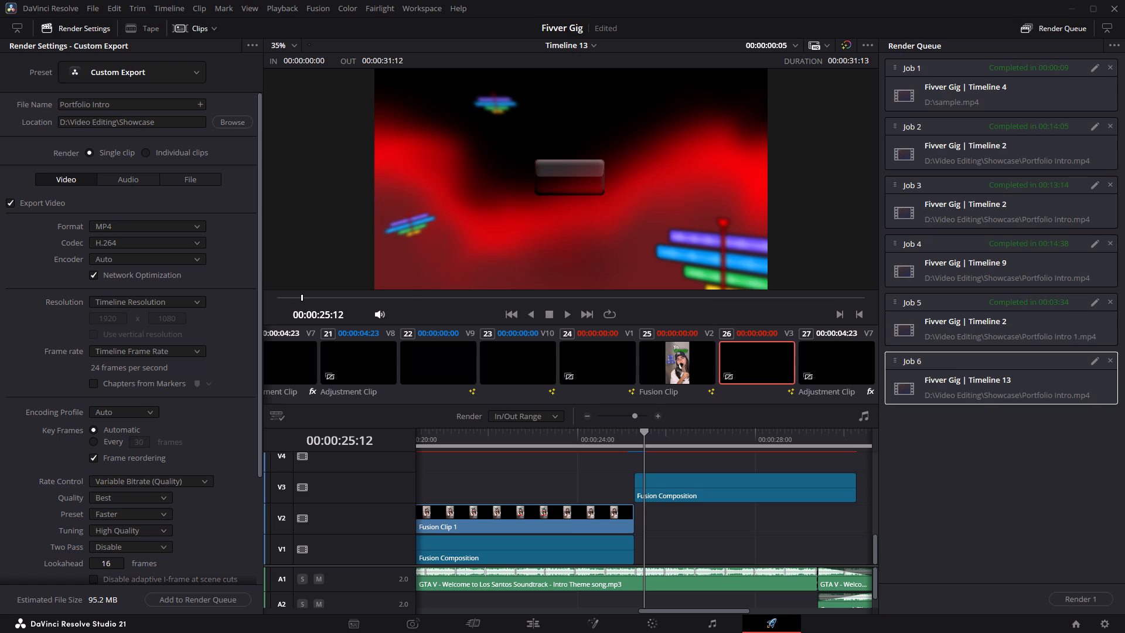
Start rendering the queued Timeline 13 job.
click(1080, 593)
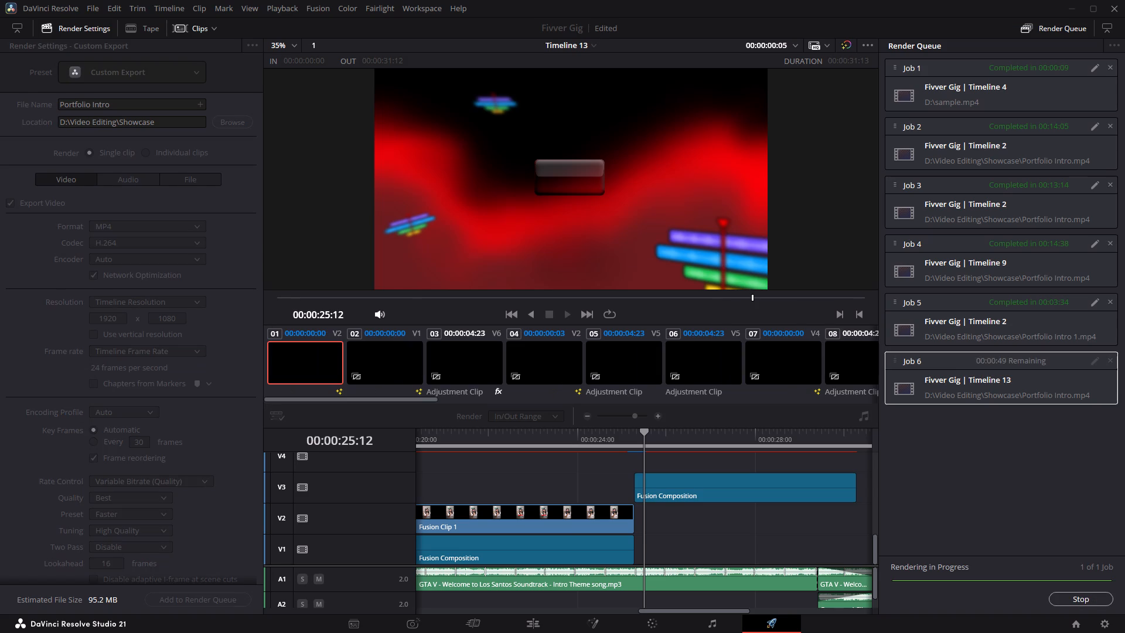